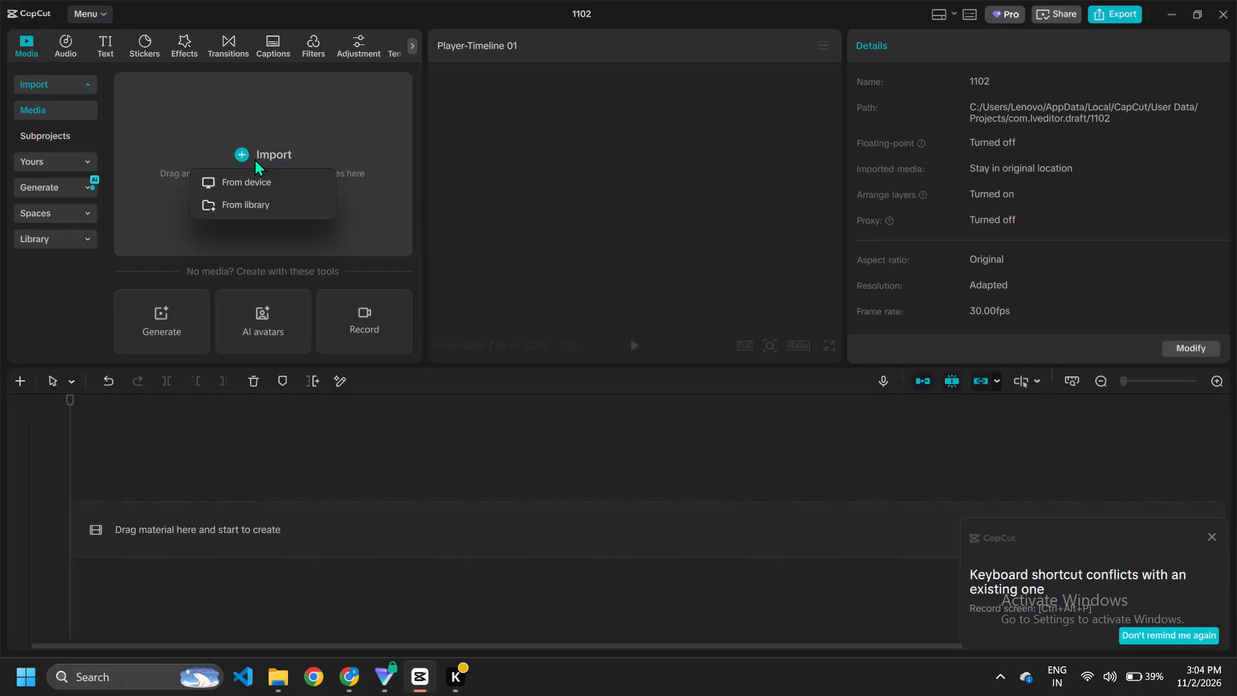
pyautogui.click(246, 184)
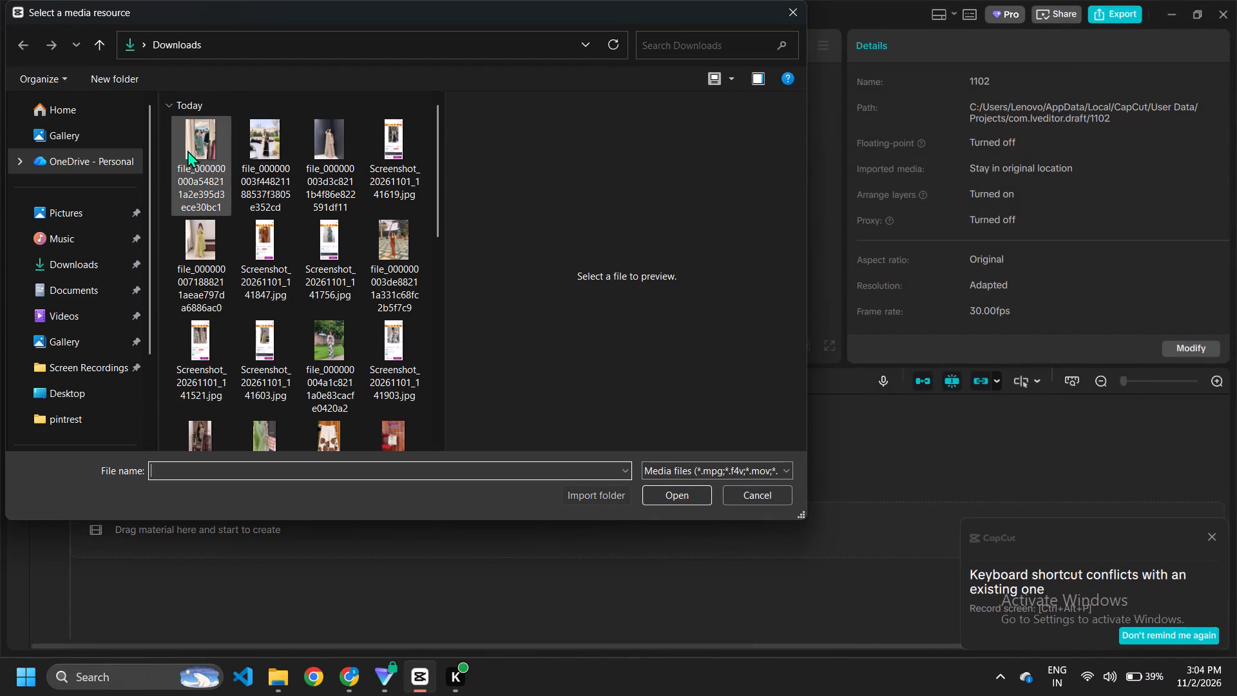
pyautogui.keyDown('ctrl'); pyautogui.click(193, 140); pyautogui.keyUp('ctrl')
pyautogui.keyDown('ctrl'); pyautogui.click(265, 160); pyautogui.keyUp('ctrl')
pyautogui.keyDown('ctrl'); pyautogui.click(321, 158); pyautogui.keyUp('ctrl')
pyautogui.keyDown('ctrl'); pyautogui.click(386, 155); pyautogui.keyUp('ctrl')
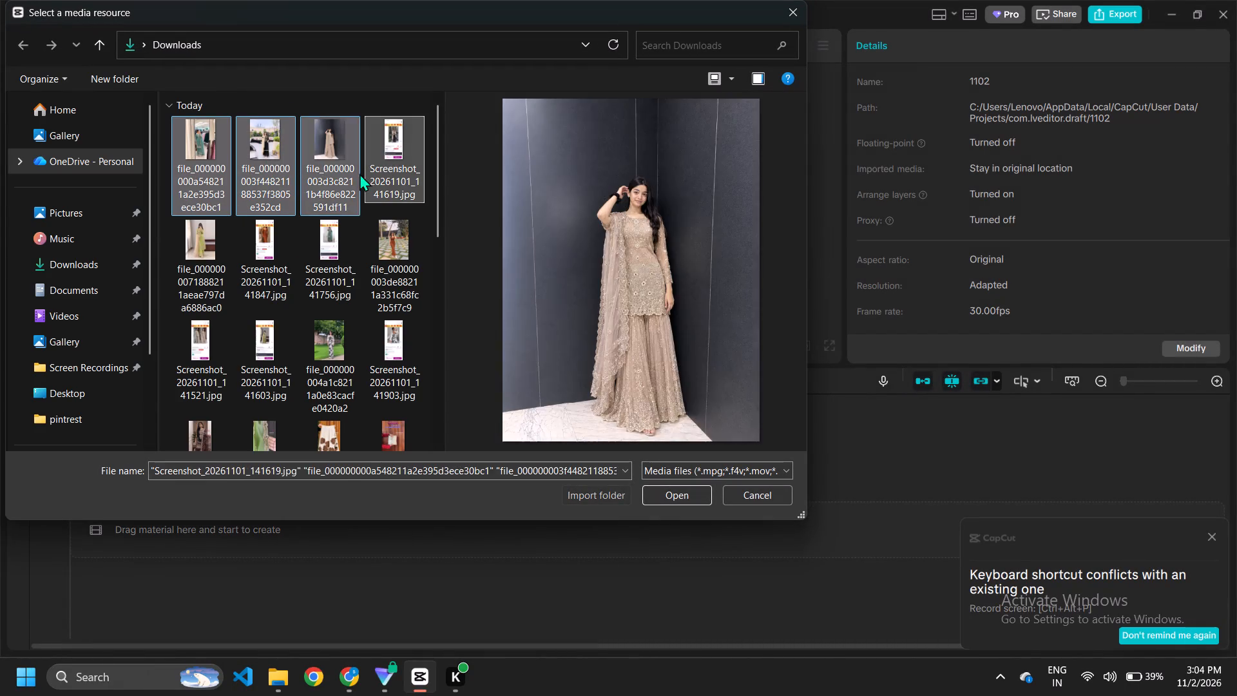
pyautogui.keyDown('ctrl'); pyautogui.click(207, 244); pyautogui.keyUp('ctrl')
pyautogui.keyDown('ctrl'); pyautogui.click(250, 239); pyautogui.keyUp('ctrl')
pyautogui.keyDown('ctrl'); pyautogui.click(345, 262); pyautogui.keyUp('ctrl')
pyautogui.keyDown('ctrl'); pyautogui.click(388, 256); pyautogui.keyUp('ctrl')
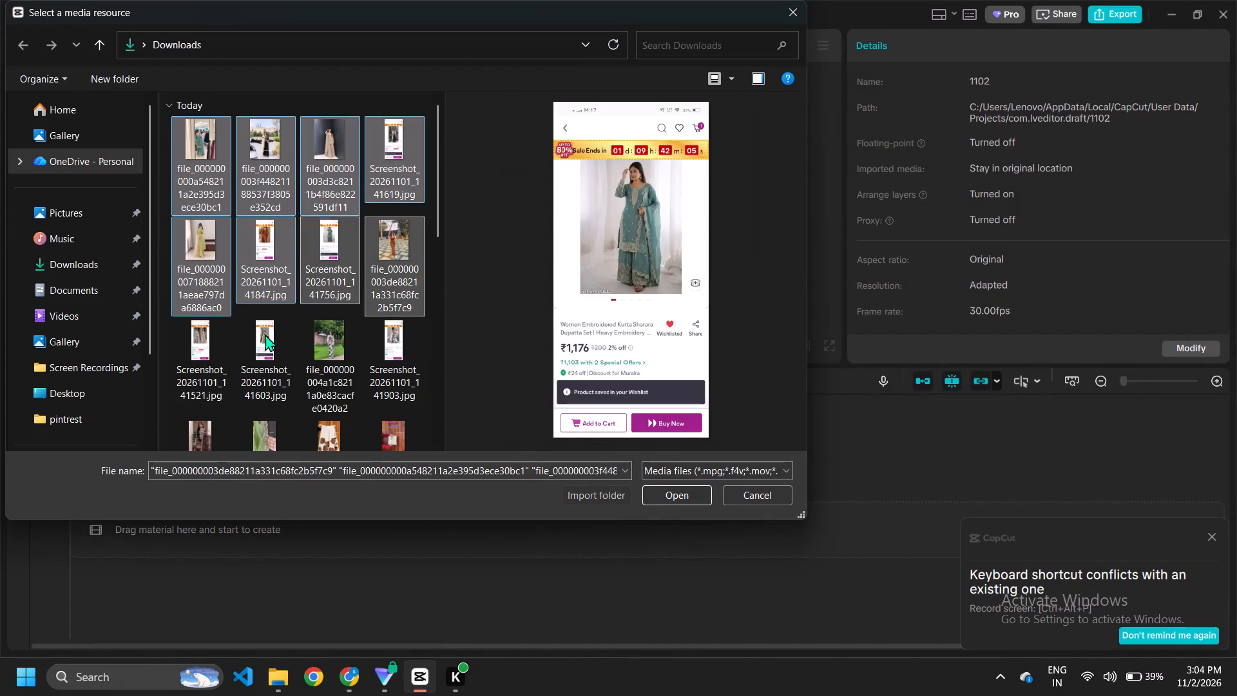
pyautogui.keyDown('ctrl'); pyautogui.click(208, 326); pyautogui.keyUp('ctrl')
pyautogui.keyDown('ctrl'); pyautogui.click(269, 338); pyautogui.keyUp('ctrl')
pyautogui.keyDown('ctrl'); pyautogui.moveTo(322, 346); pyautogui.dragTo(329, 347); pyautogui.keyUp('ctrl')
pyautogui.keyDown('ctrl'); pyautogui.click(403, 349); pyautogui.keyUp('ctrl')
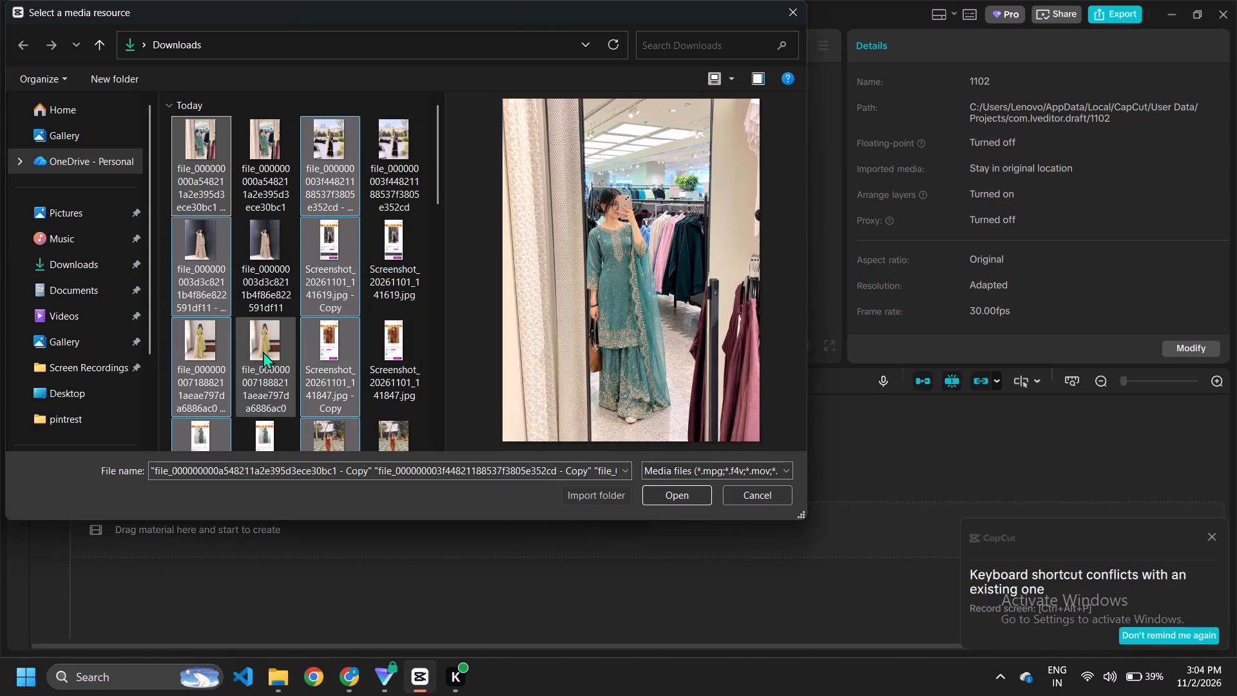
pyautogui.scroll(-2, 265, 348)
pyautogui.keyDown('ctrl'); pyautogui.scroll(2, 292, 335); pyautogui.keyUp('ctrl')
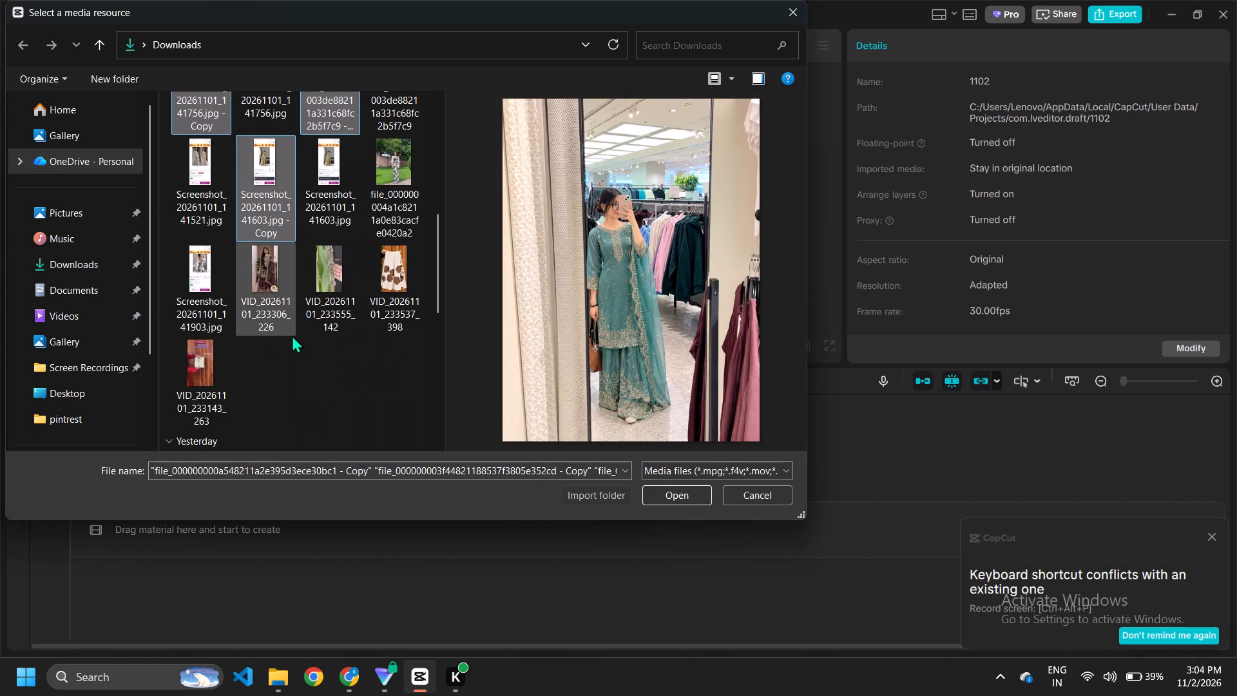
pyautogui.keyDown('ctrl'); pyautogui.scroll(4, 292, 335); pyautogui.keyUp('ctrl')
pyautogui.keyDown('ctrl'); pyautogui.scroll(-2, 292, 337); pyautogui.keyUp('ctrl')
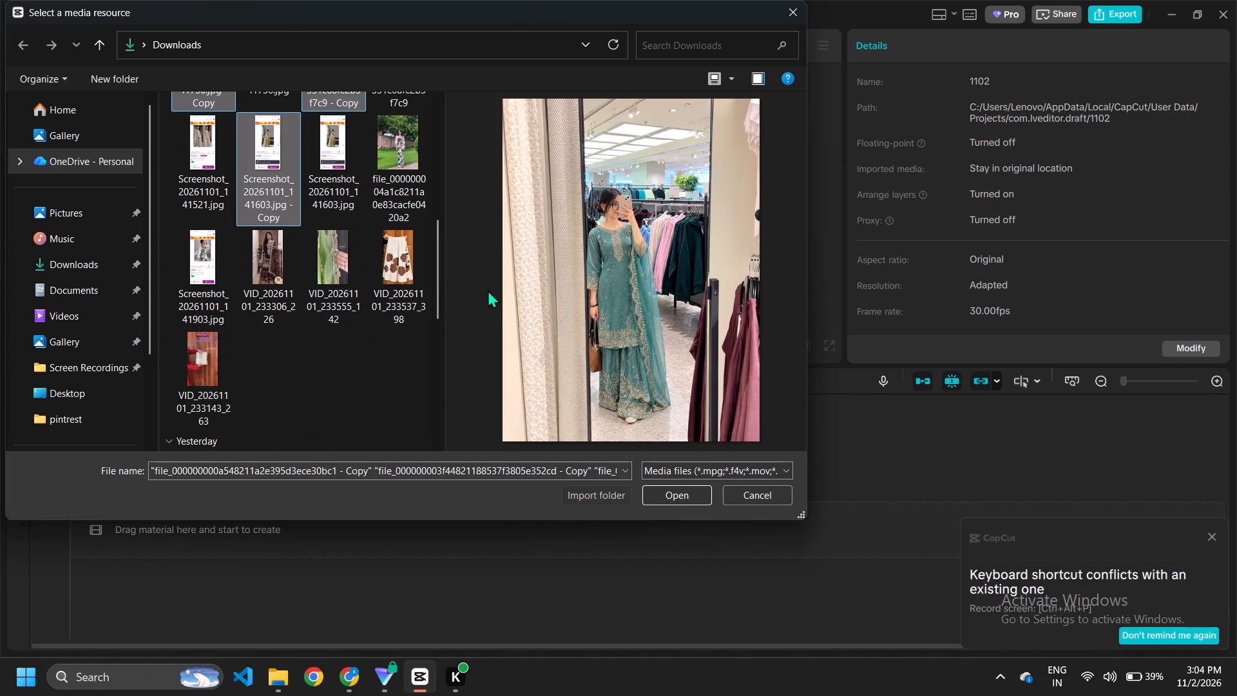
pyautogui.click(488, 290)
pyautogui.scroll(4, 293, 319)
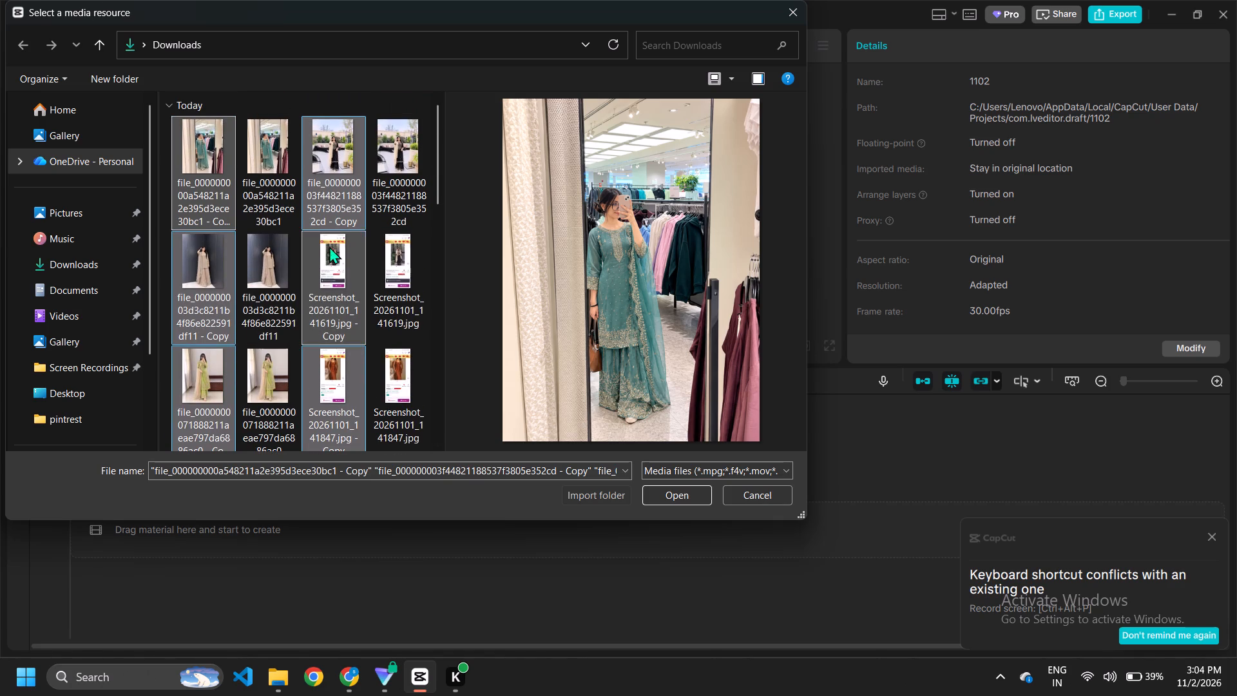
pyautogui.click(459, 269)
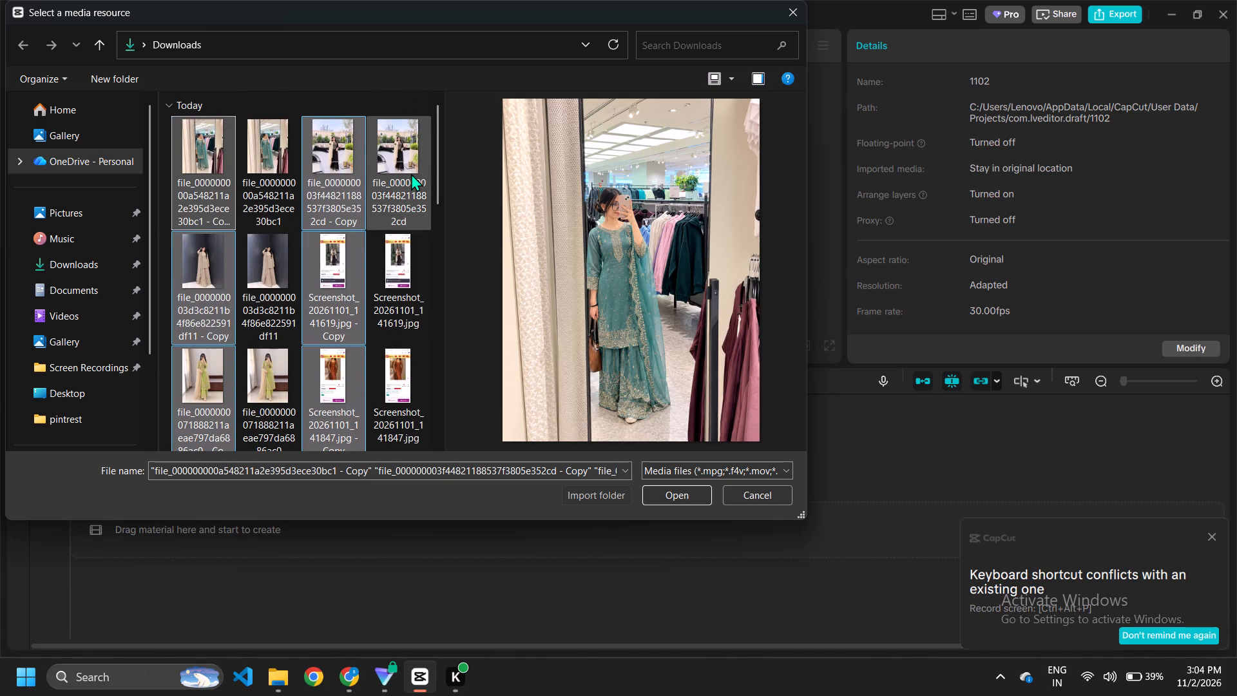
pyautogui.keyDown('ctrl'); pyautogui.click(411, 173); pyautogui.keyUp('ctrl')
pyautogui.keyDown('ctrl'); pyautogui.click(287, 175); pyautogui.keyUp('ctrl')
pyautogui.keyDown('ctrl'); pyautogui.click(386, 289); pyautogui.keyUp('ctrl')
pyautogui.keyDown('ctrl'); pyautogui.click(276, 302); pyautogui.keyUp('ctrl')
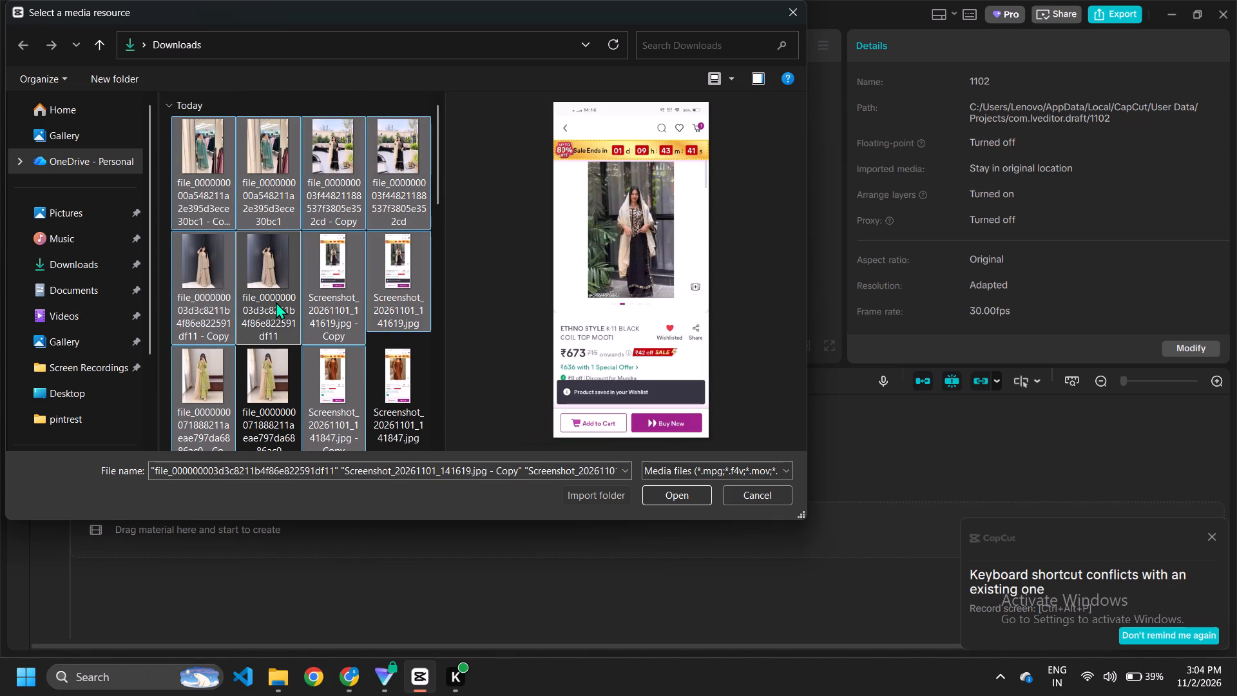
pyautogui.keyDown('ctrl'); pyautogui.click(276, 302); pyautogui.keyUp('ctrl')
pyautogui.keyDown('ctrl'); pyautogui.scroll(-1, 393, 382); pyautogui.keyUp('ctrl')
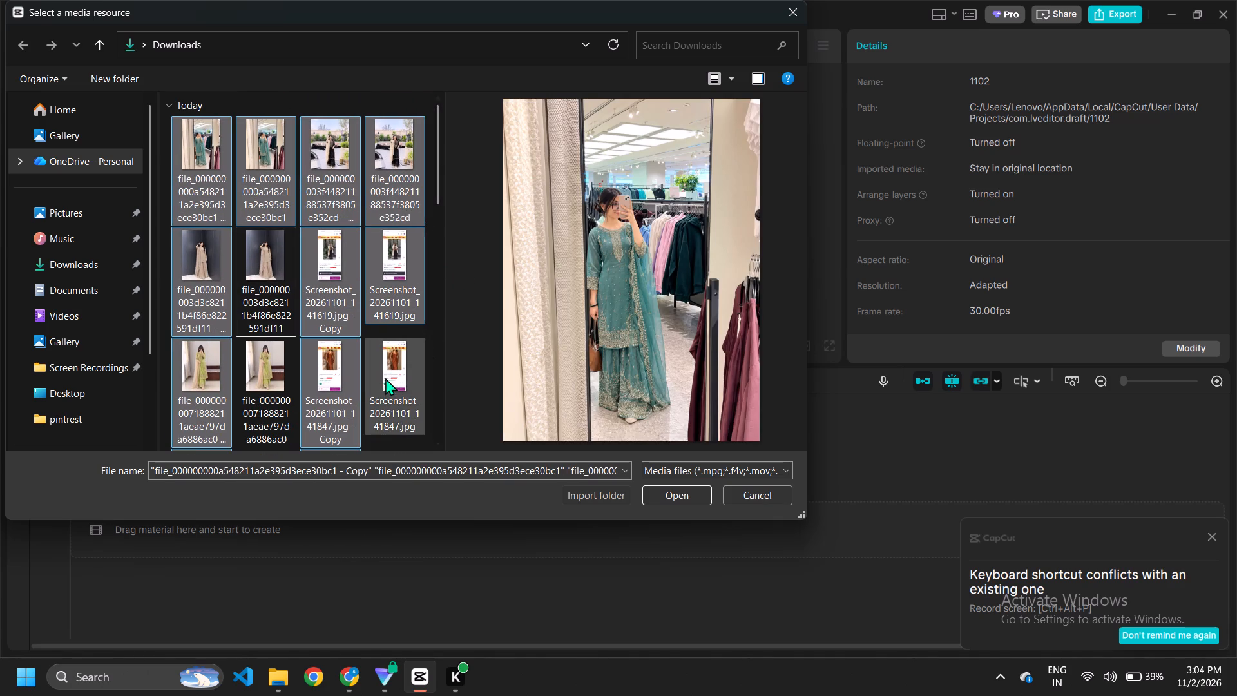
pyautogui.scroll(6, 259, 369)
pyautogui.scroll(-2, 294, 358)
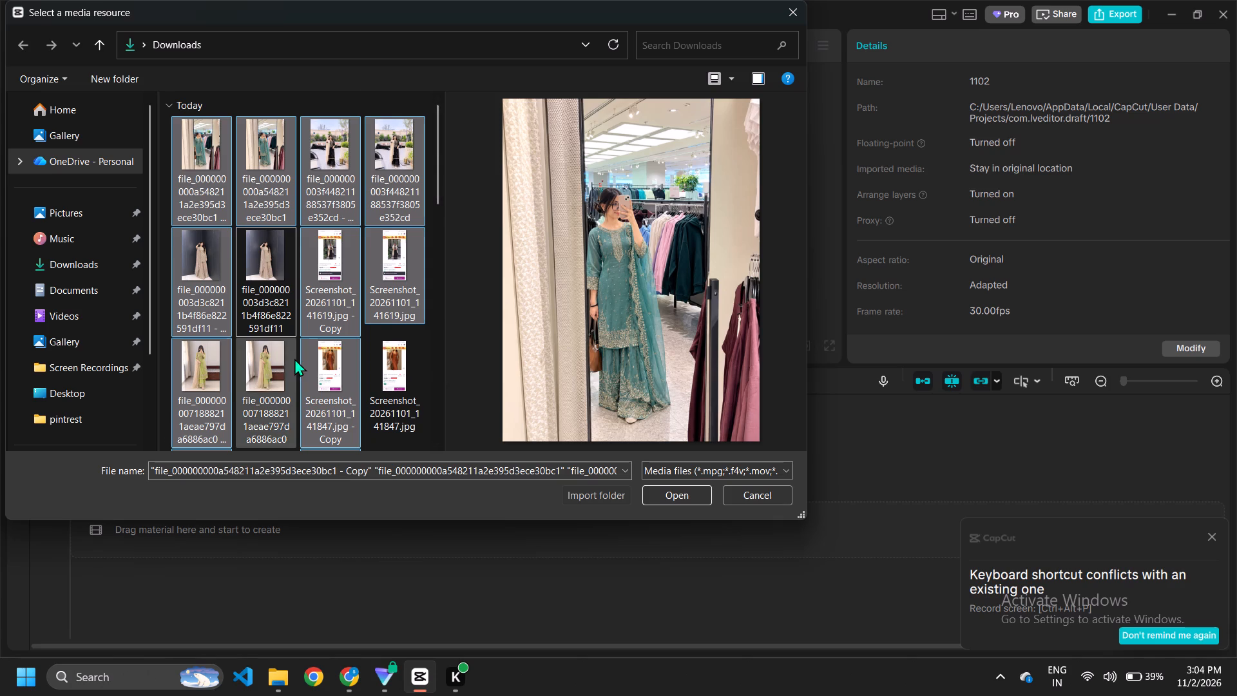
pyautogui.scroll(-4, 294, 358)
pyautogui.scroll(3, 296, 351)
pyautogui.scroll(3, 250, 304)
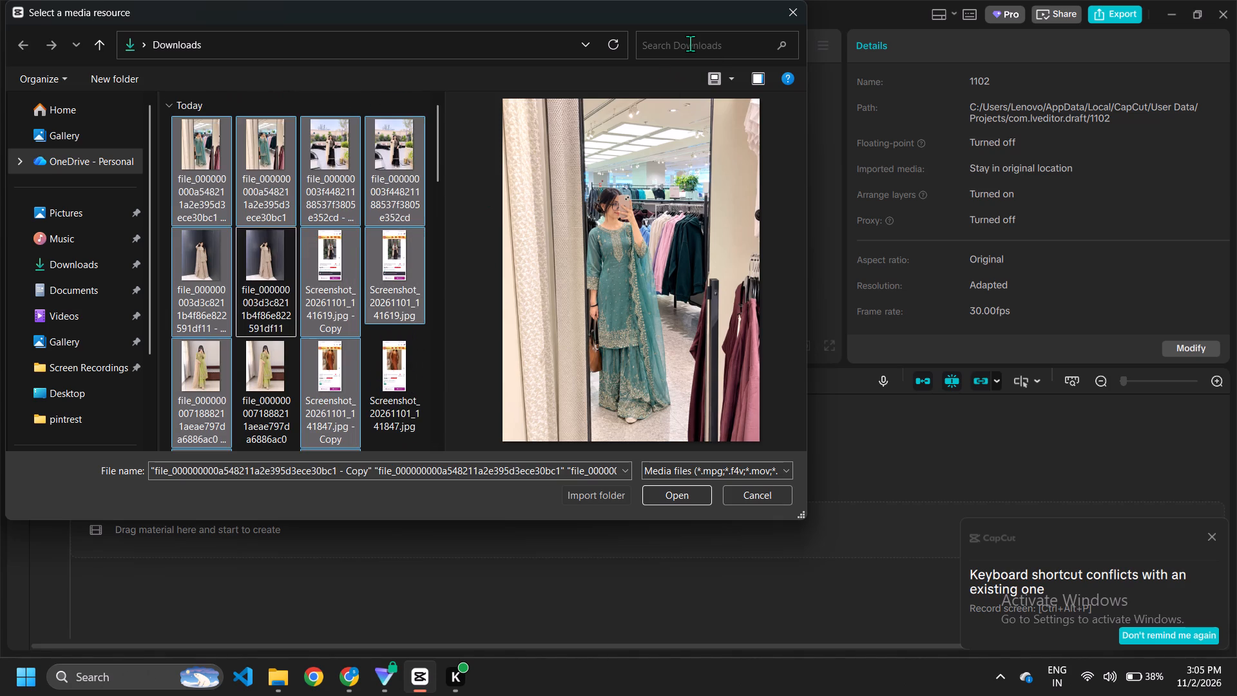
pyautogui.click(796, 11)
# Check the Downloads folder in the media import dialog for duplicated images.
pyautogui.click(239, 150)
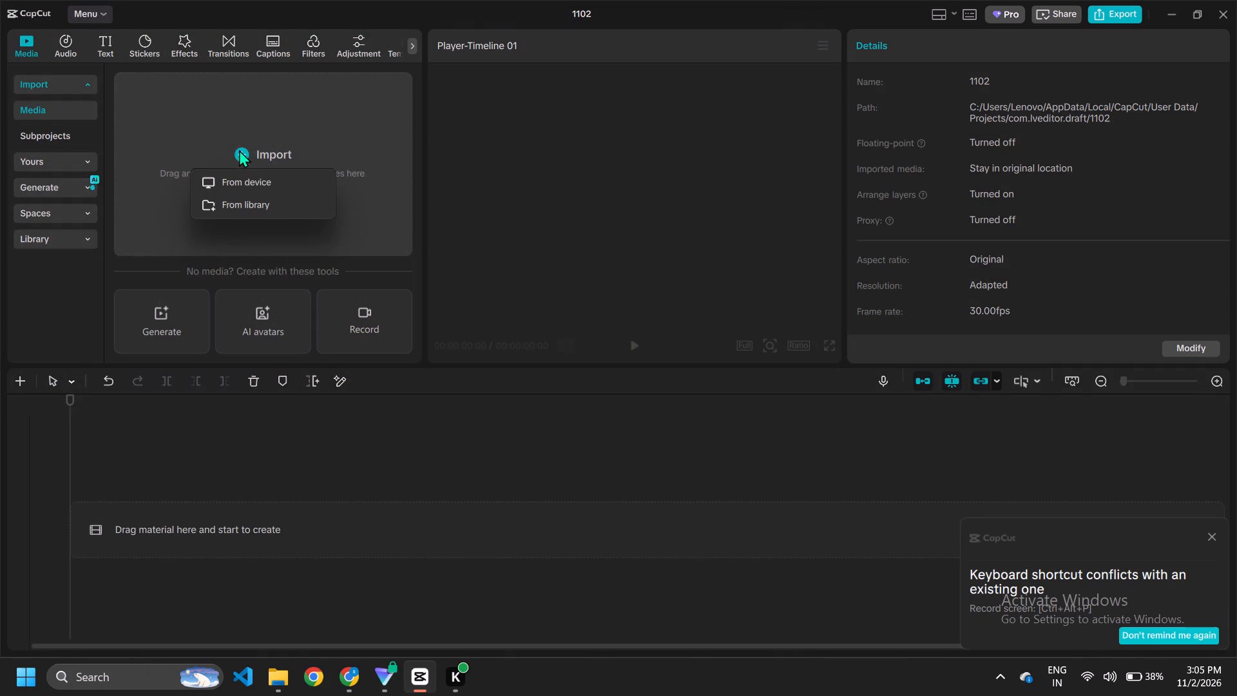
pyautogui.click(229, 177)
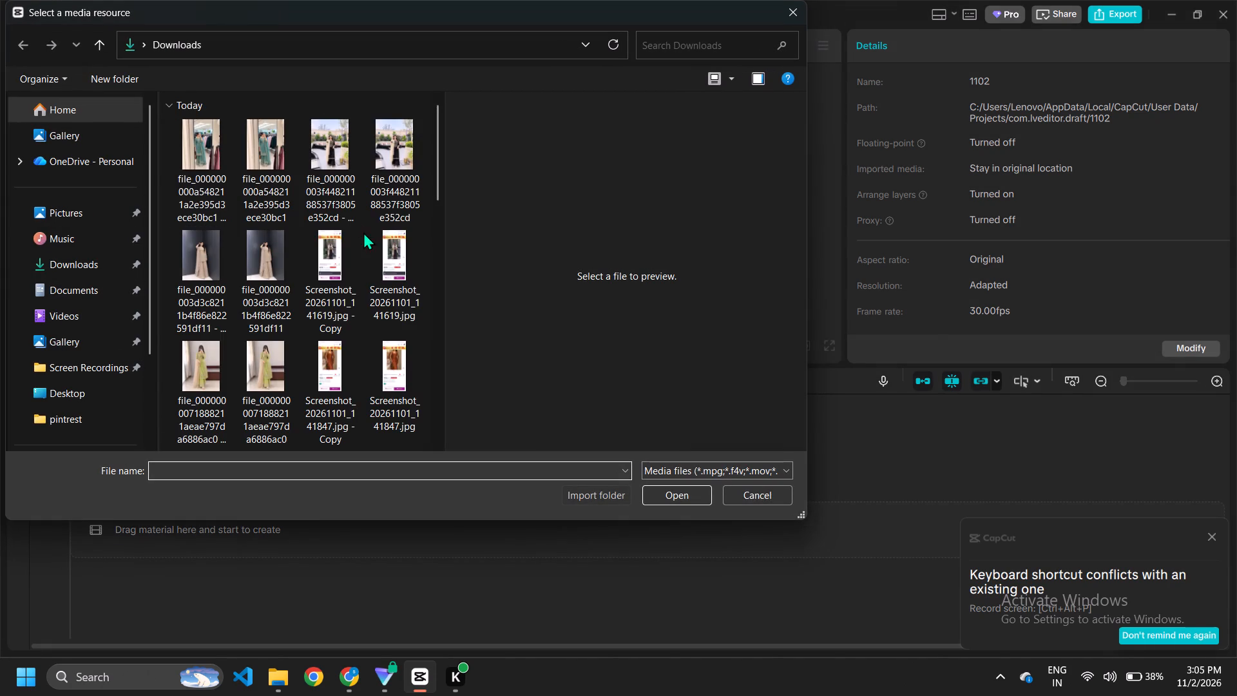
pyautogui.scroll(-4, 297, 270)
pyautogui.scroll(4, 297, 270)
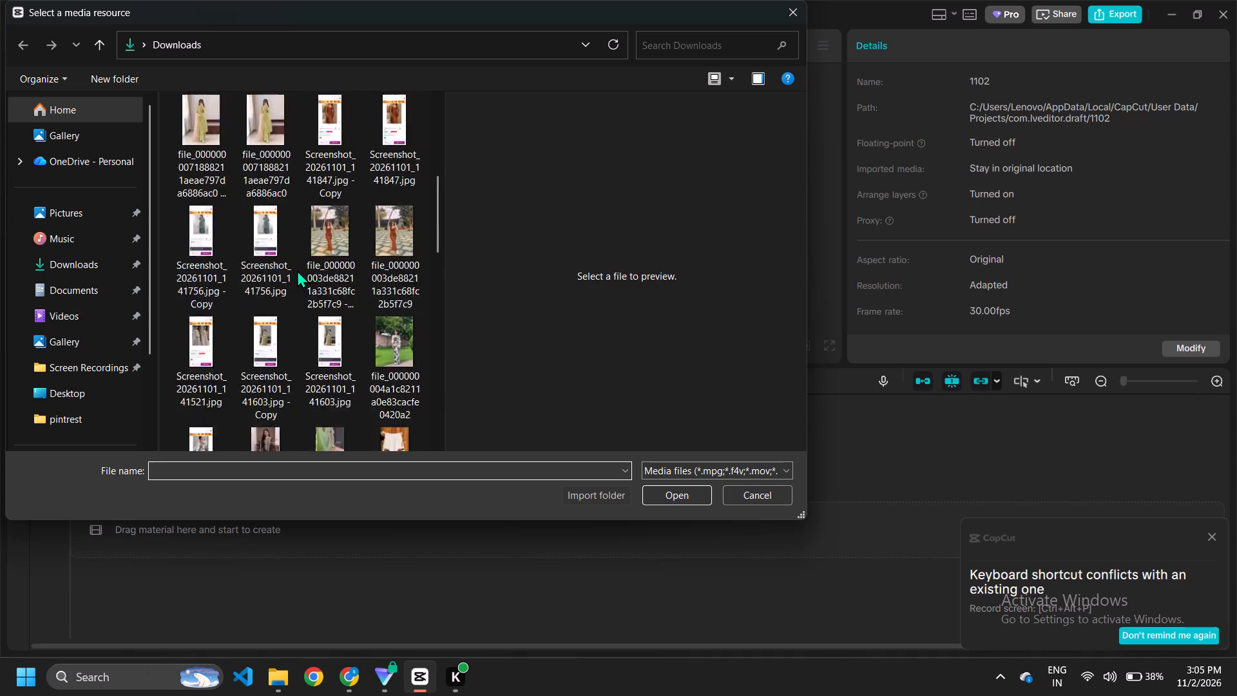
pyautogui.scroll(6, 297, 270)
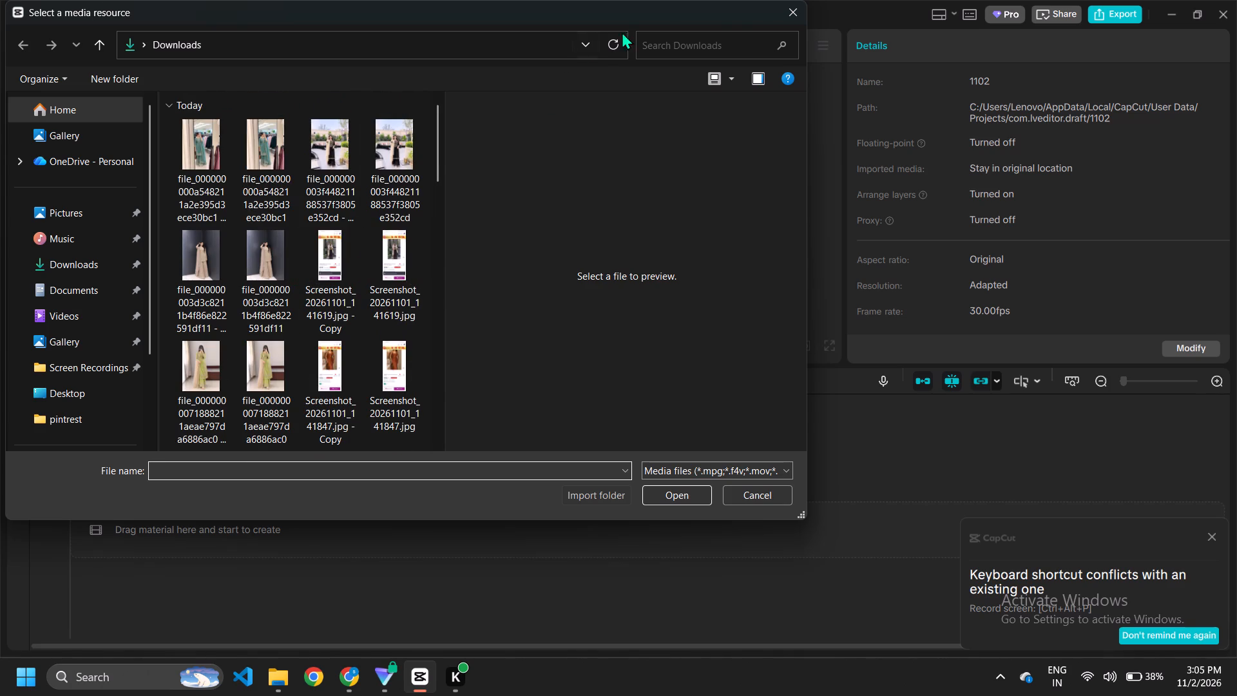
pyautogui.click(781, 6)
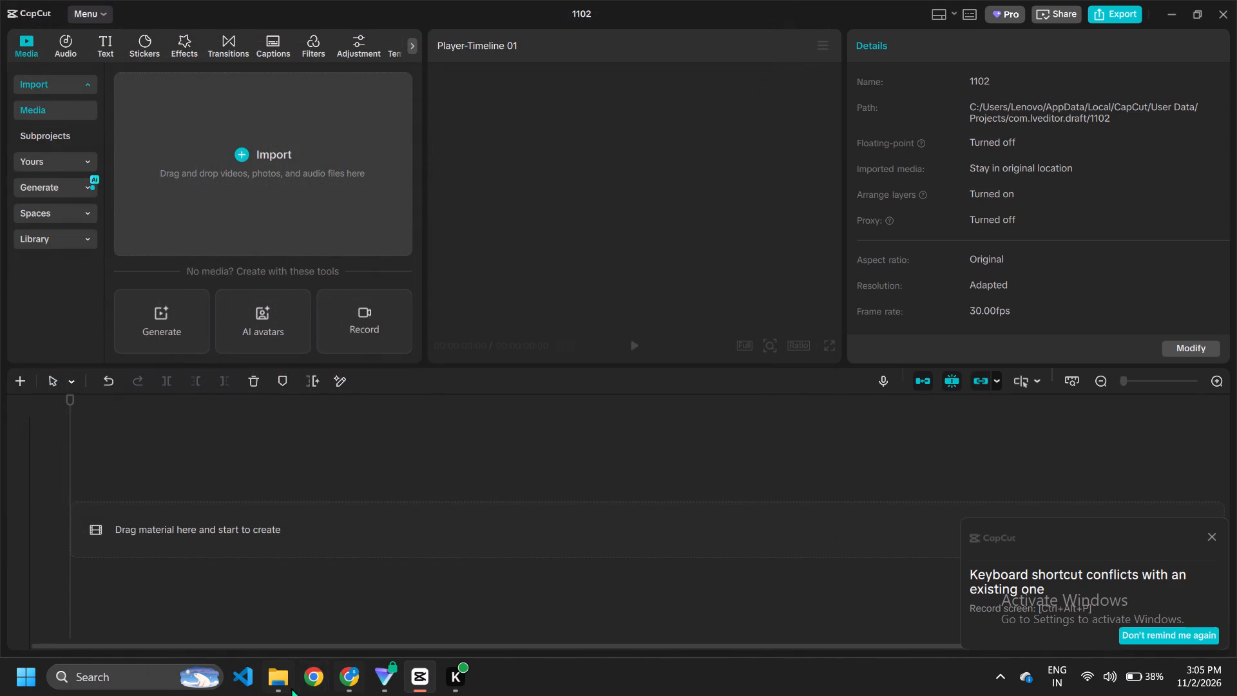
# In File Explorer's Downloads folder, delete one duplicate each of the teal, black and beige outfit photos and Screenshot_20261101_141619.
pyautogui.click(280, 683)
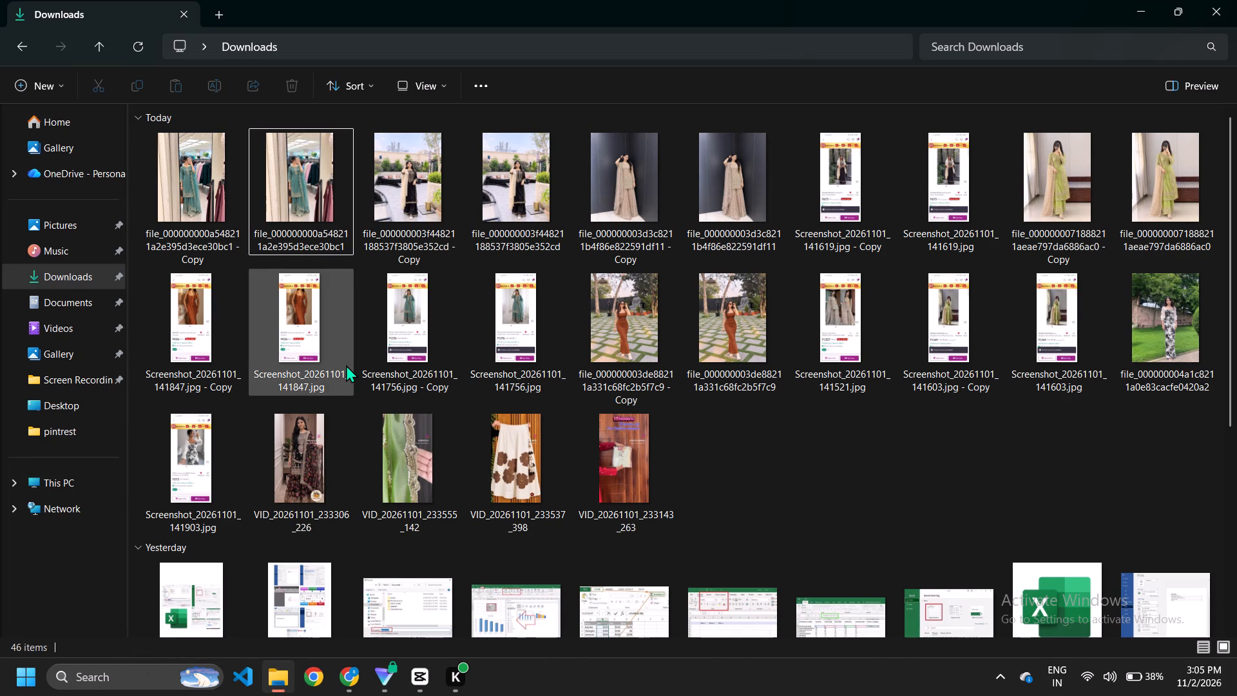
pyautogui.click(301, 186)
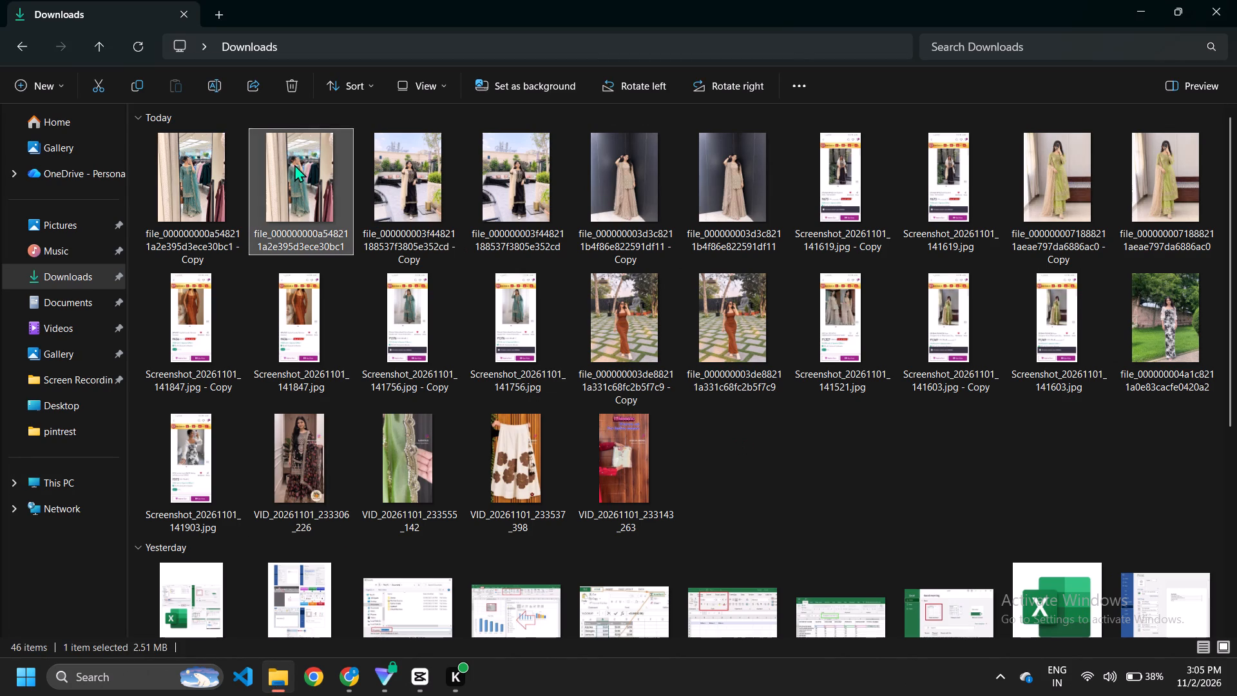
pyautogui.click(289, 89)
pyautogui.click(284, 154)
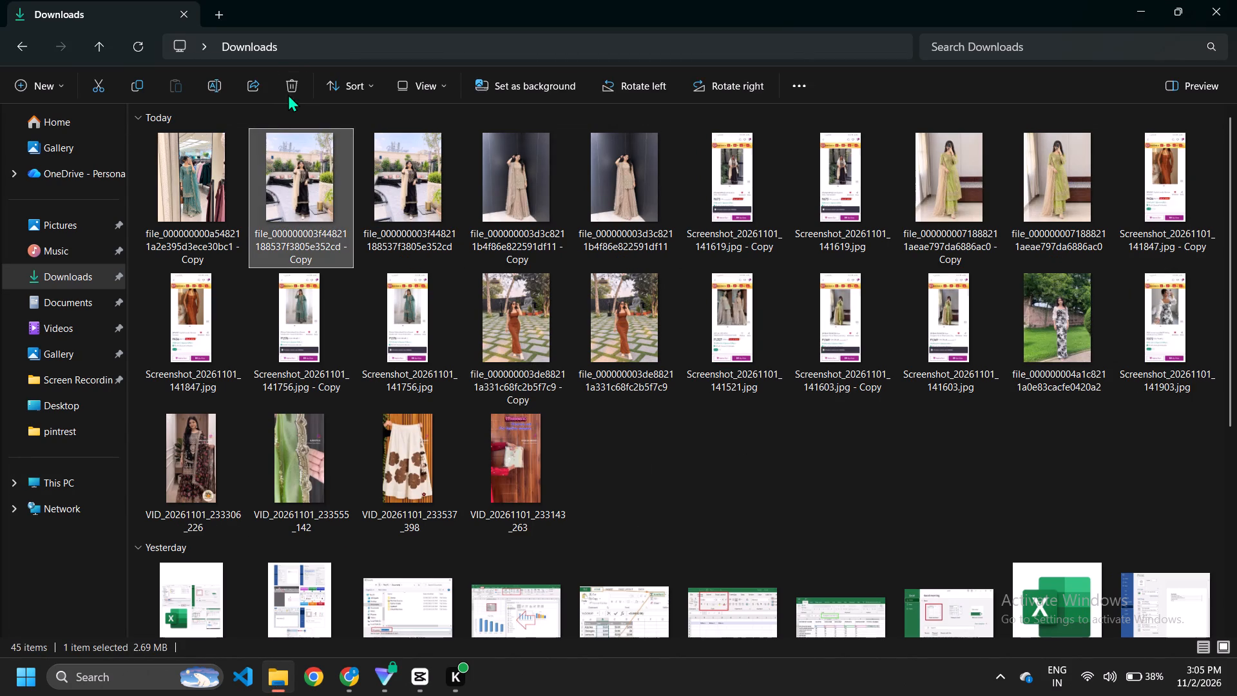
pyautogui.click(288, 88)
pyautogui.click(407, 184)
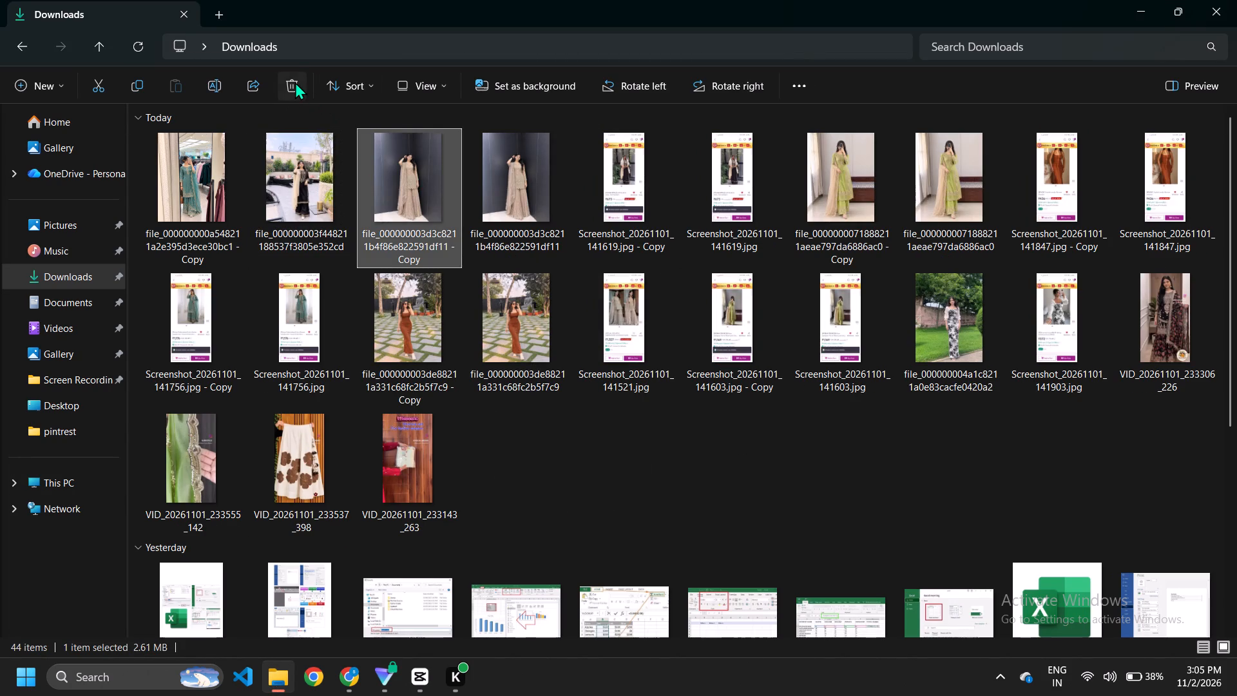
pyautogui.click(295, 82)
pyautogui.click(519, 181)
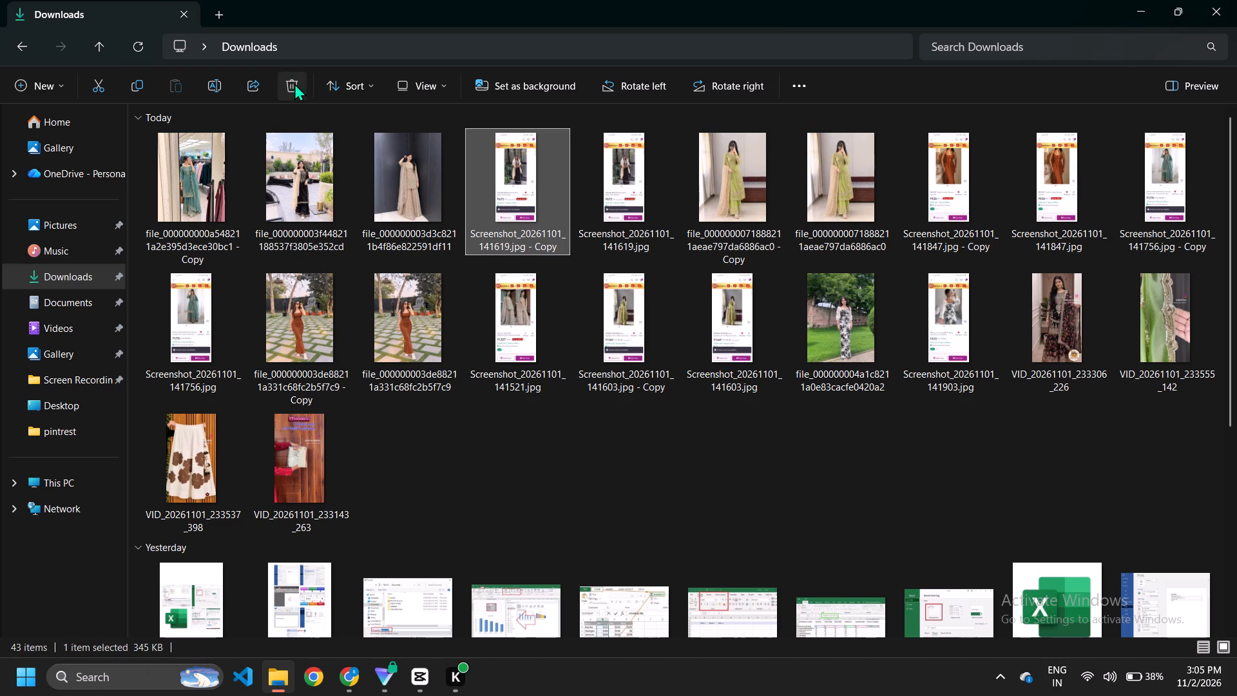
pyautogui.click(294, 83)
# Delete one duplicate each of the yellow-green outfit photo, Screenshot_20261101_141847, Screenshot_20261101_141756 and the rust dress photo.
pyautogui.click(697, 164)
pyautogui.click(285, 88)
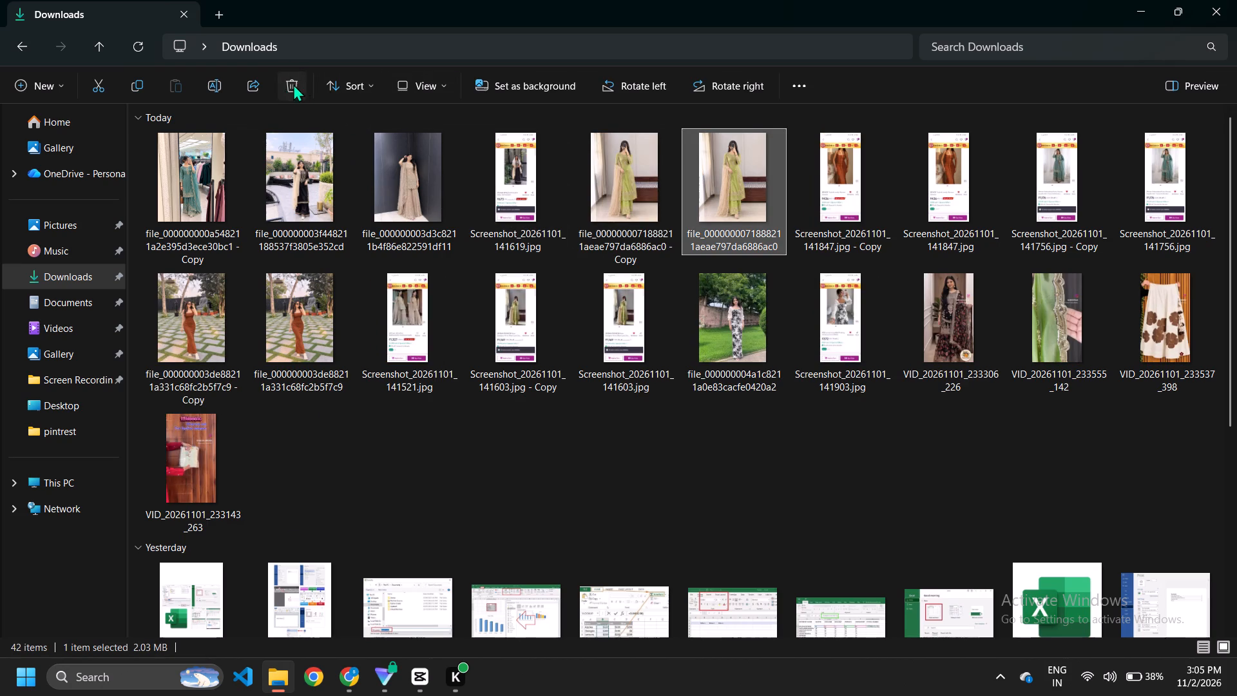
pyautogui.click(805, 157)
pyautogui.click(289, 77)
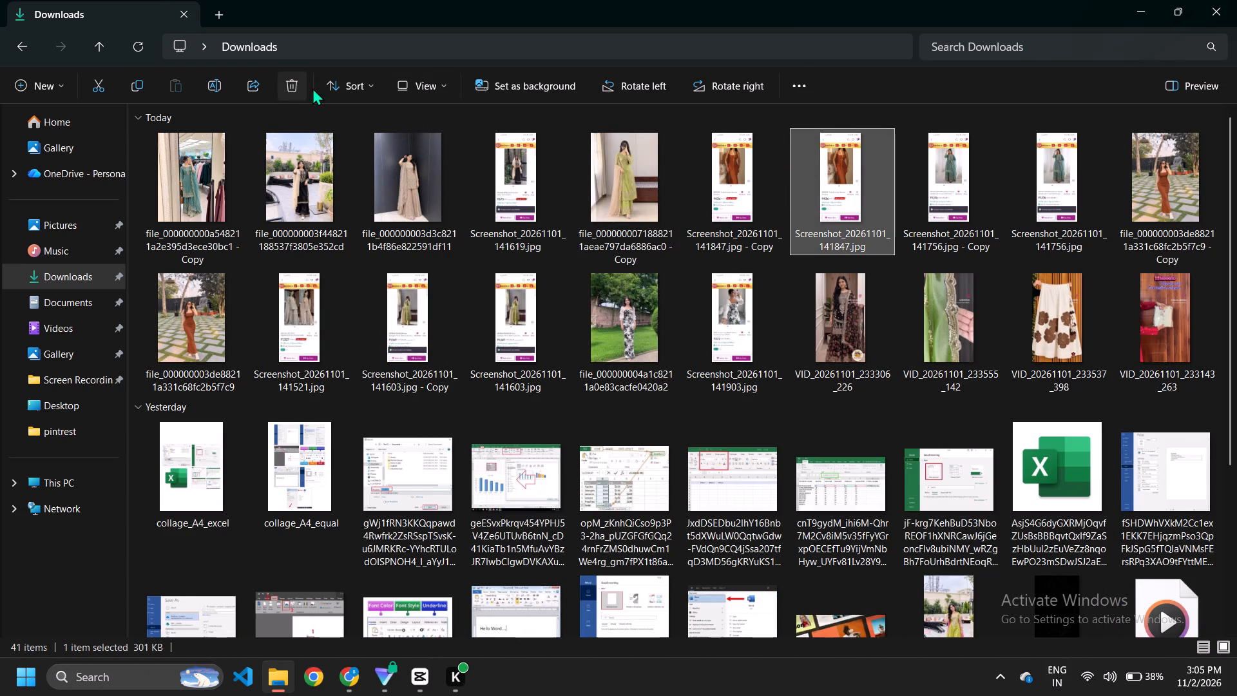
pyautogui.click(836, 182)
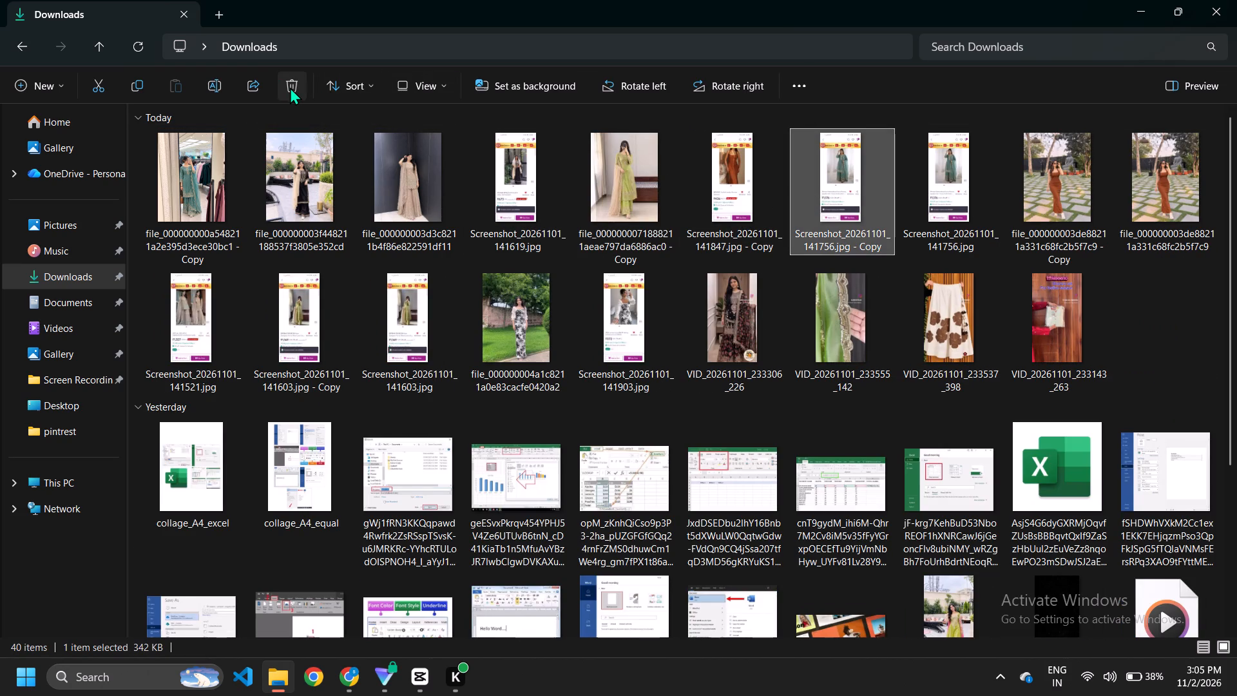
pyautogui.click(291, 87)
pyautogui.keyDown('ctrl'); pyautogui.scroll(-3, 412, 185); pyautogui.keyUp('ctrl')
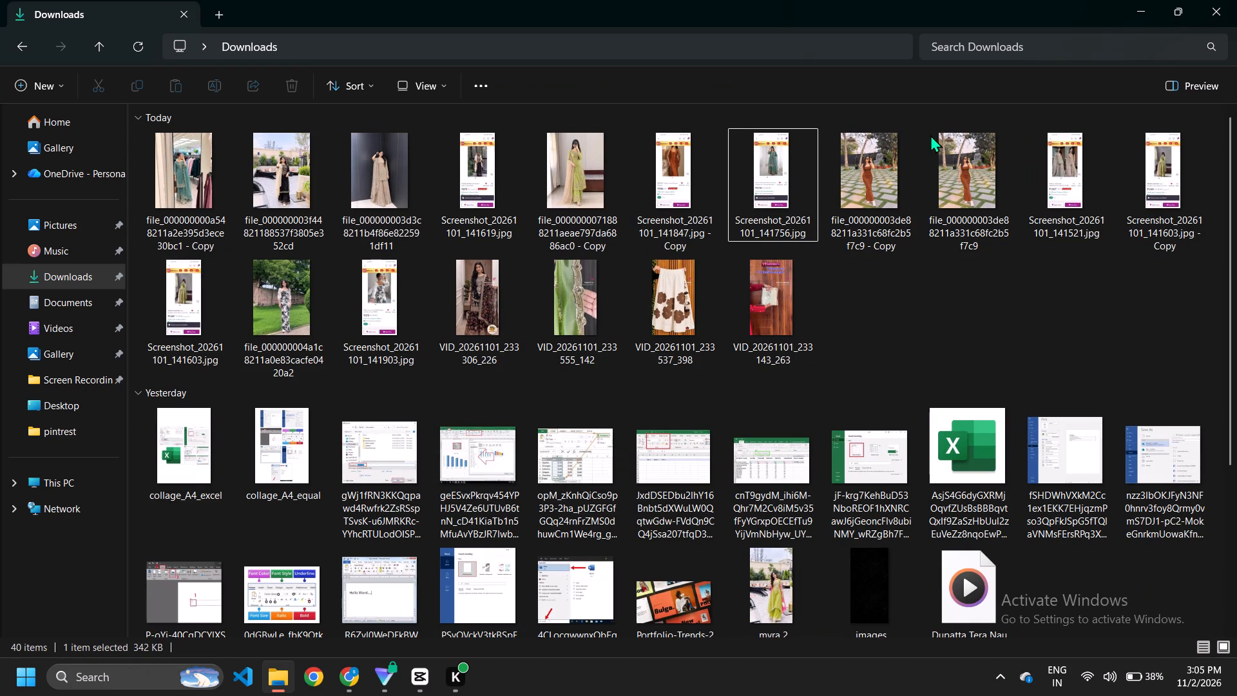
pyautogui.click(842, 162)
pyautogui.click(290, 90)
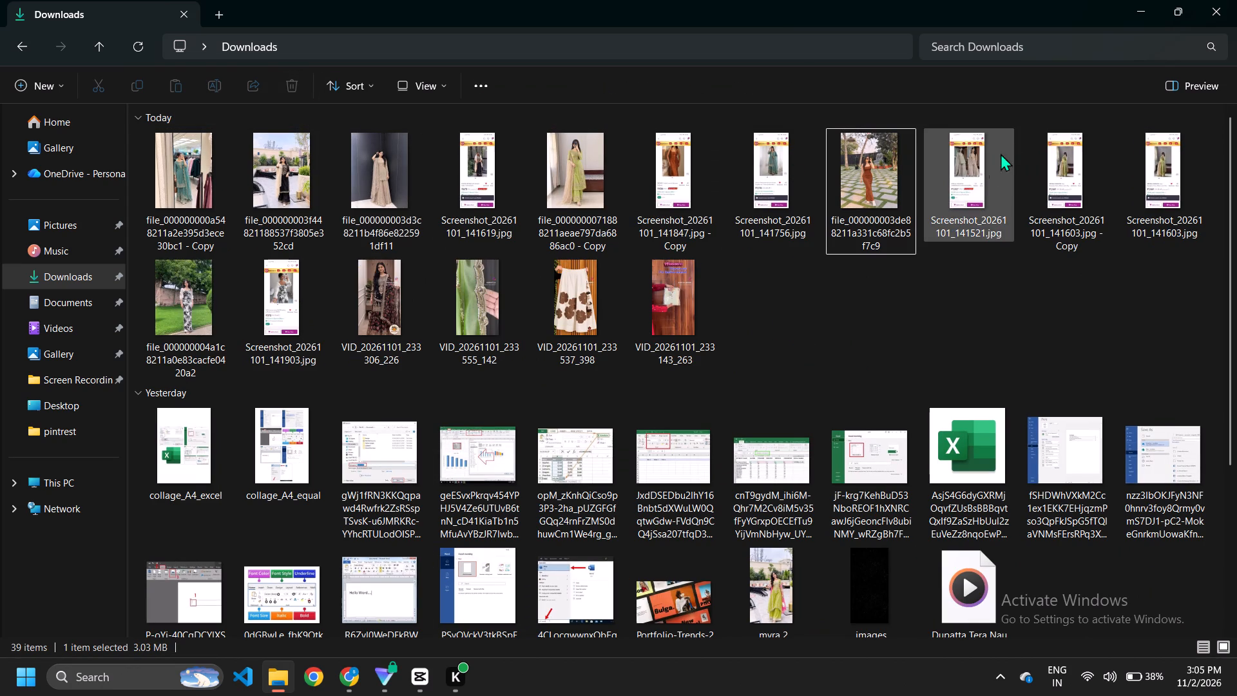
# Delete the duplicate copy of Screenshot_20261101_141603 from the Downloads folder and put File Explorer away.
pyautogui.click(969, 175)
pyautogui.click(1049, 164)
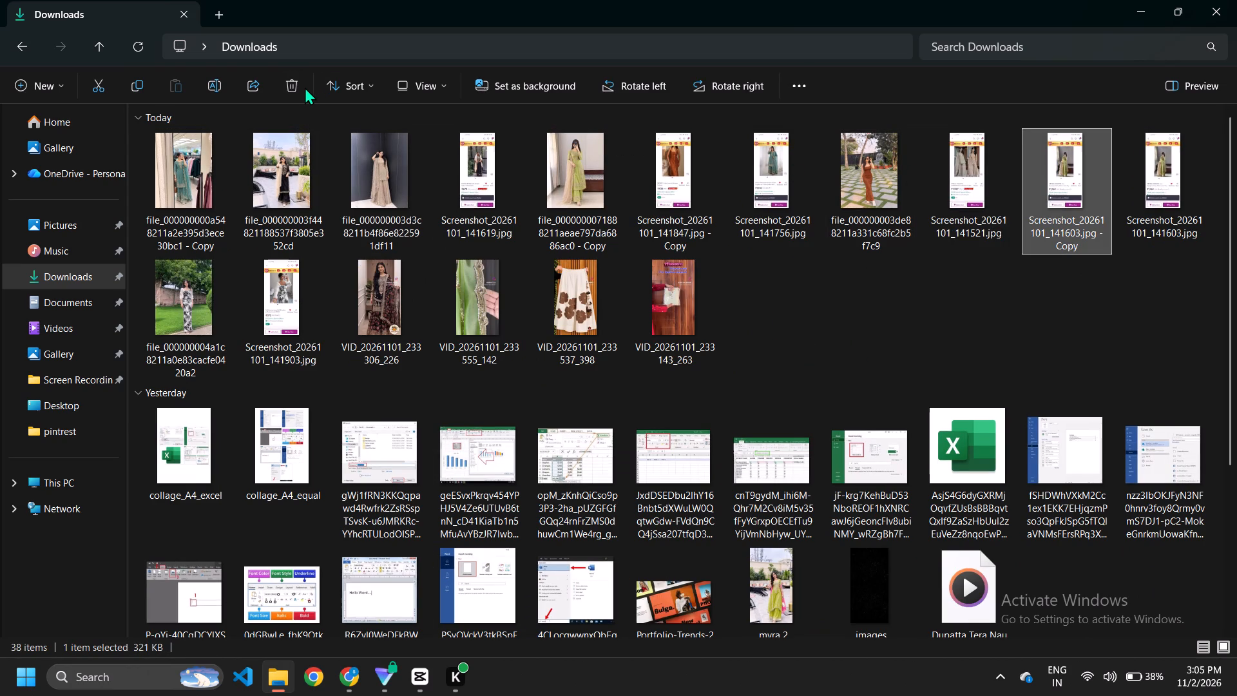
pyautogui.click(297, 88)
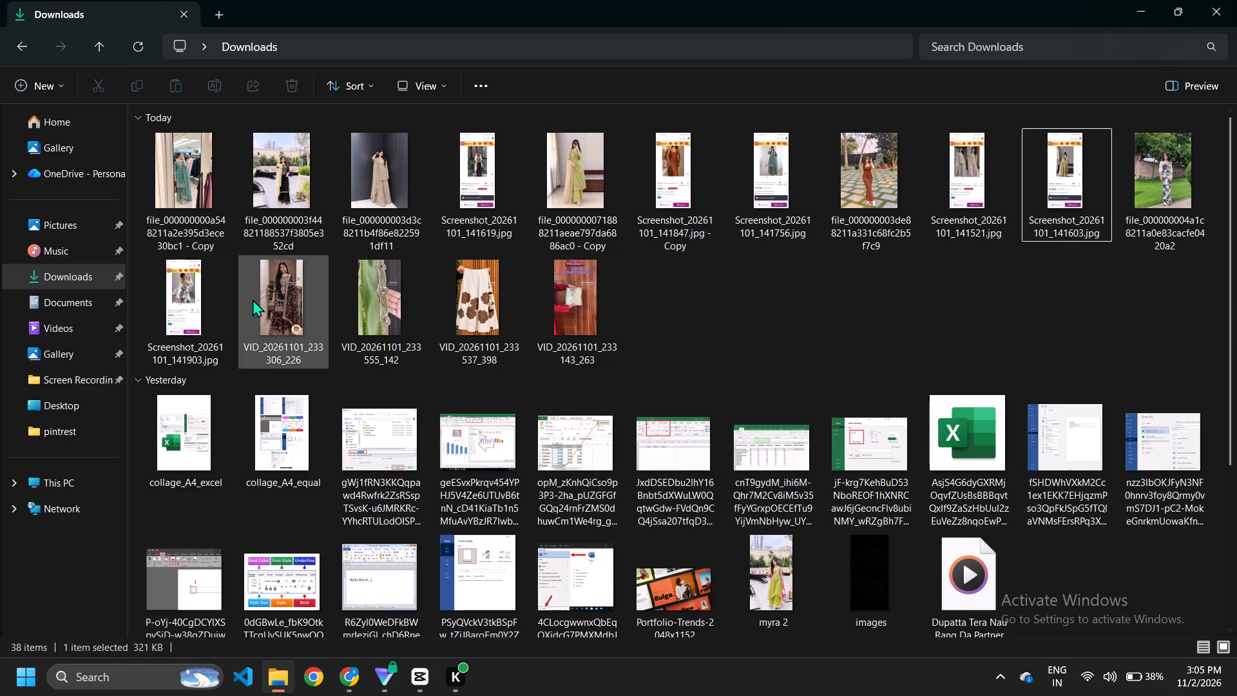
pyautogui.click(1143, 12)
# Switch to Chrome to check the sharing progress of the Instagram post, and return to CapCut.
pyautogui.click(251, 148)
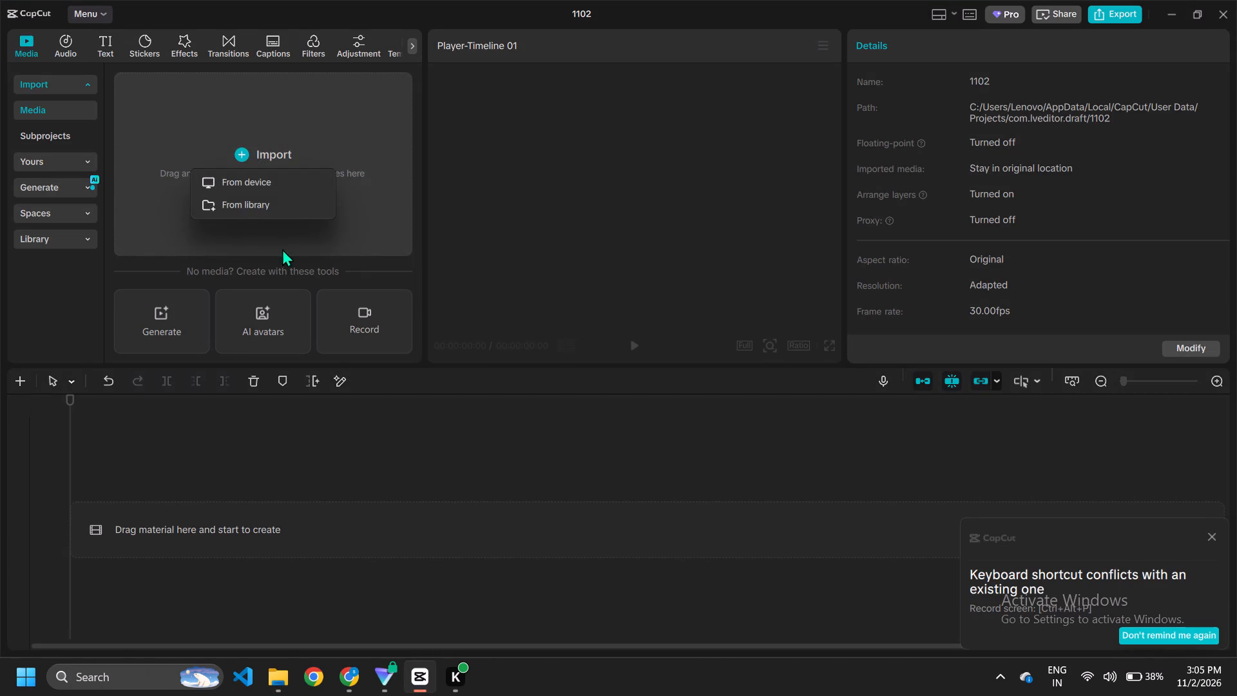
pyautogui.click(349, 670)
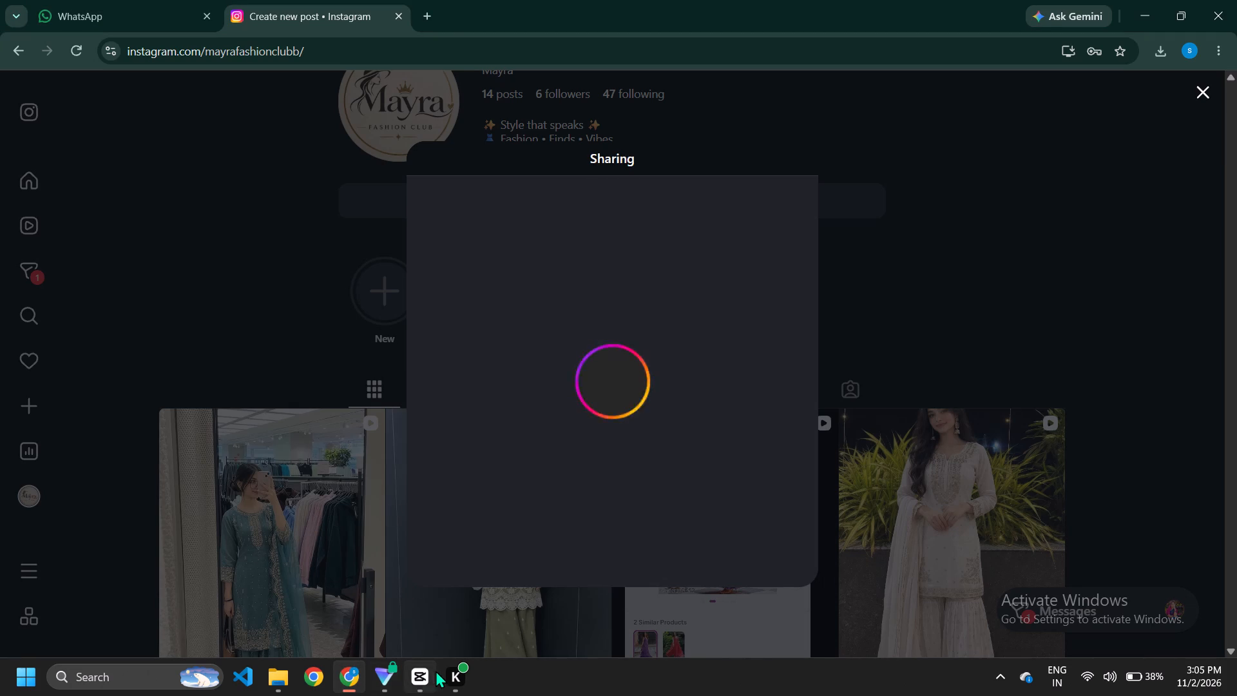
pyautogui.click(416, 673)
# Import from the device all twelve outfit photos and product screenshots under Today in Downloads, leaving out the VID files.
pyautogui.click(240, 159)
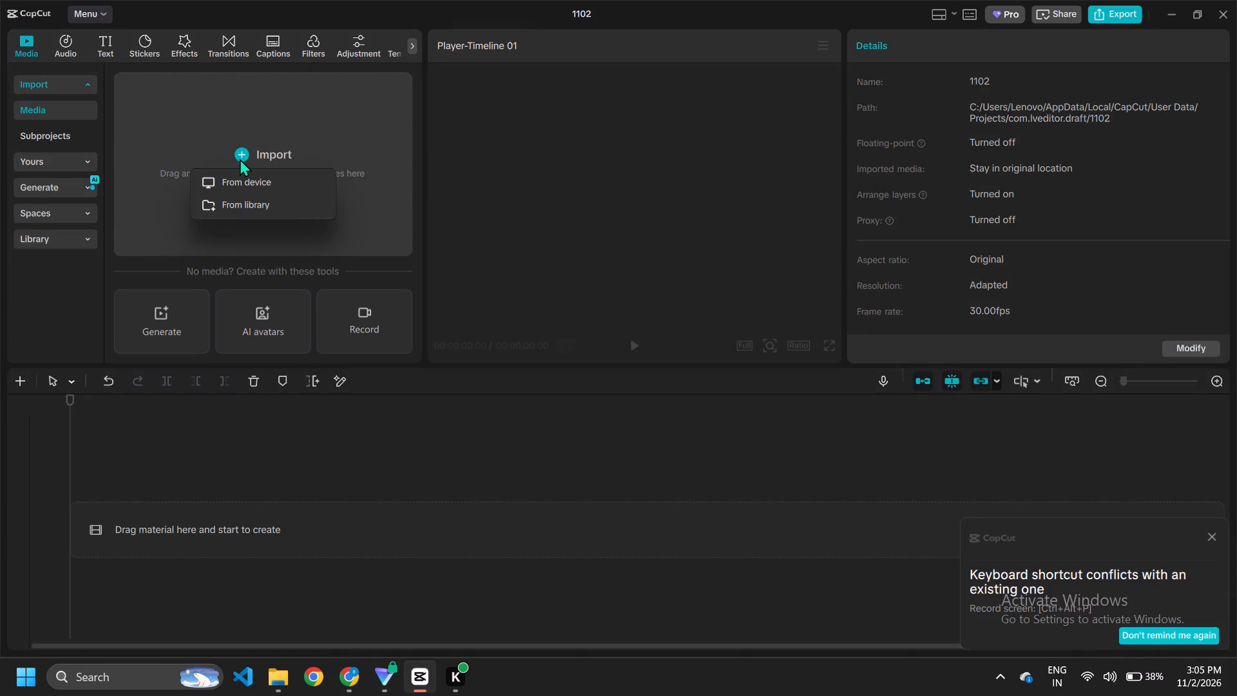
pyautogui.click(221, 178)
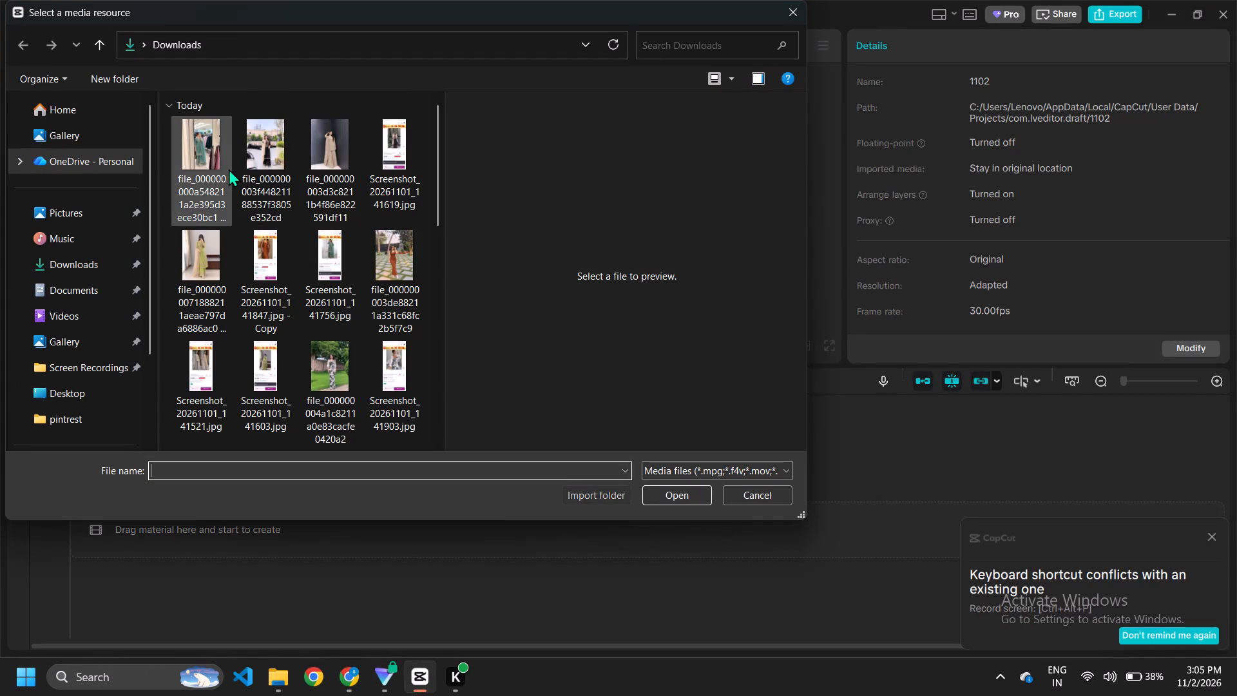
pyautogui.keyDown('ctrl'); pyautogui.click(225, 137); pyautogui.keyUp('ctrl')
pyautogui.keyDown('ctrl'); pyautogui.click(267, 163); pyautogui.keyUp('ctrl')
pyautogui.keyDown('ctrl'); pyautogui.click(323, 161); pyautogui.keyUp('ctrl')
pyautogui.keyDown('ctrl'); pyautogui.click(404, 173); pyautogui.keyUp('ctrl')
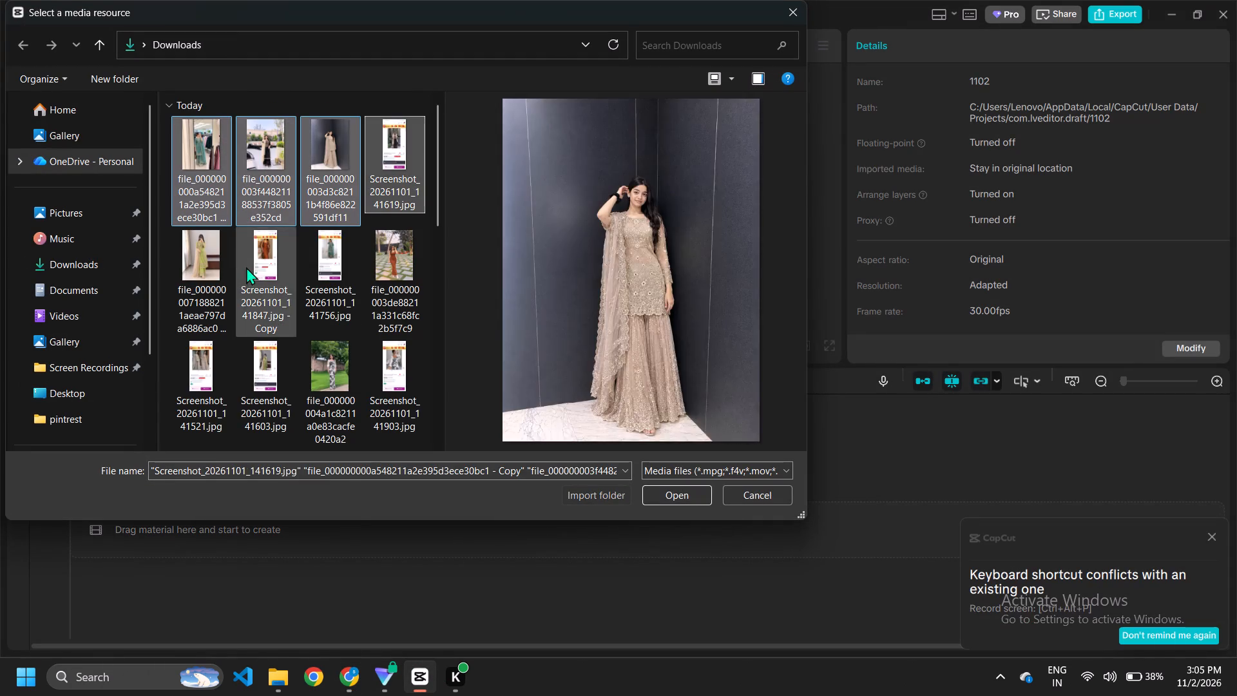
pyautogui.keyDown('ctrl'); pyautogui.click(217, 264); pyautogui.keyUp('ctrl')
pyautogui.keyDown('ctrl'); pyautogui.click(270, 286); pyautogui.keyUp('ctrl')
pyautogui.keyDown('ctrl'); pyautogui.click(334, 282); pyautogui.keyUp('ctrl')
pyautogui.keyDown('ctrl'); pyautogui.click(412, 276); pyautogui.keyUp('ctrl')
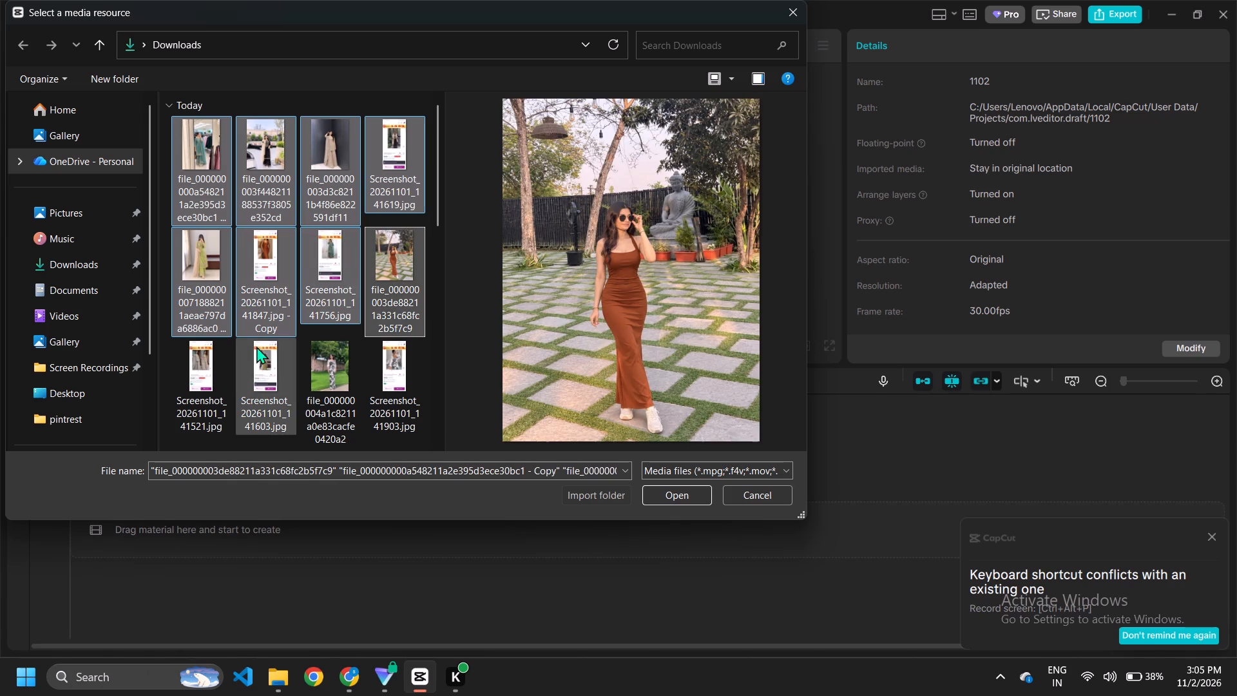
pyautogui.keyDown('ctrl'); pyautogui.click(203, 362); pyautogui.keyUp('ctrl')
pyautogui.keyDown('ctrl'); pyautogui.click(251, 378); pyautogui.keyUp('ctrl')
pyautogui.keyDown('ctrl'); pyautogui.click(301, 381); pyautogui.keyUp('ctrl')
pyautogui.keyDown('ctrl'); pyautogui.click(389, 385); pyautogui.keyUp('ctrl')
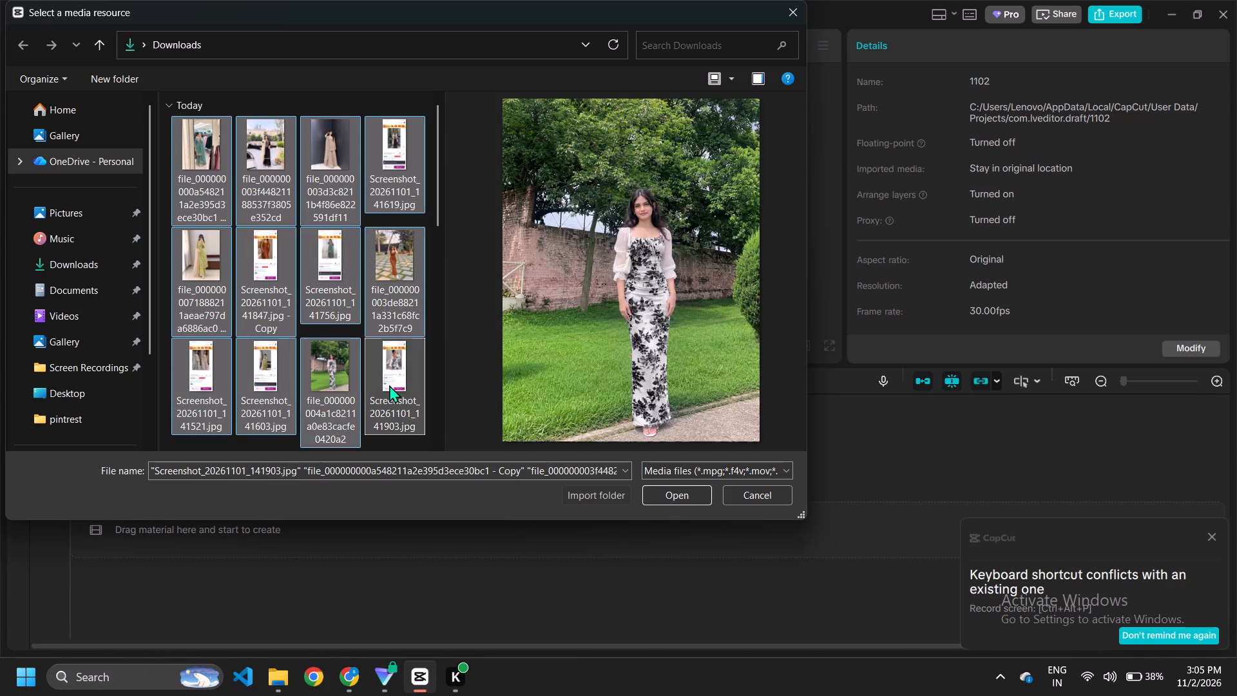
pyautogui.scroll(-1, 334, 324)
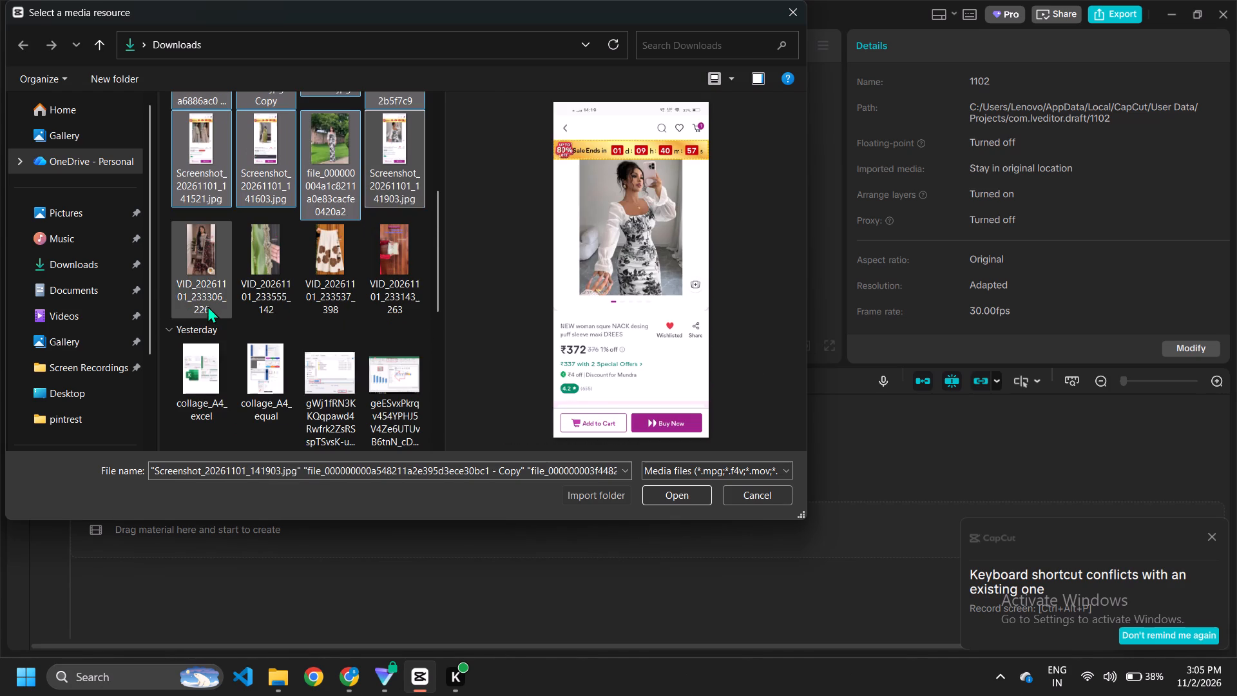
pyautogui.click(664, 491)
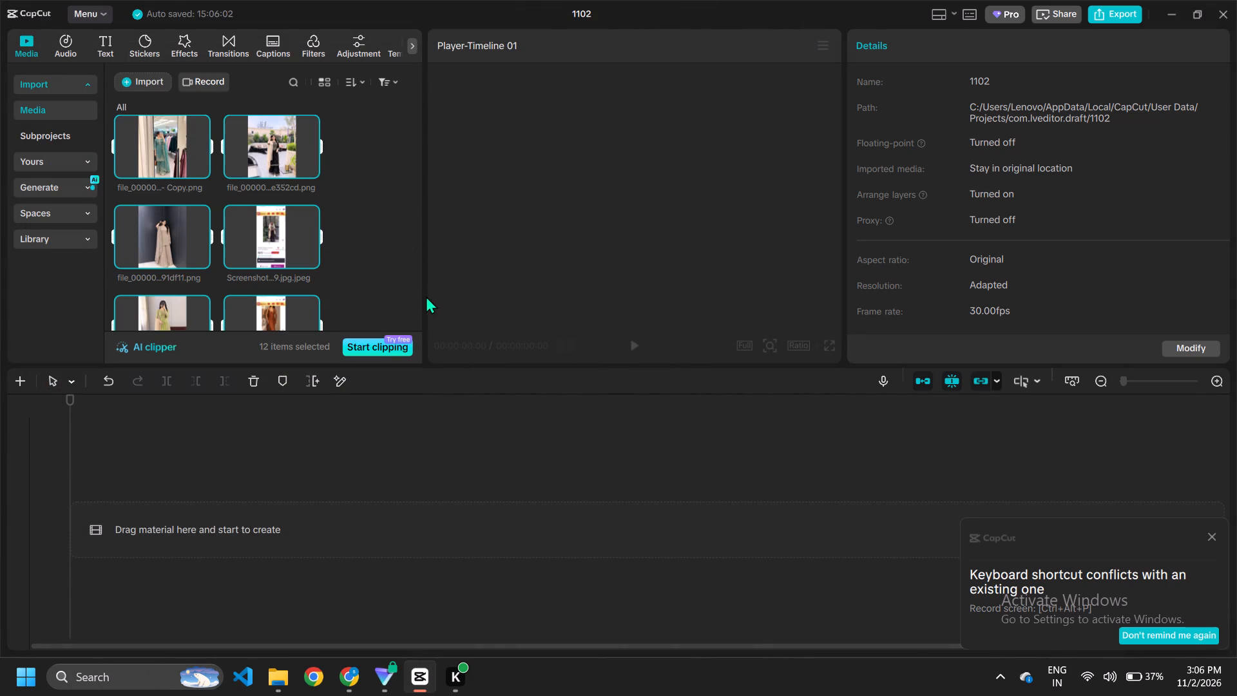
# Import the black starry picture named images from the Downloads folder on the device into the project media.
pyautogui.scroll(-9, 313, 322)
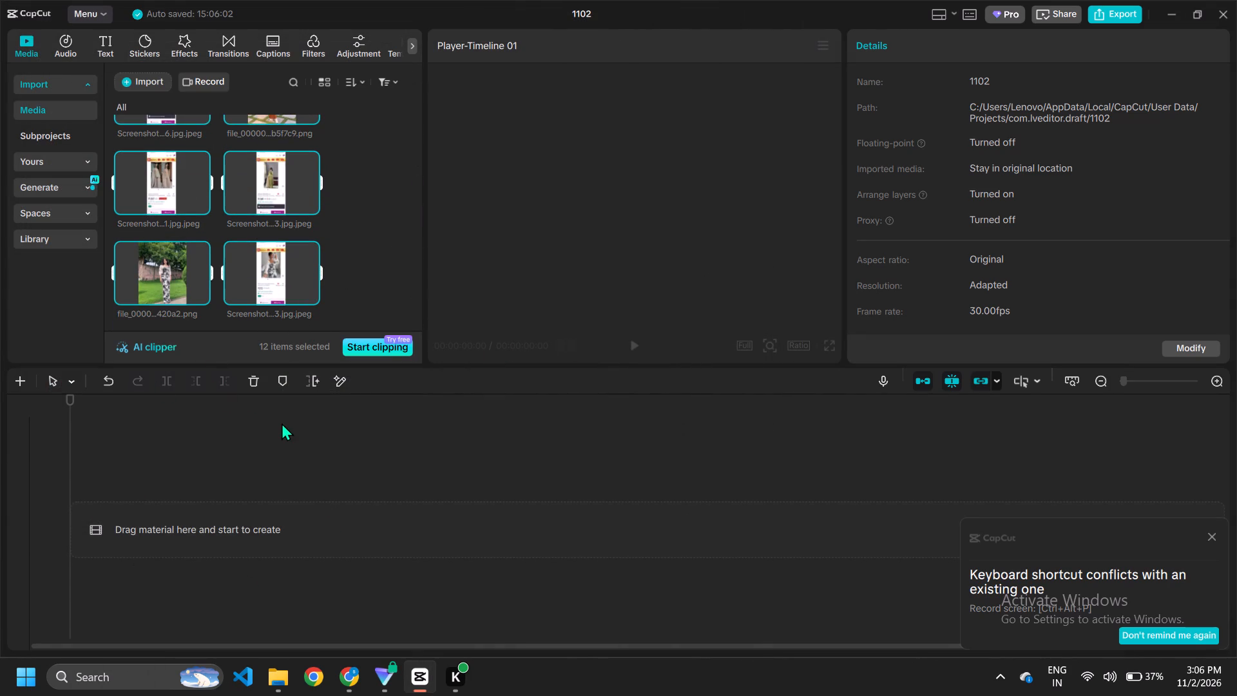
pyautogui.scroll(4, 212, 282)
pyautogui.click(139, 84)
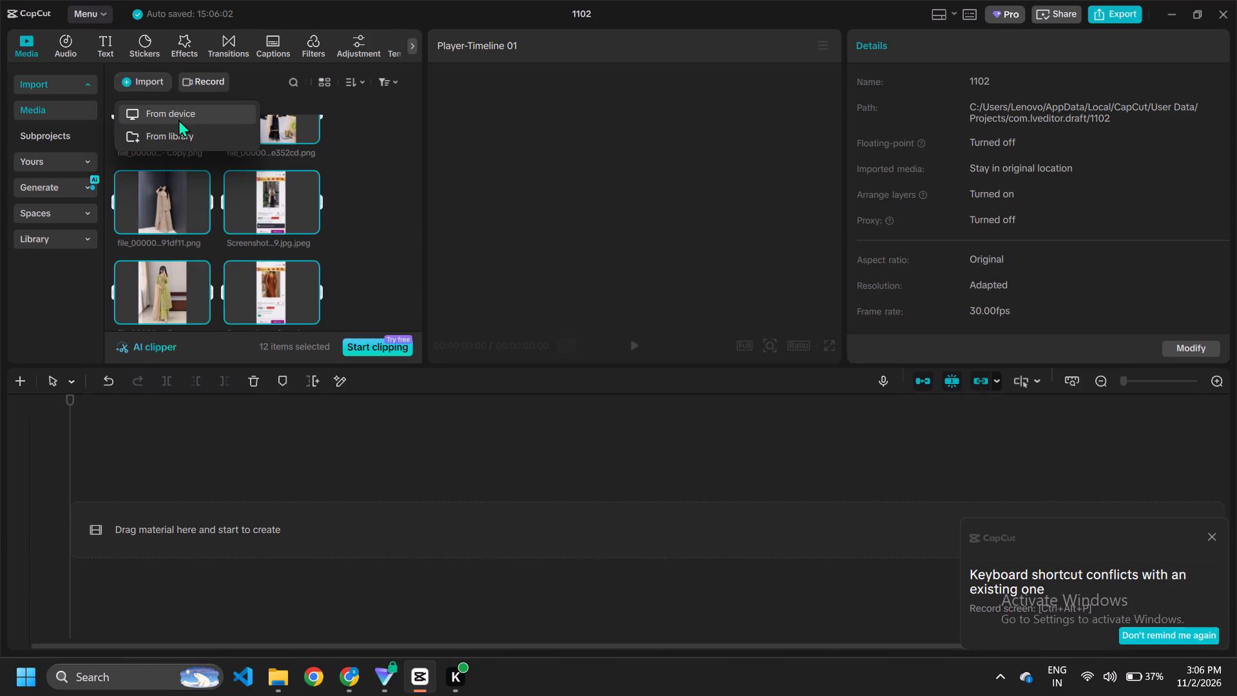
pyautogui.click(178, 107)
pyautogui.scroll(-3, 383, 273)
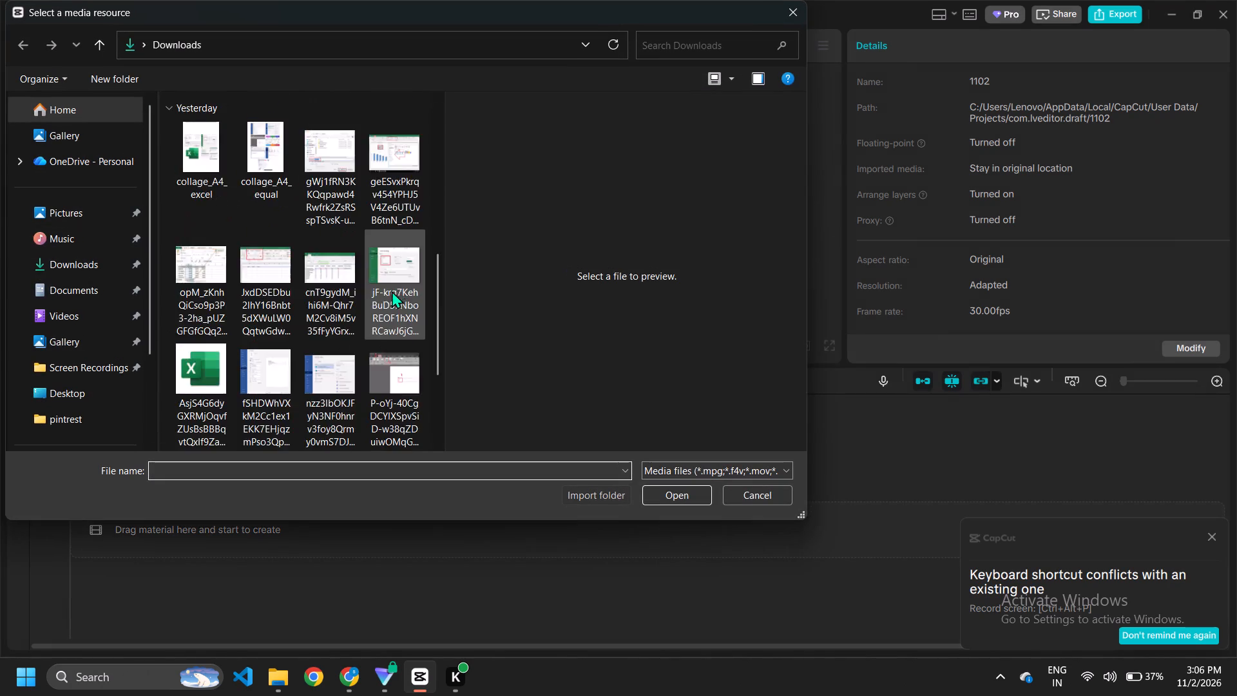
pyautogui.scroll(-4, 392, 291)
pyautogui.click(334, 367)
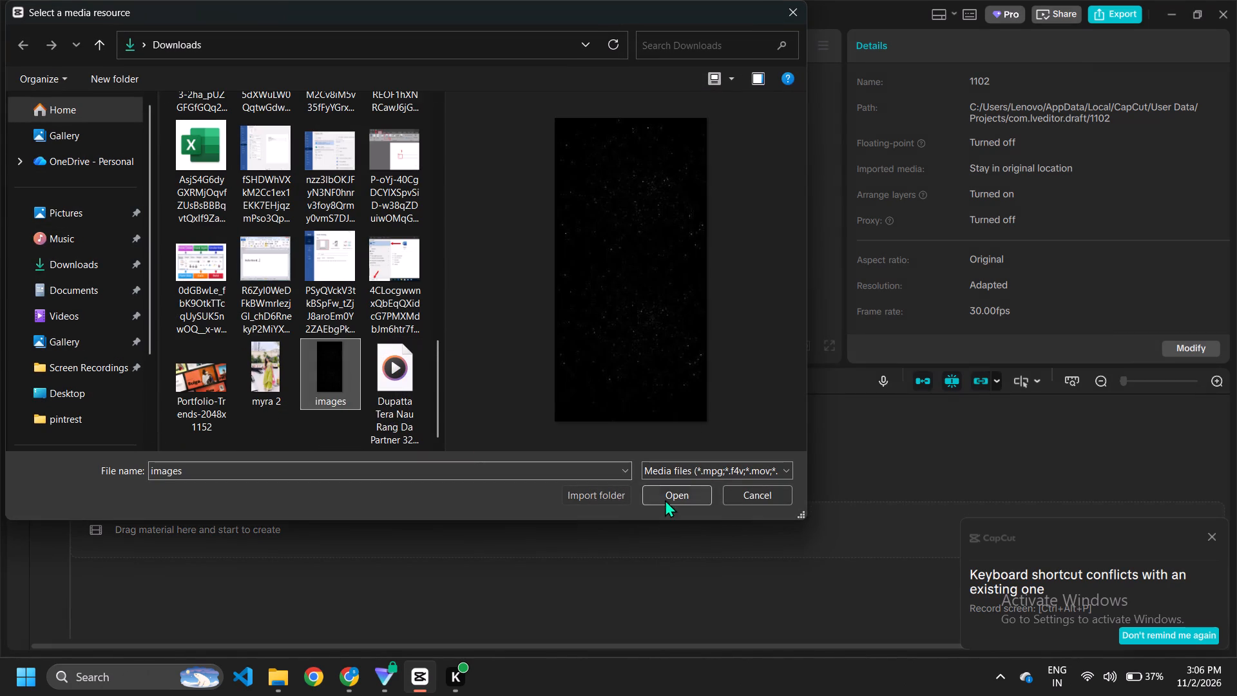
pyautogui.click(667, 503)
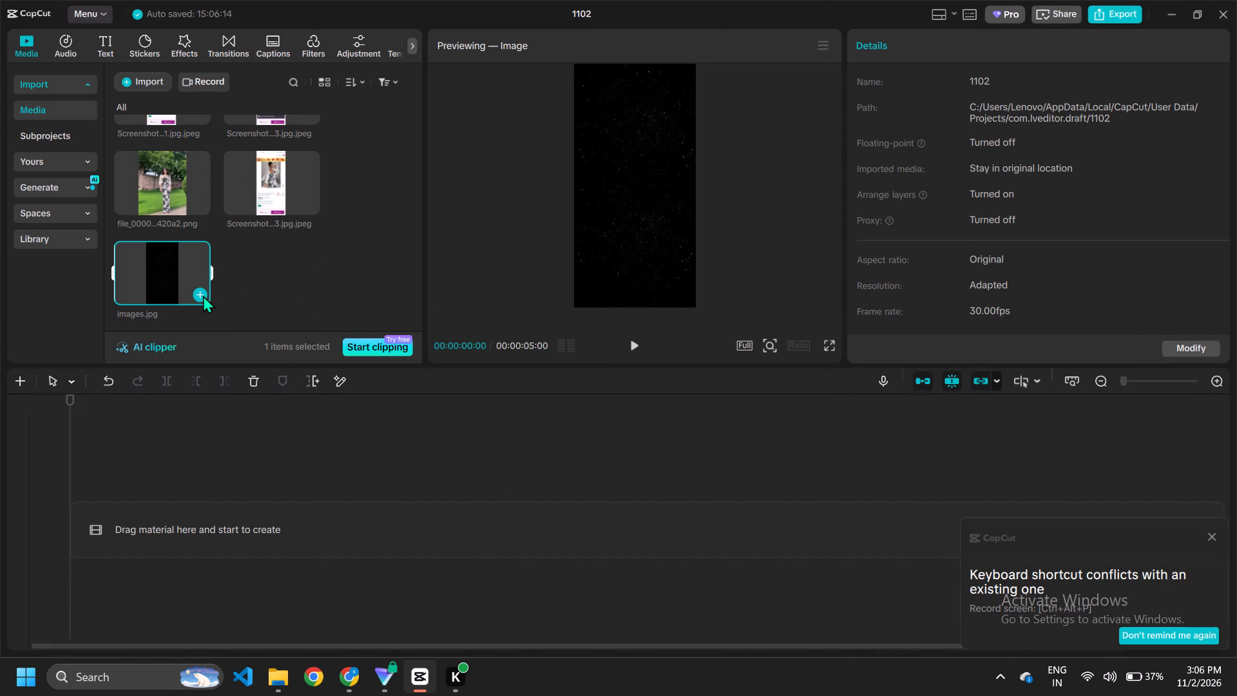
# Add images.jpg to the empty timeline as the first clip.
pyautogui.click(203, 295)
pyautogui.click(476, 520)
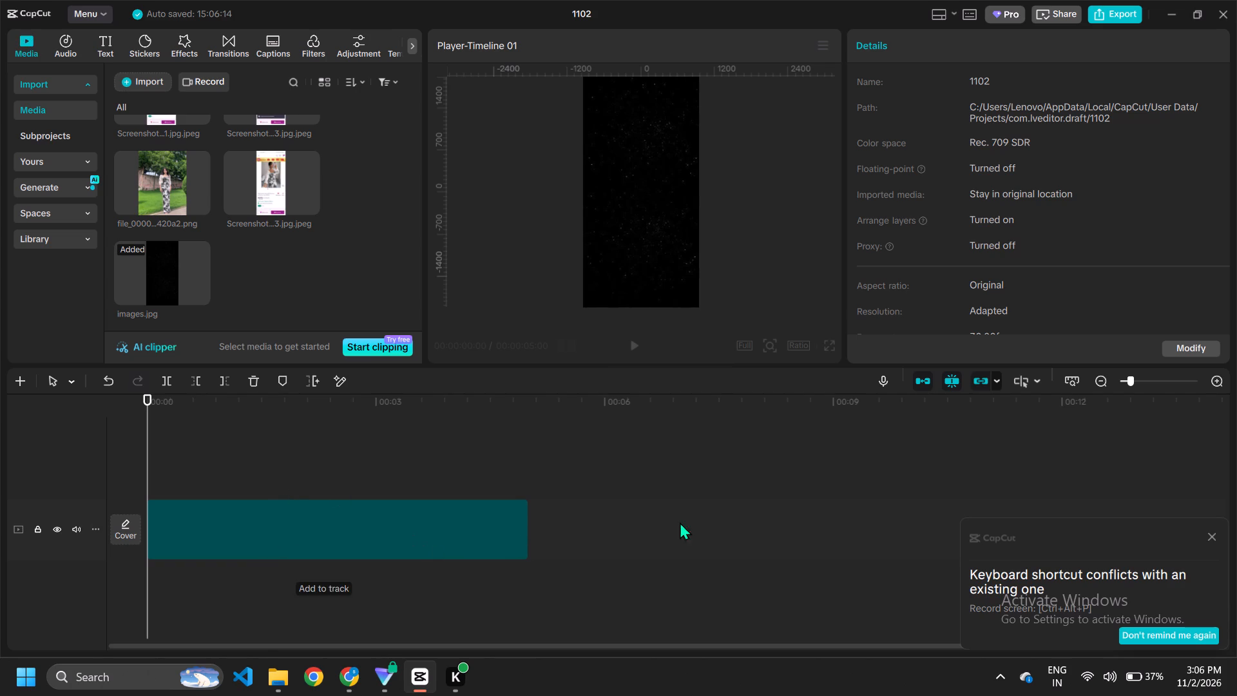
# Trim the end of the images.jpg clip so it lasts about 2 seconds.
pyautogui.click(376, 540)
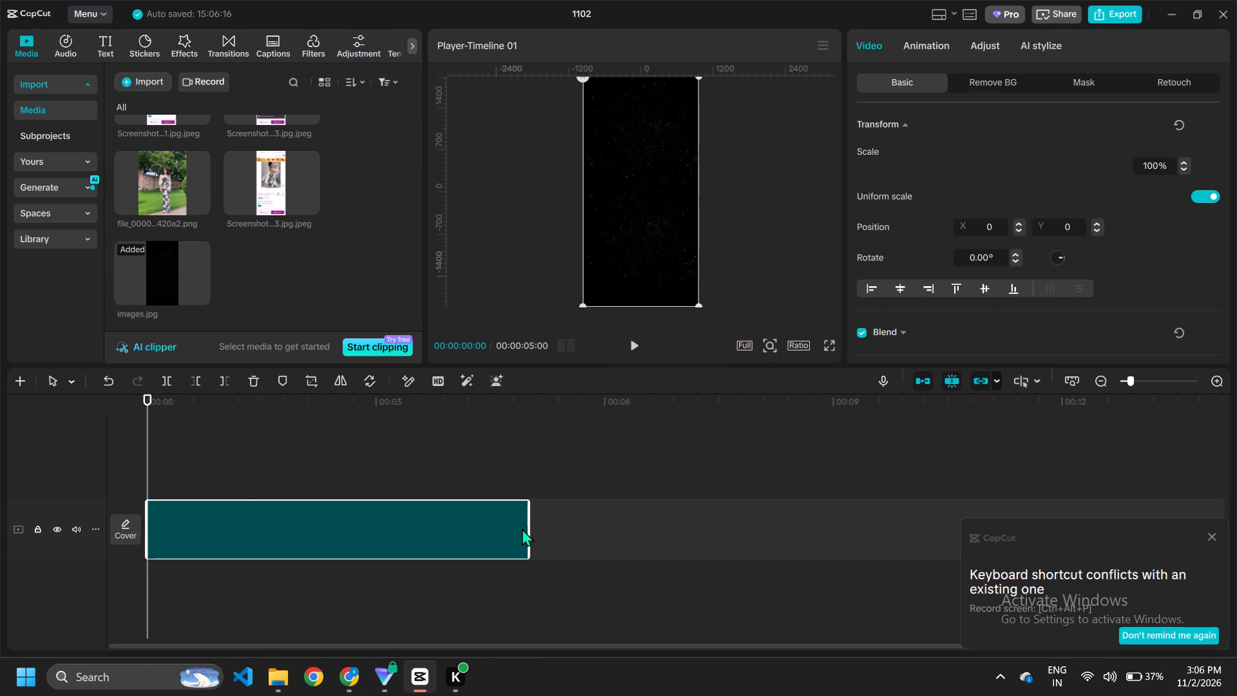
pyautogui.moveTo(527, 530); pyautogui.dragTo(296, 541)
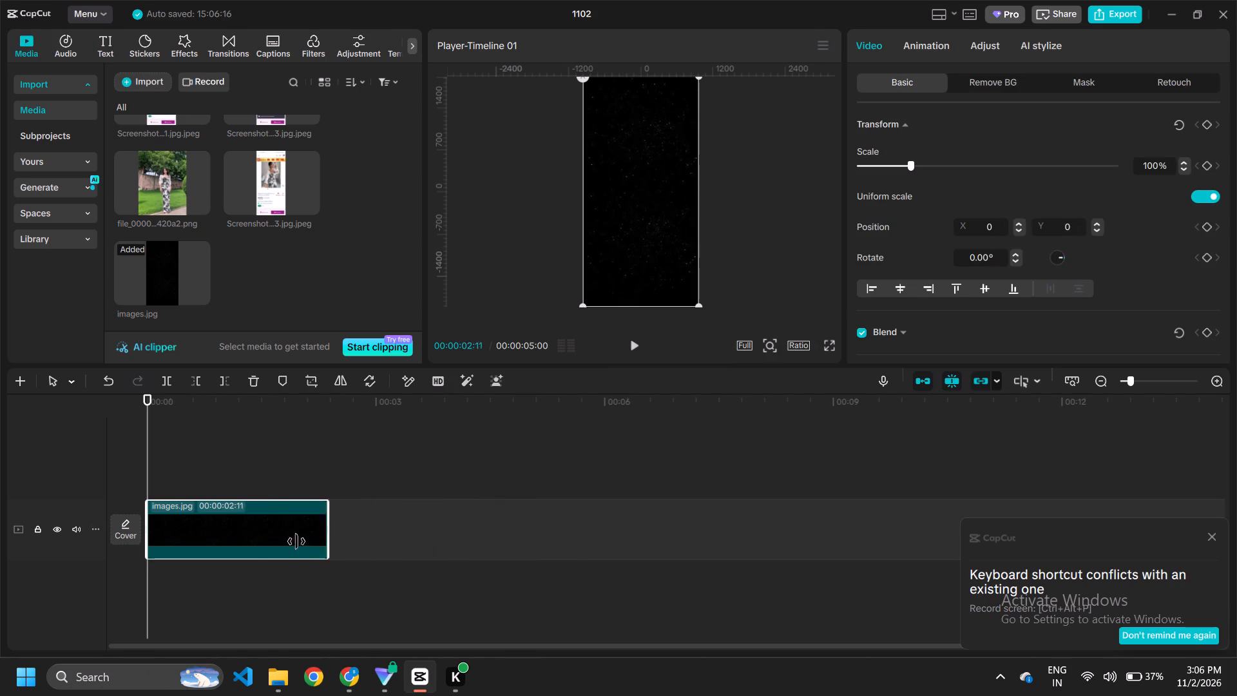
# Finish trimming the end of the images.jpg clip to a duration of 00:00:01:27.
pyautogui.moveTo(296, 541); pyautogui.dragTo(290, 545)
# Import the videos VID_20261101_233306_226, 233555_142, 233537_398 and 233143_263 from the Downloads folder into the project media.
pyautogui.scroll(1, 267, 300)
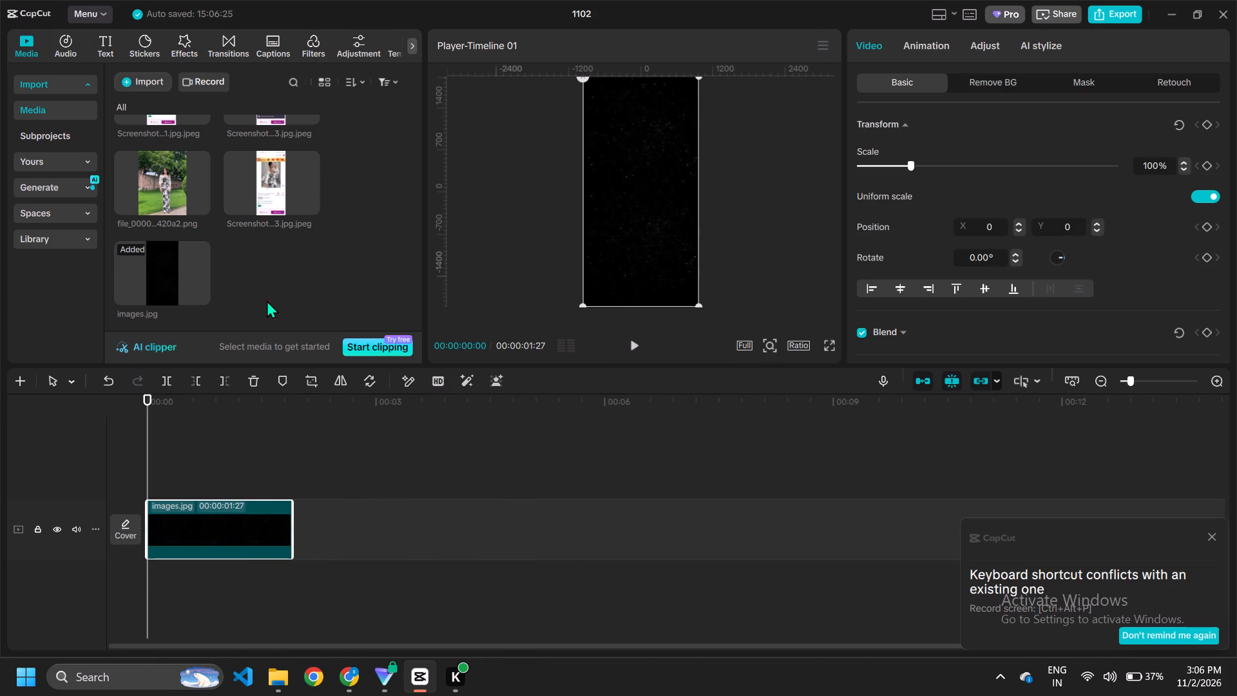
pyautogui.scroll(10, 267, 300)
pyautogui.click(135, 71)
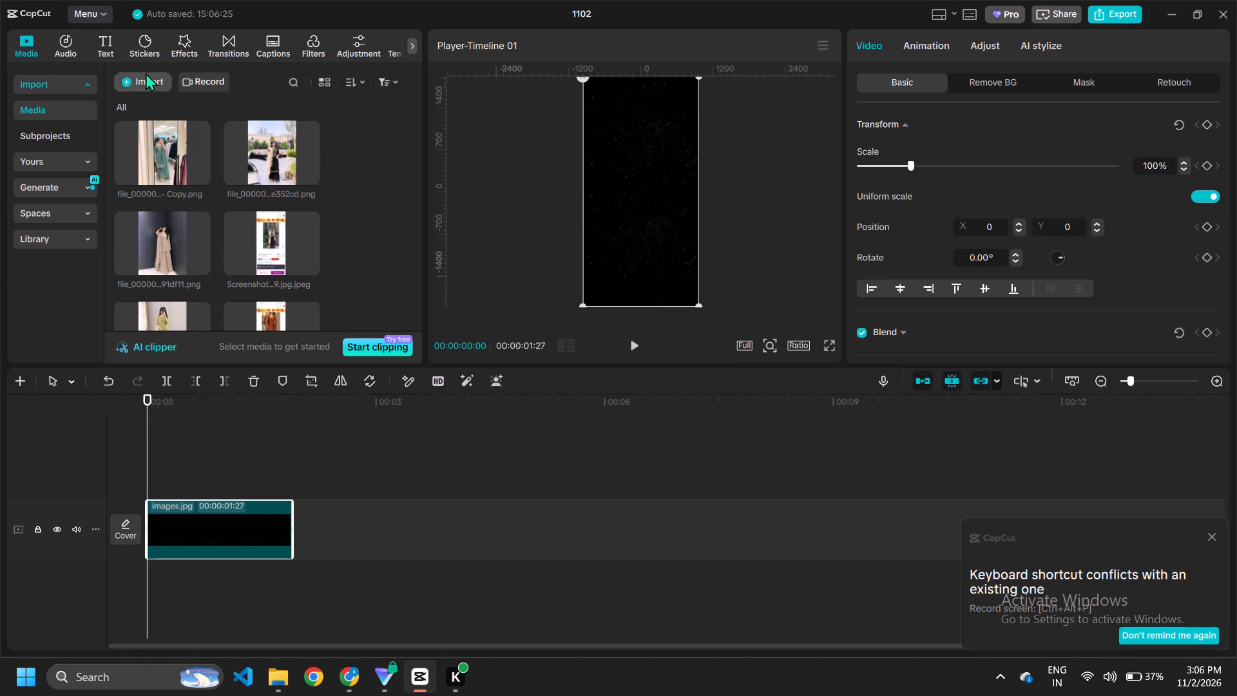
pyautogui.click(146, 73)
pyautogui.click(168, 105)
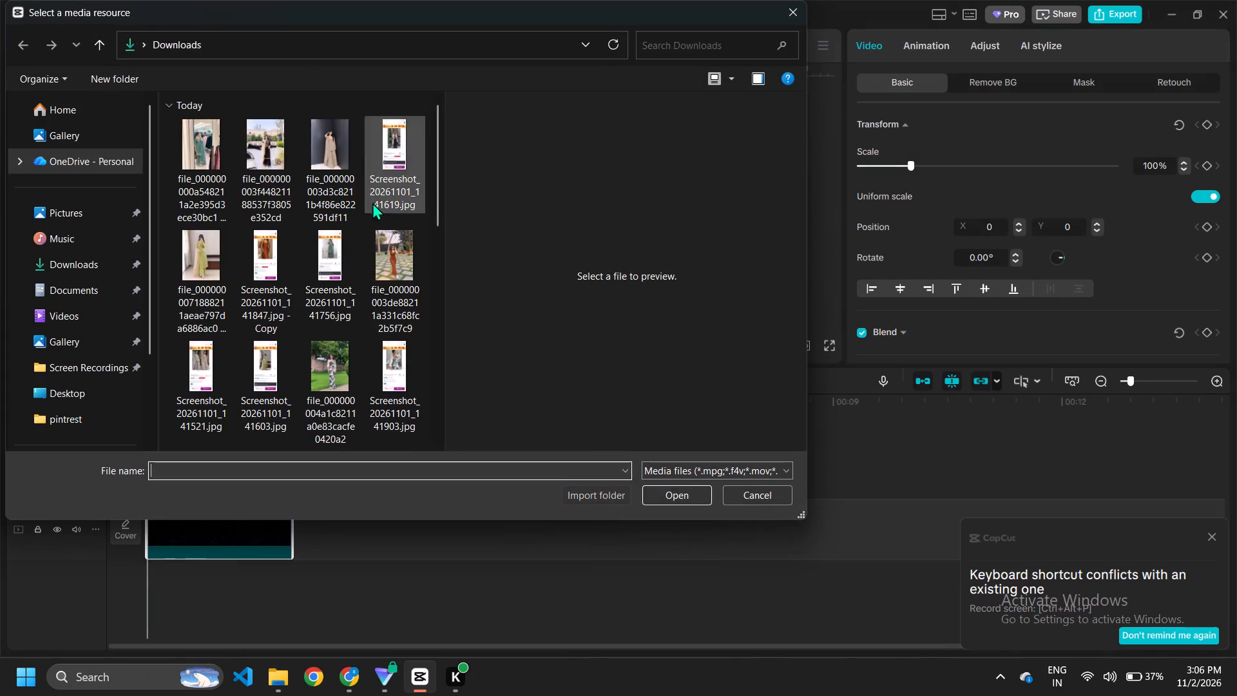
pyautogui.scroll(-4, 356, 249)
pyautogui.scroll(2, 331, 273)
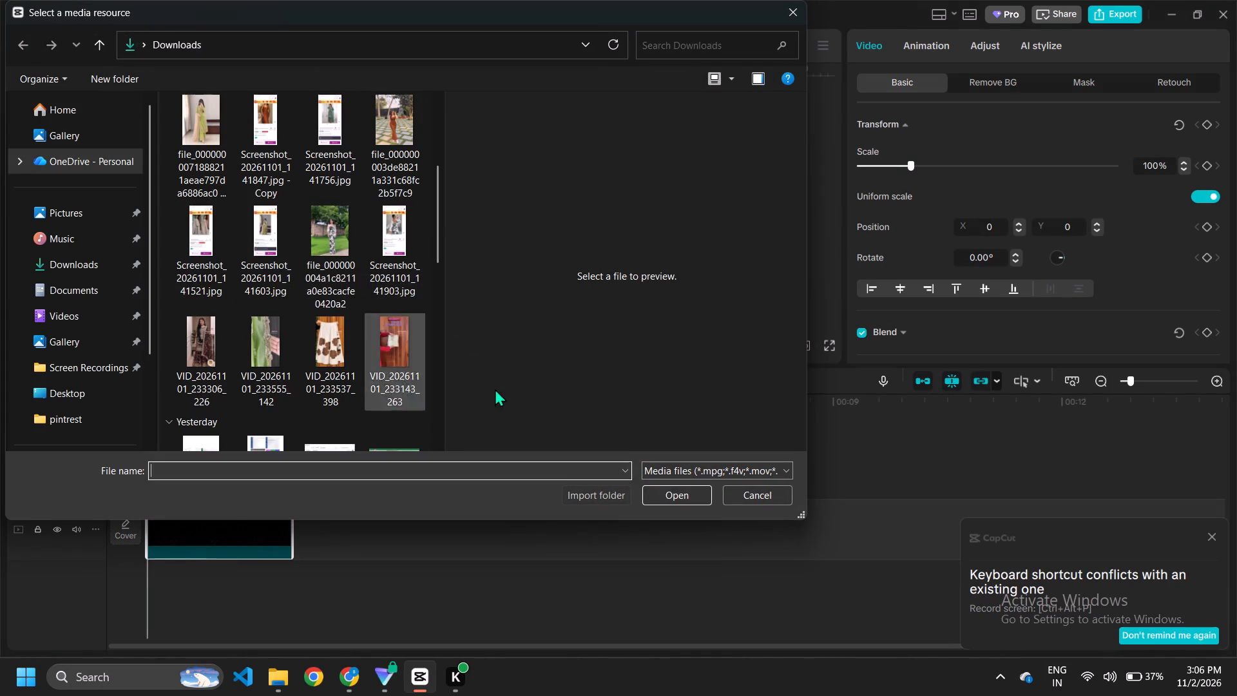
pyautogui.click(392, 358)
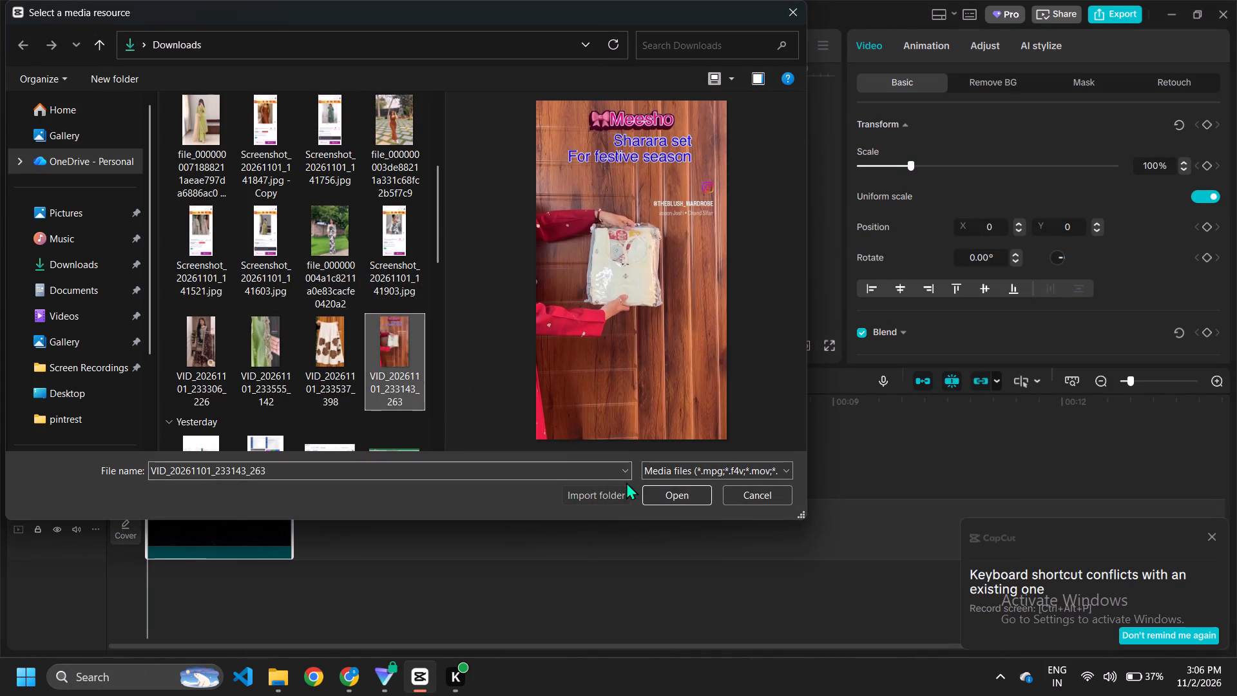
pyautogui.keyDown('ctrl'); pyautogui.click(326, 370); pyautogui.keyUp('ctrl')
pyautogui.keyDown('ctrl'); pyautogui.click(256, 360); pyautogui.keyUp('ctrl')
pyautogui.keyDown('ctrl'); pyautogui.click(209, 362); pyautogui.keyUp('ctrl')
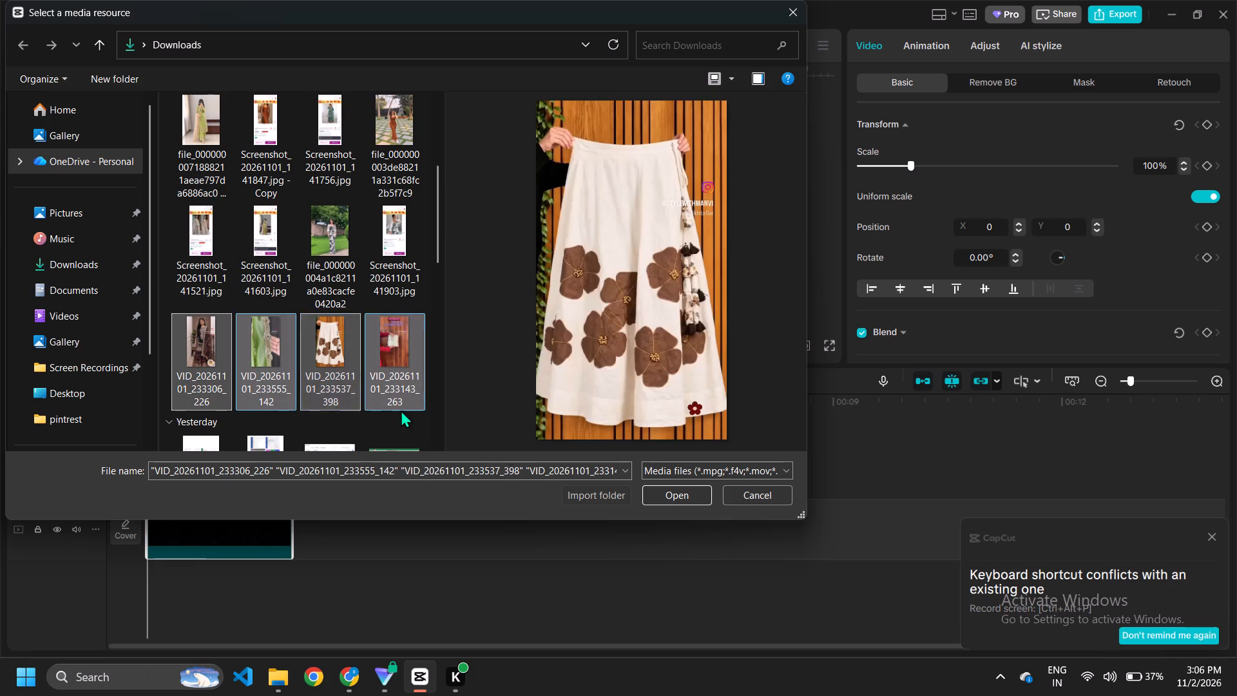
pyautogui.click(664, 501)
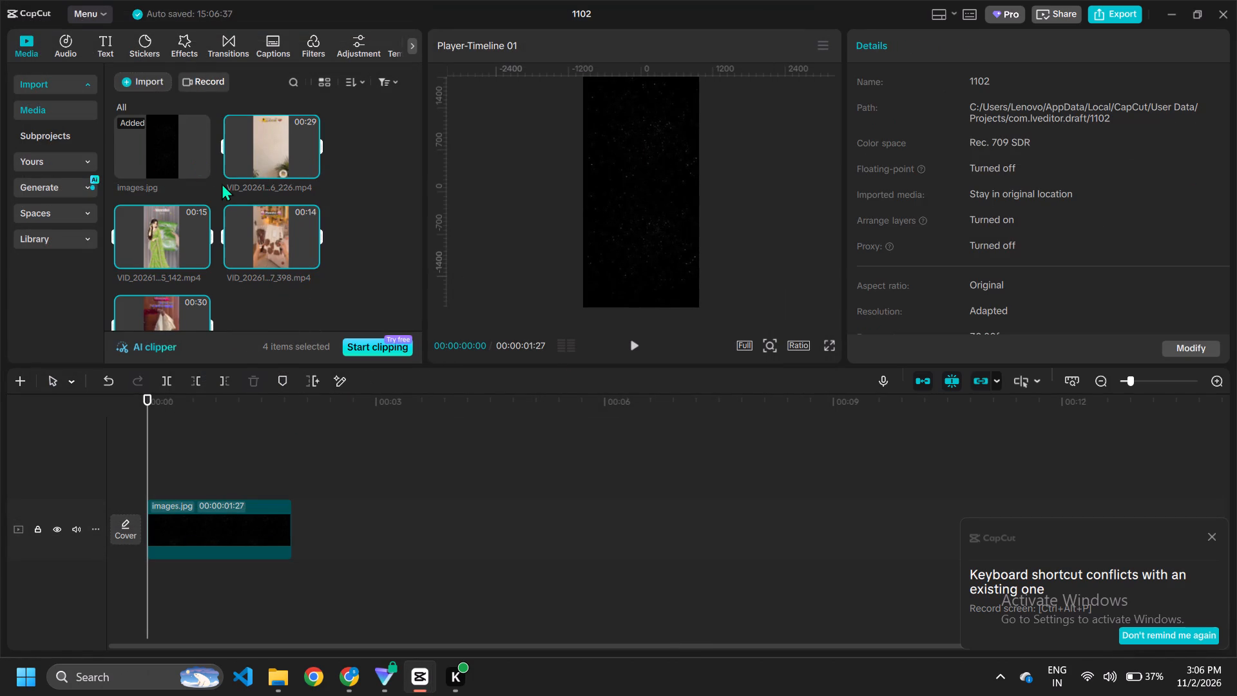
# Add the four imported videos to the timeline ahead of the images.jpg clip and play the opening.
pyautogui.click(311, 165)
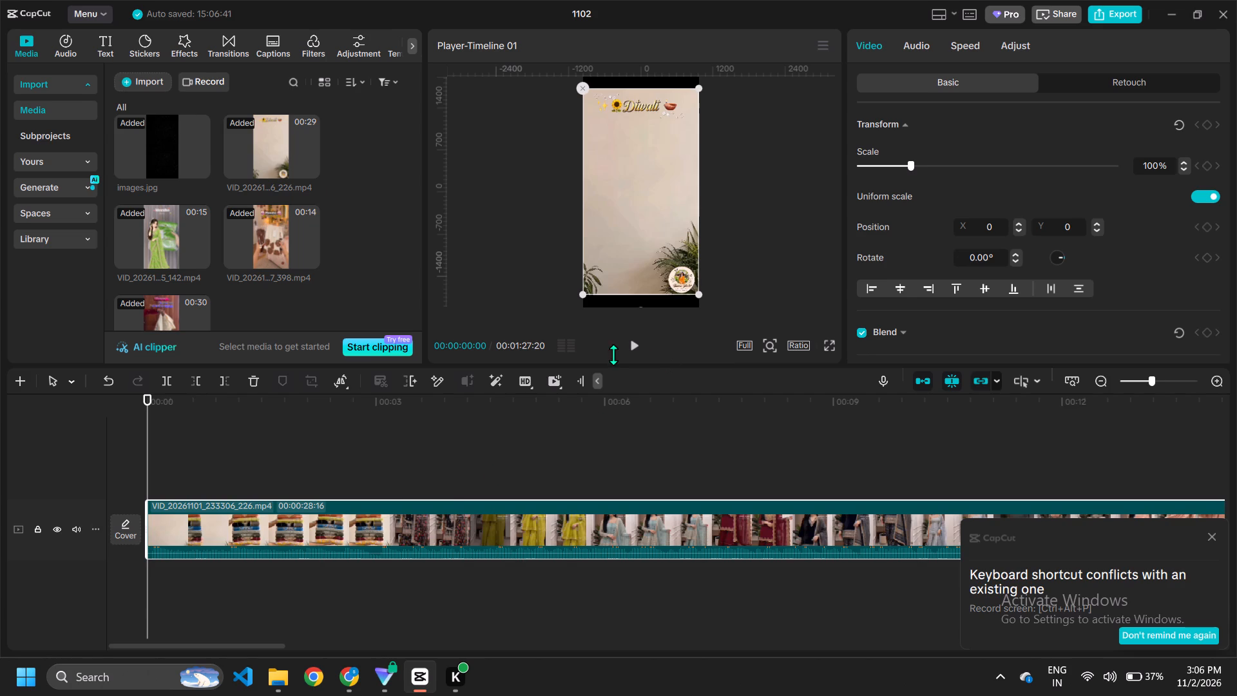
pyautogui.click(631, 347)
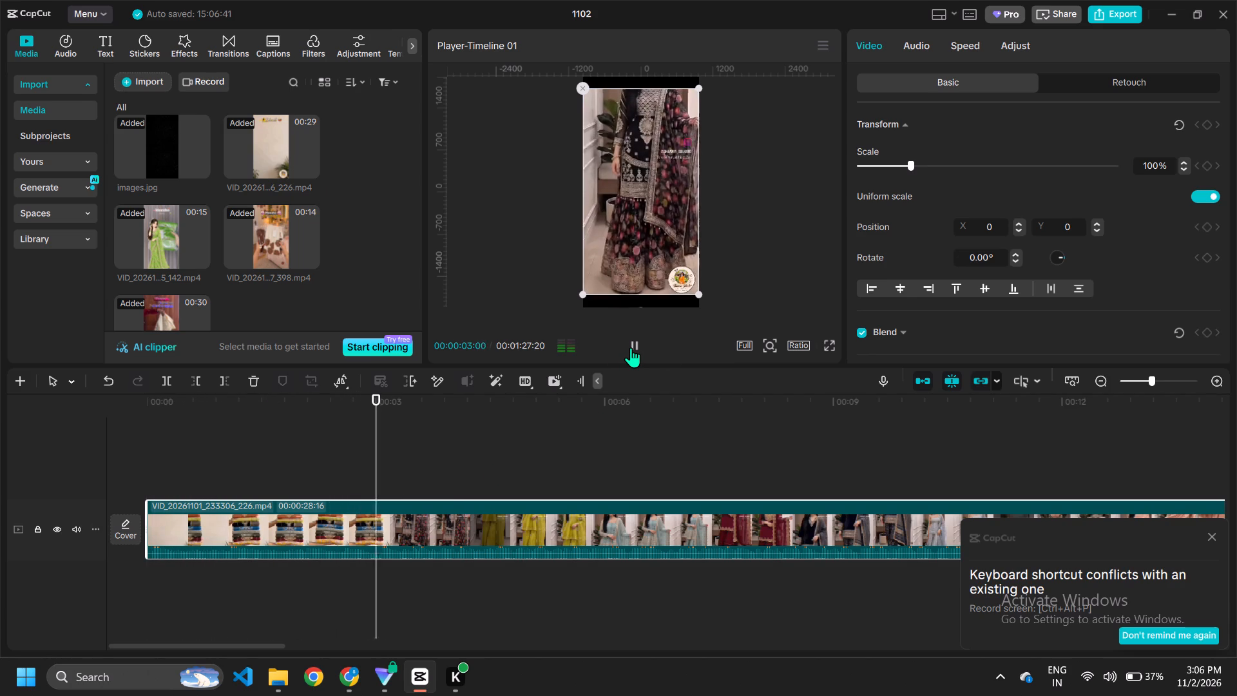
pyautogui.click(1212, 534)
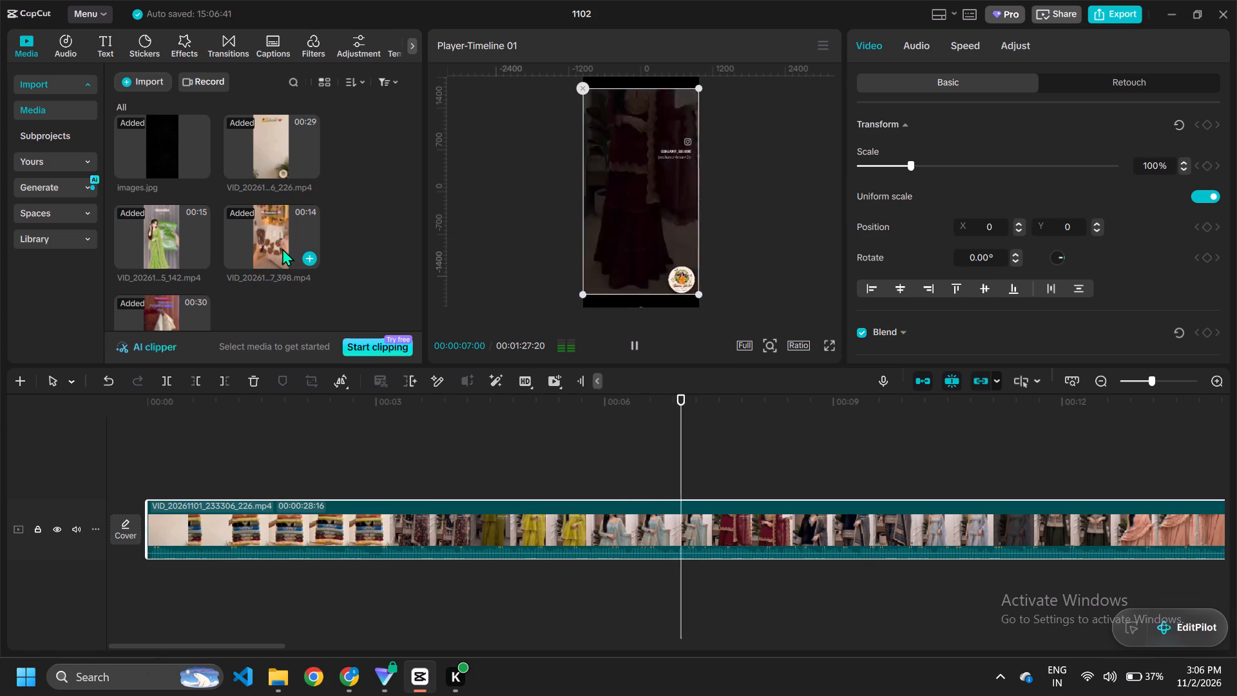
# Delete the imported videos ending in 398, 263 and 142 from the project media together with their timeline clips.
pyautogui.click(282, 248)
pyautogui.rightClick(282, 248)
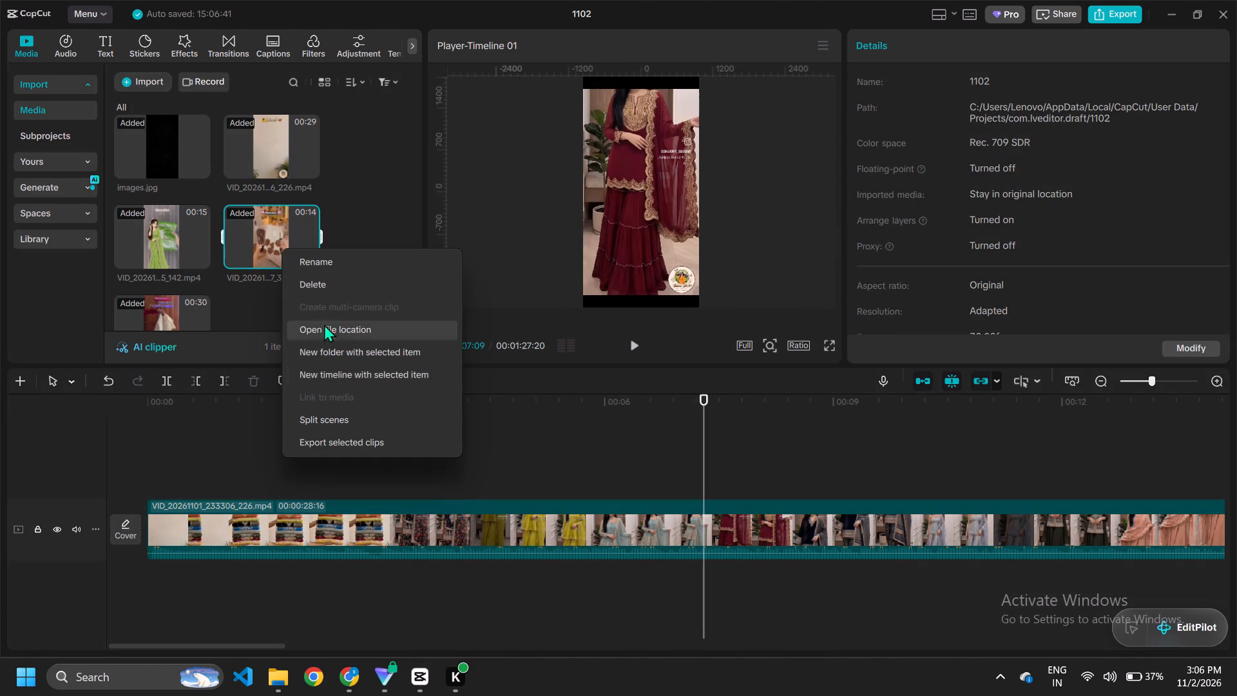
pyautogui.click(330, 292)
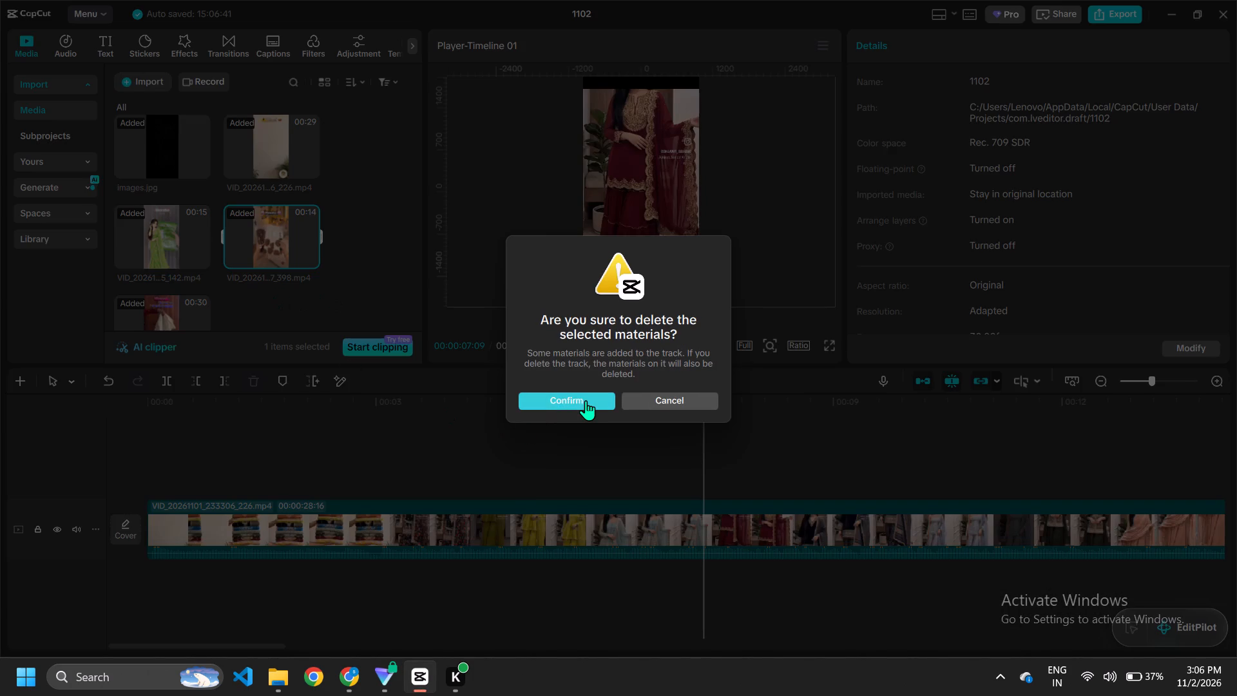
pyautogui.click(586, 400)
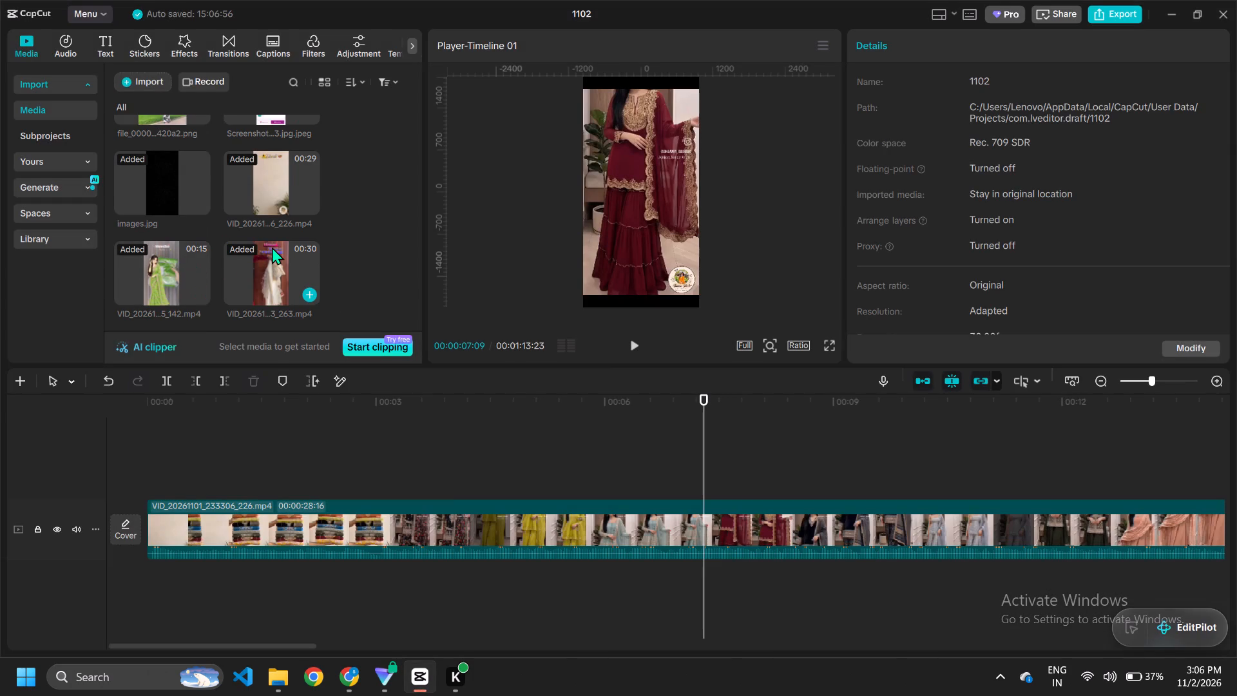
pyautogui.scroll(3, 272, 247)
pyautogui.scroll(-5, 272, 247)
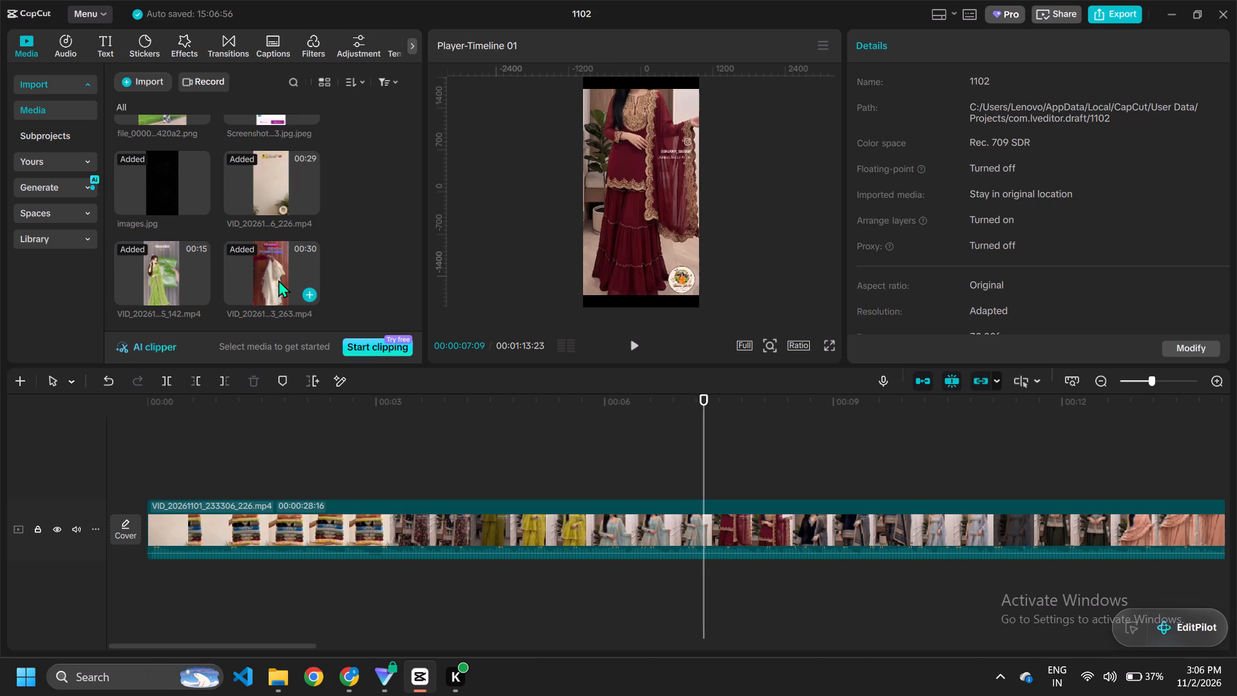
pyautogui.click(273, 202)
pyautogui.click(273, 267)
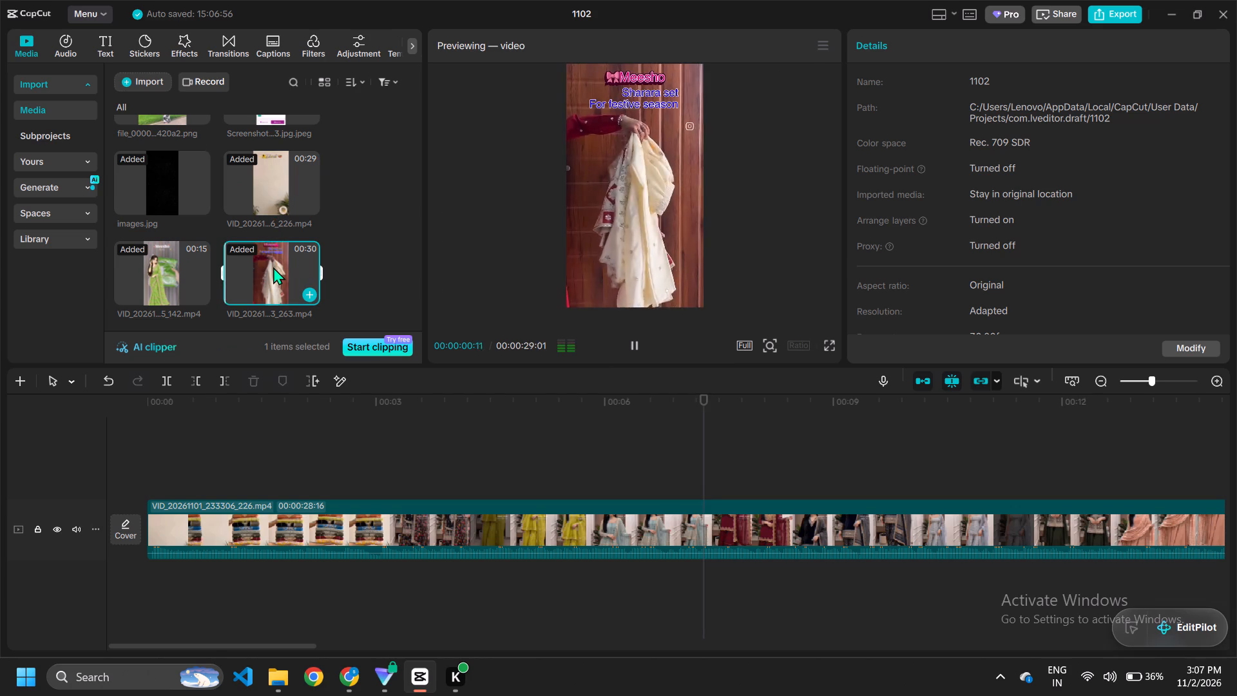
pyautogui.rightClick(273, 267)
pyautogui.click(323, 309)
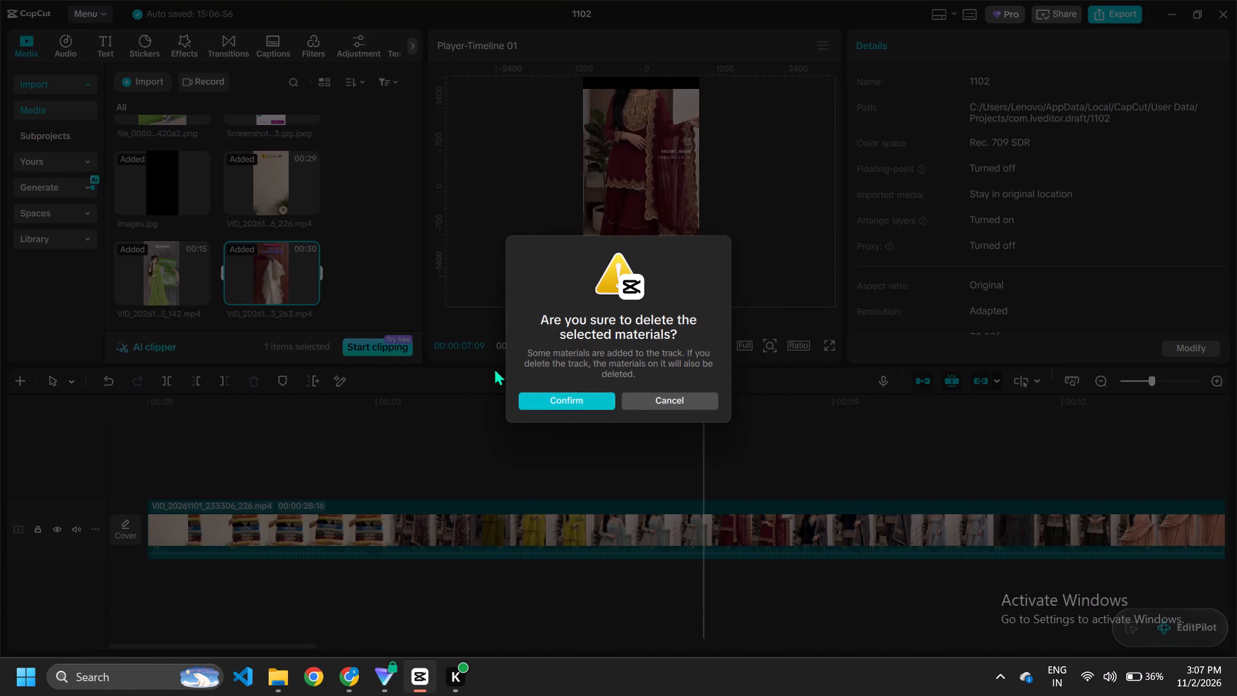
pyautogui.click(592, 402)
pyautogui.rightClick(179, 292)
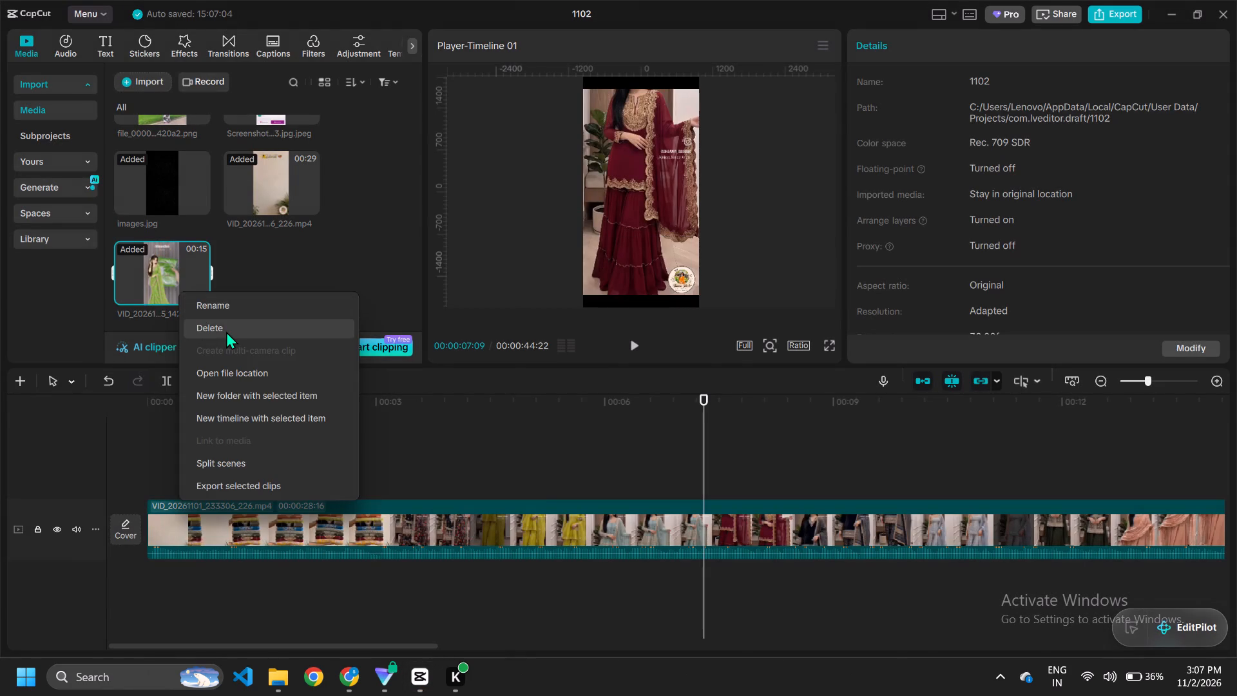
pyautogui.click(229, 334)
pyautogui.click(561, 400)
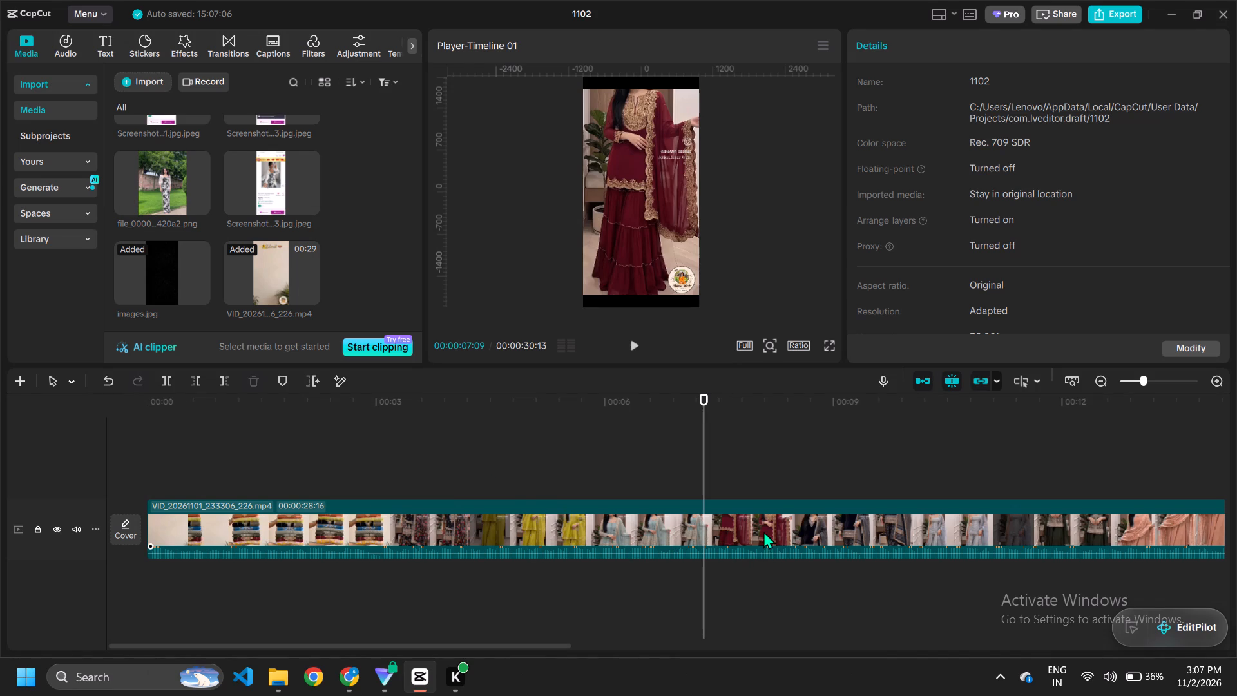
# Move the VID_20261101_233306_226 clip onto a separate track above images.jpg, starting at the beginning of the timeline.
pyautogui.moveTo(397, 511); pyautogui.dragTo(383, 470)
pyautogui.moveTo(383, 470); pyautogui.dragTo(382, 464)
pyautogui.moveTo(380, 458); pyautogui.dragTo(352, 445)
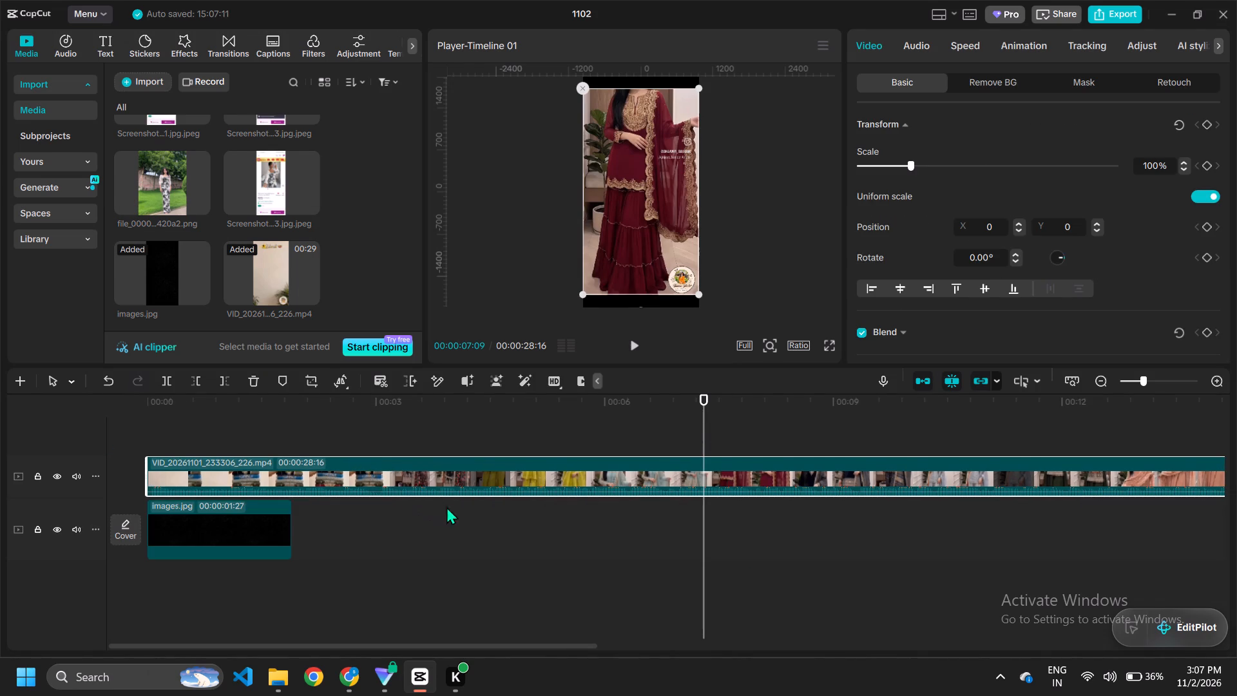
# Compare playback of the opening from the timeline start with the upper video track hidden and shown.
pyautogui.click(52, 472)
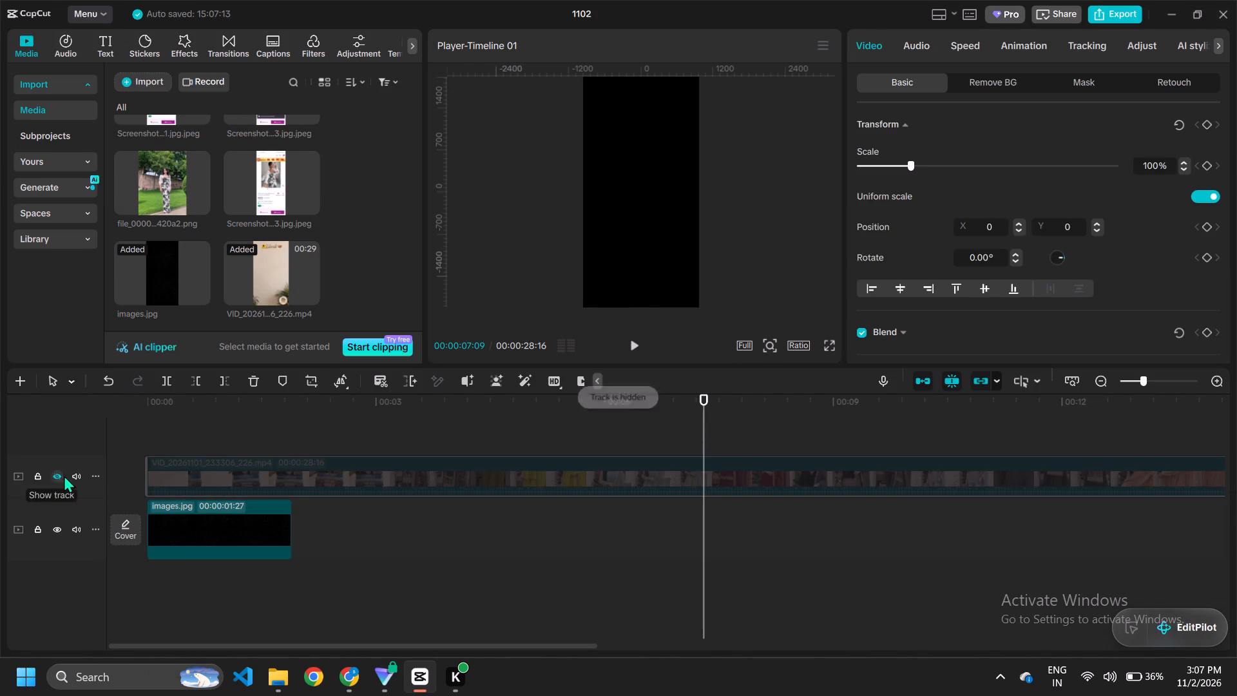
pyautogui.moveTo(705, 433); pyautogui.dragTo(0, 489)
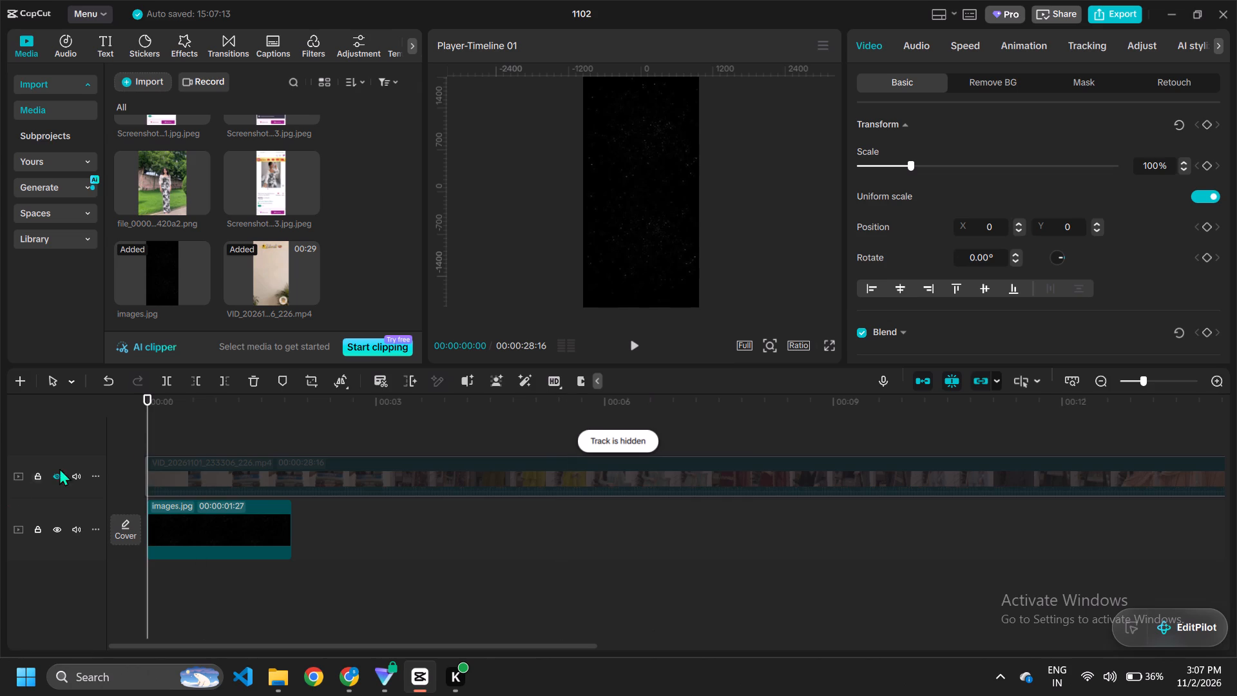
pyautogui.click(633, 345)
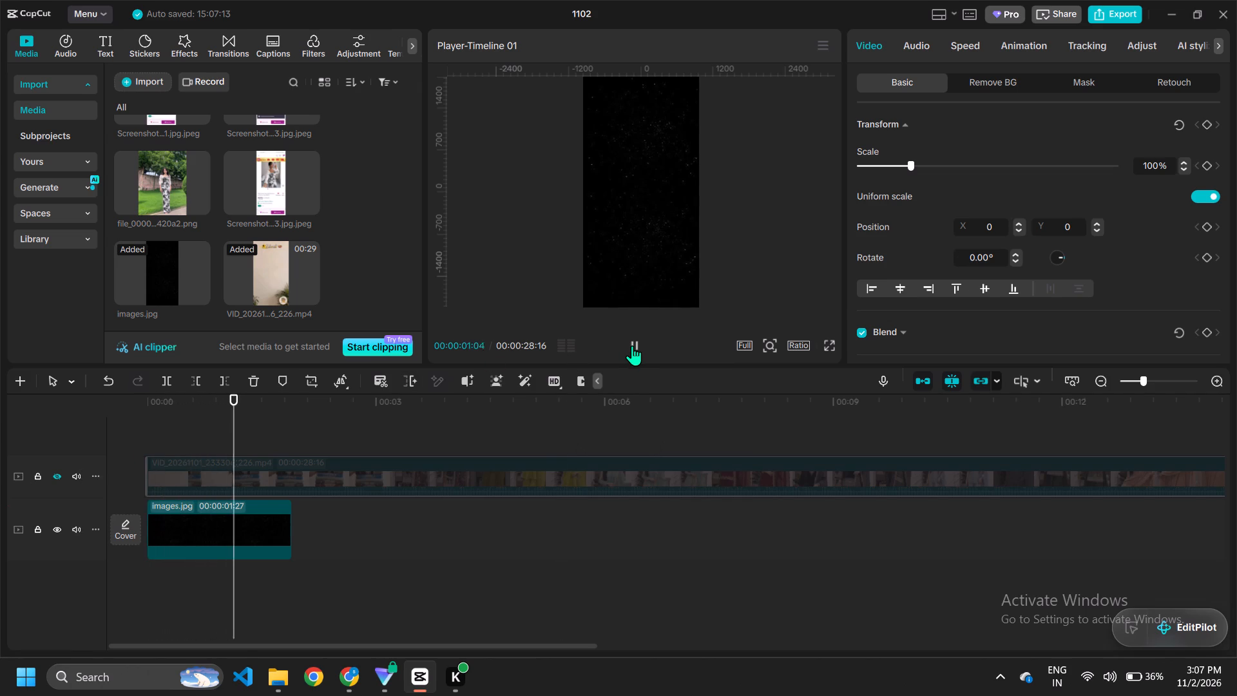
pyautogui.click(632, 345)
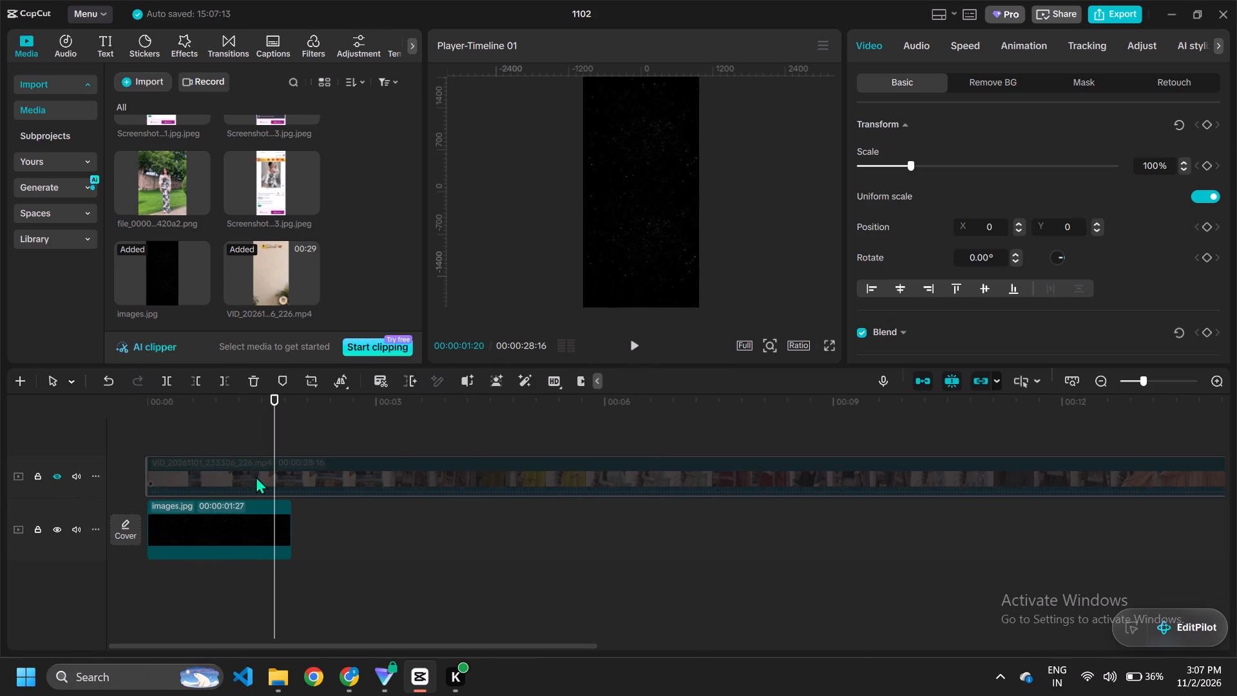
pyautogui.click(62, 478)
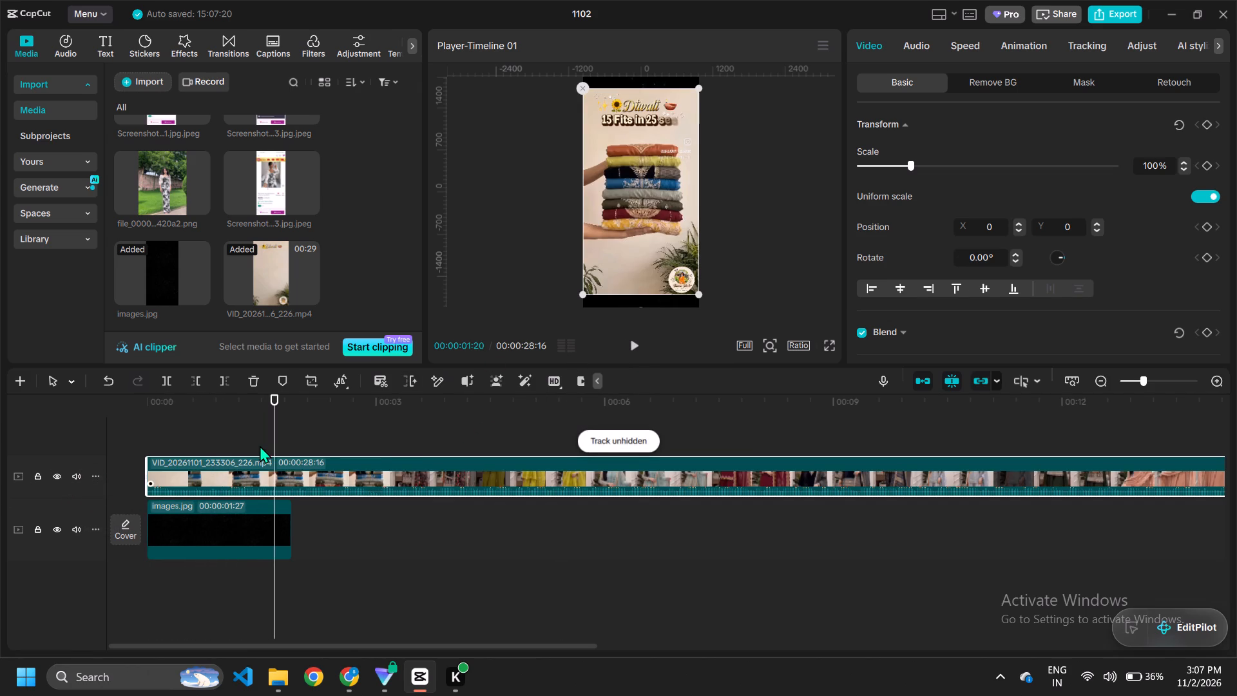
pyautogui.moveTo(278, 438); pyautogui.dragTo(11, 463)
pyautogui.click(638, 342)
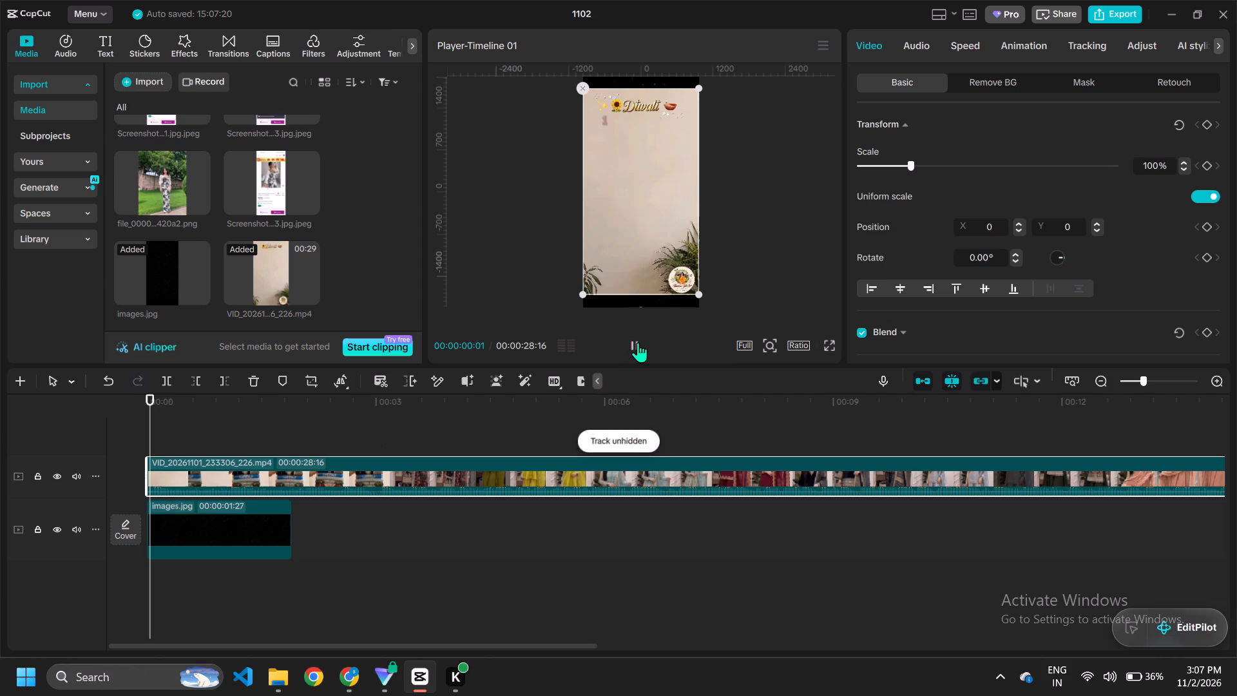
pyautogui.click(638, 342)
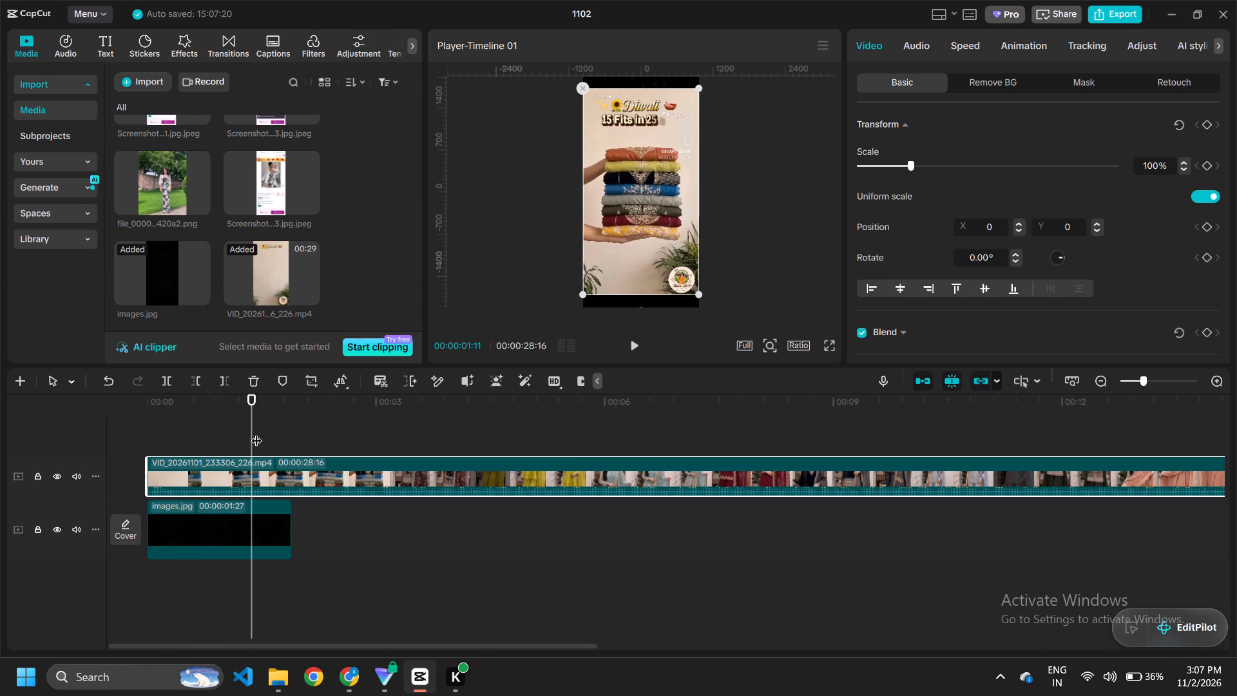
pyautogui.moveTo(250, 436); pyautogui.dragTo(44, 481)
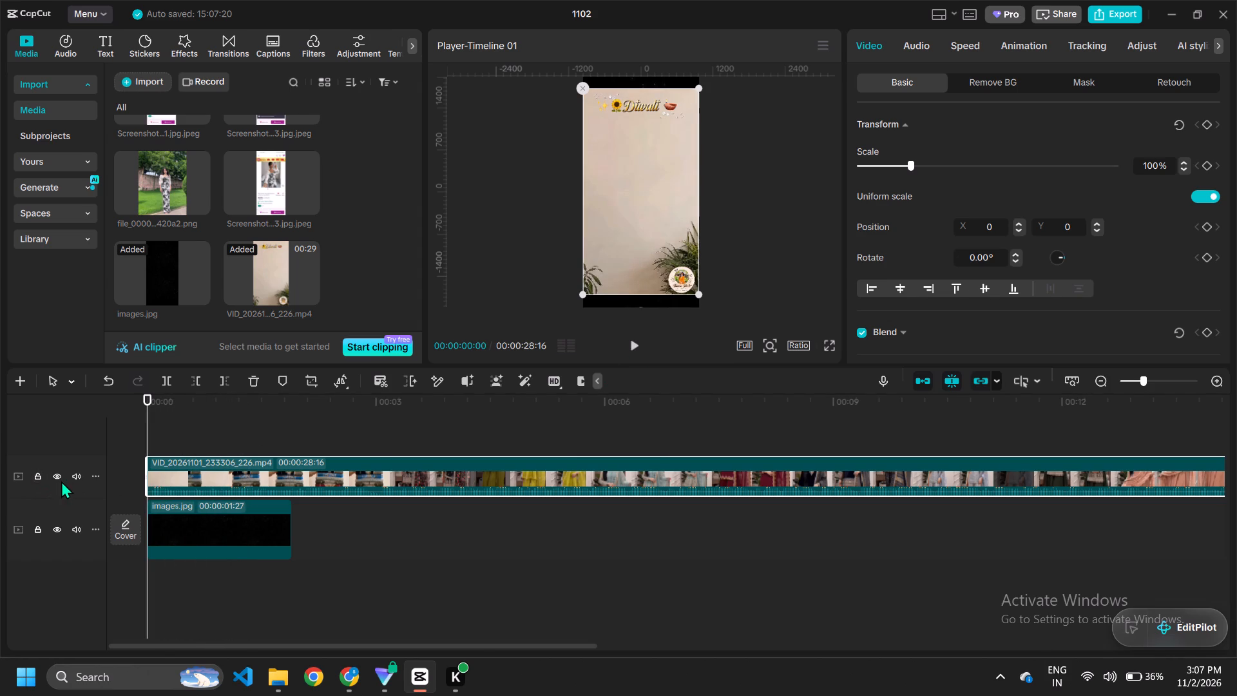
pyautogui.click(59, 478)
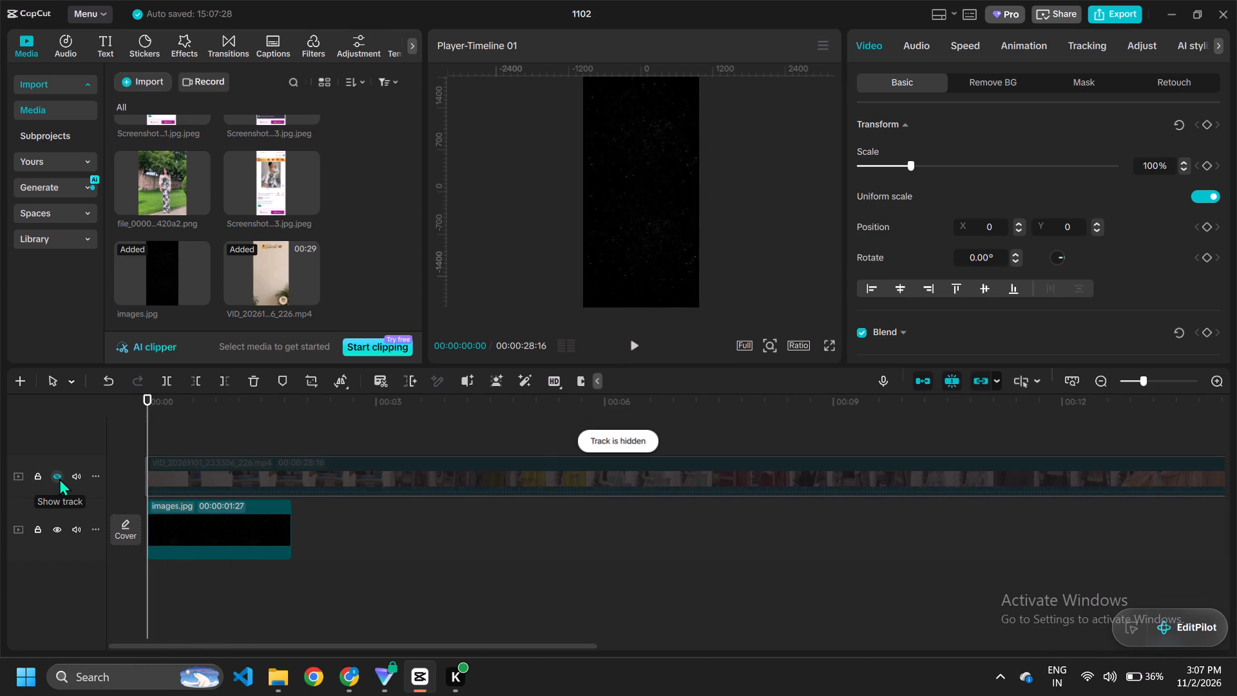
pyautogui.click(59, 478)
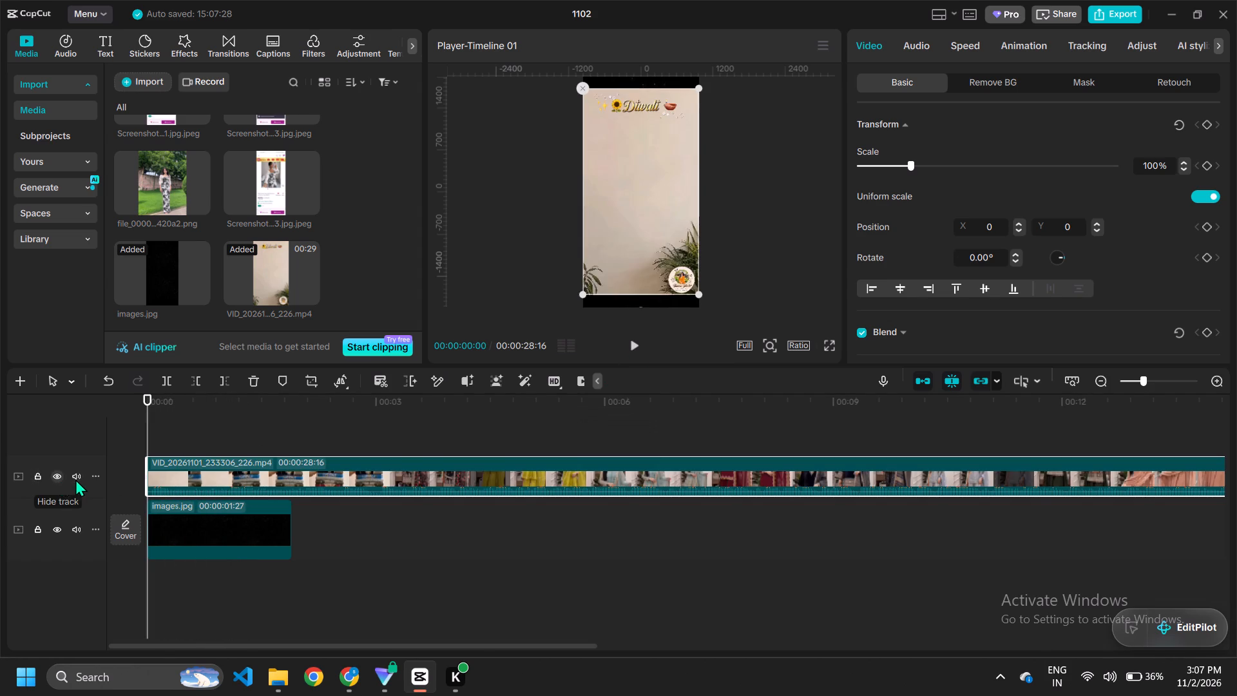
pyautogui.click(96, 477)
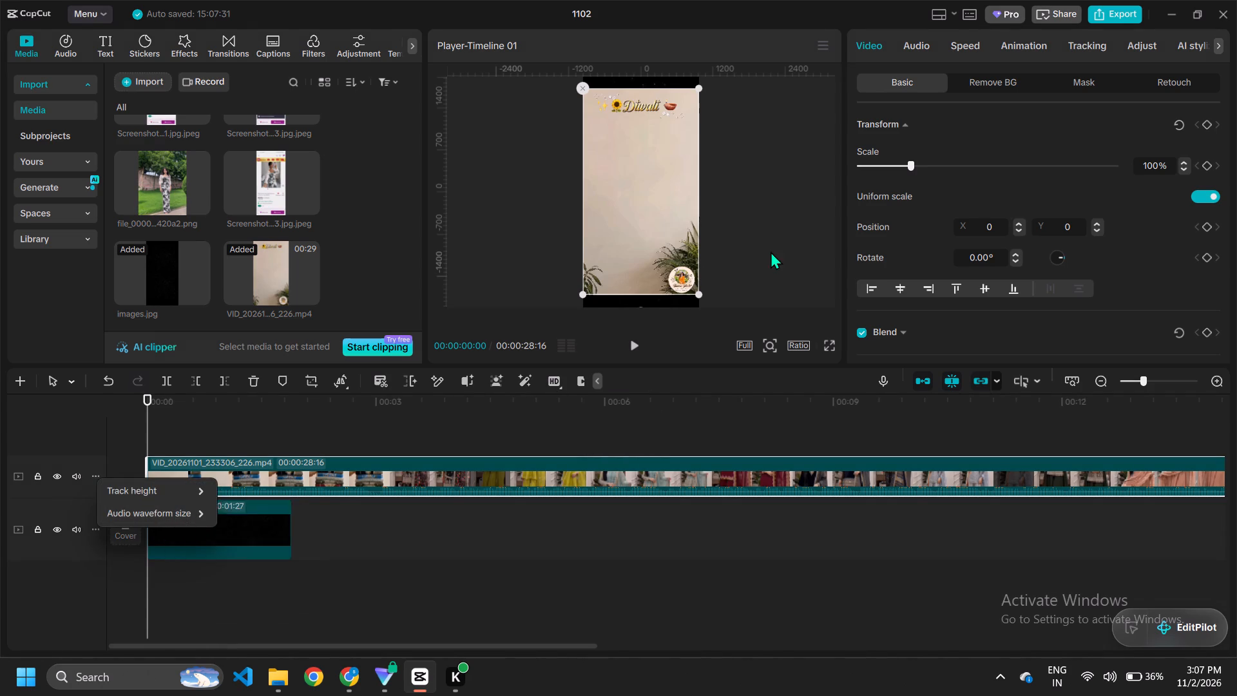
# Move the upper video out of the visible frame to about X -5435, Y -2702, and play the opening to 00:00:01:26.
pyautogui.moveTo(652, 235); pyautogui.dragTo(461, 313)
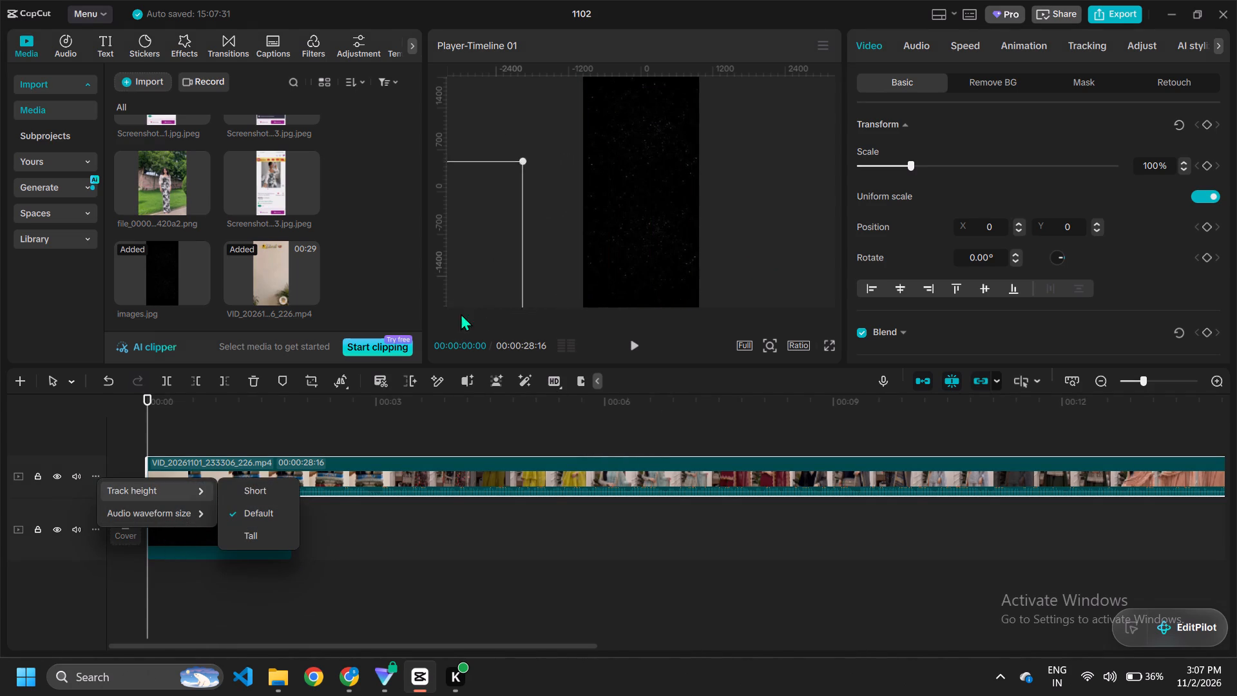
pyautogui.moveTo(461, 313); pyautogui.dragTo(325, 398)
pyautogui.click(635, 341)
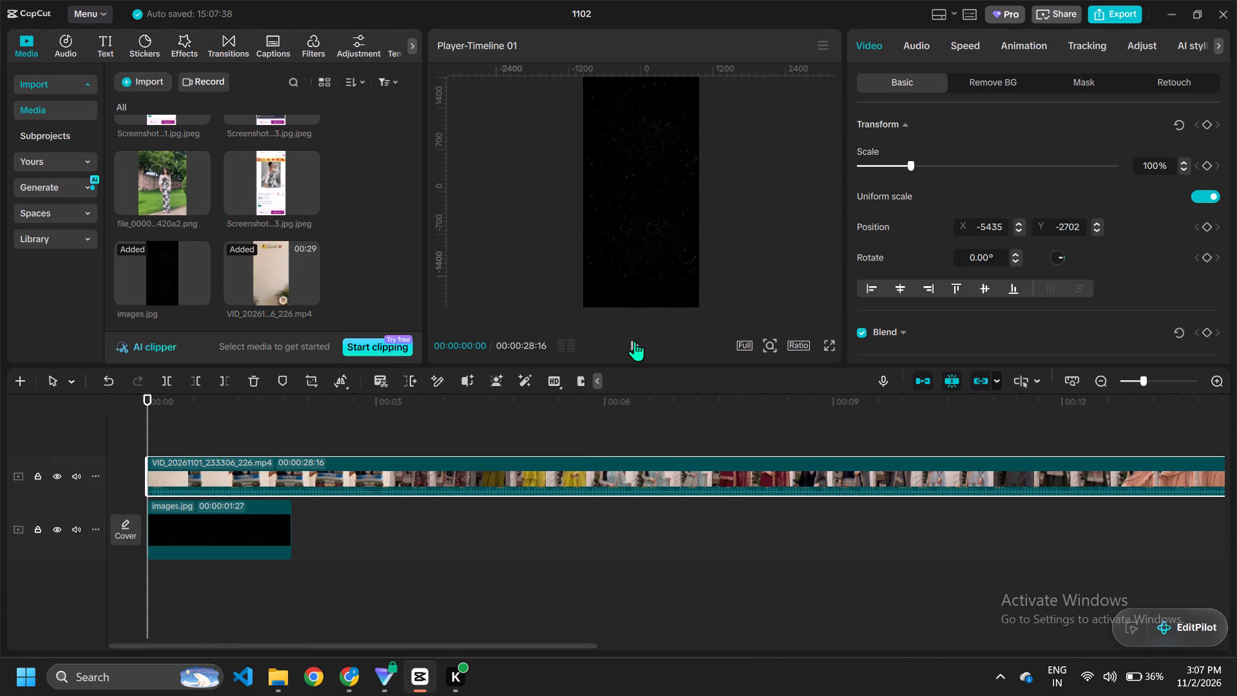
pyautogui.click(635, 345)
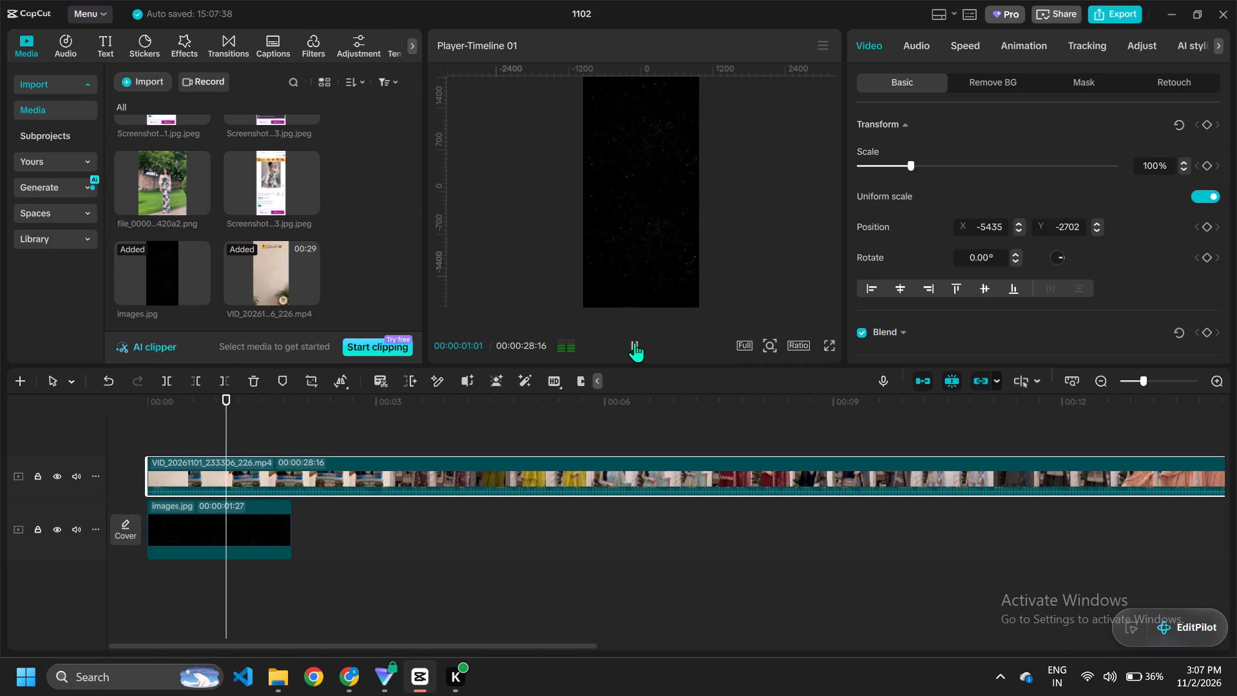
pyautogui.click(635, 342)
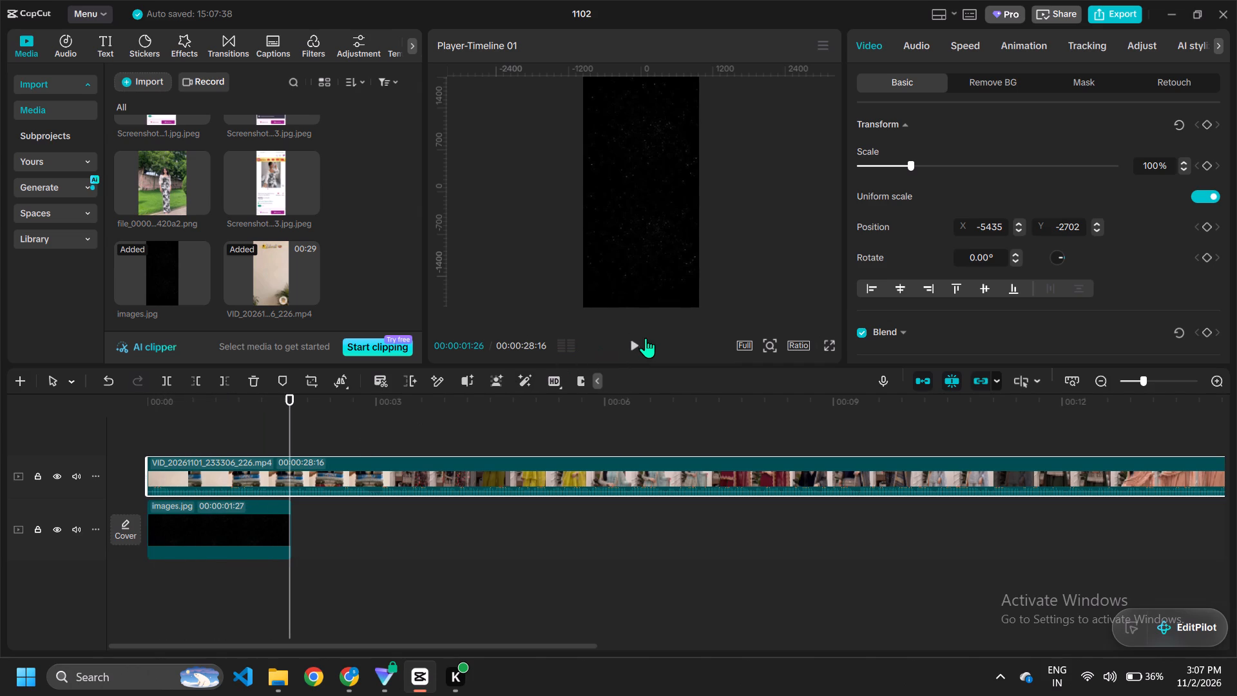
# Play on past the end of images.jpg, and bring the playhead back to just after that clip.
pyautogui.click(636, 342)
pyautogui.click(636, 342)
pyautogui.click(291, 522)
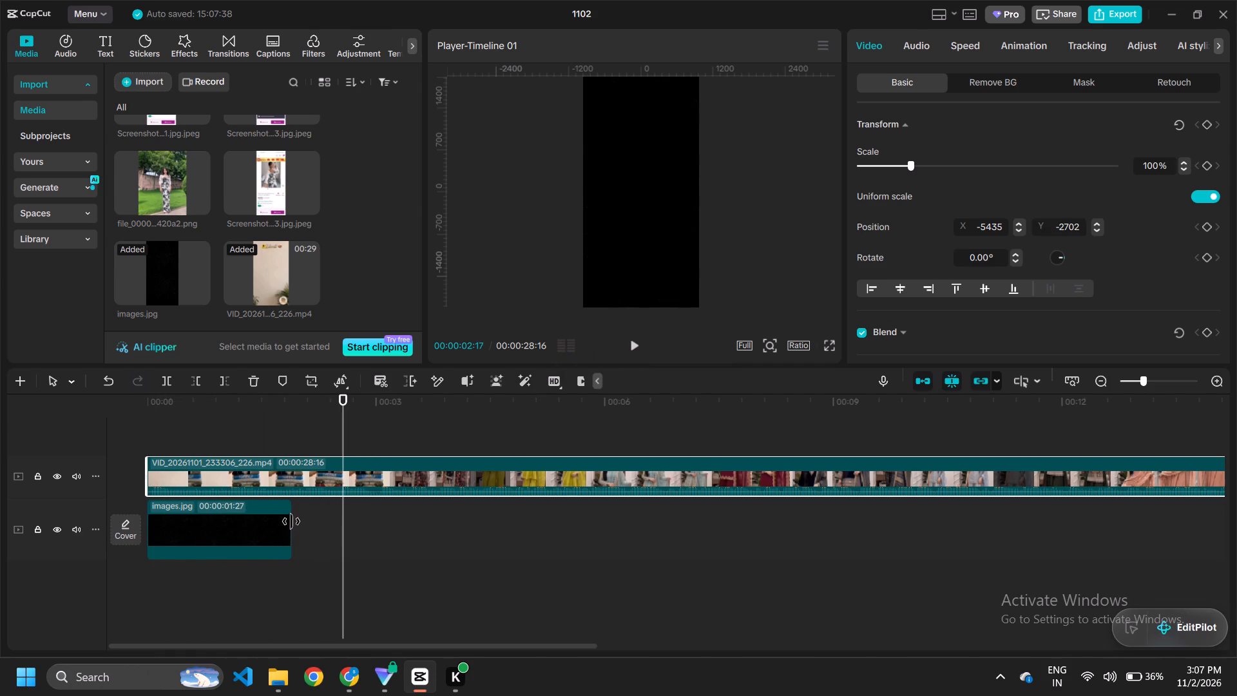
pyautogui.moveTo(344, 435); pyautogui.dragTo(300, 445)
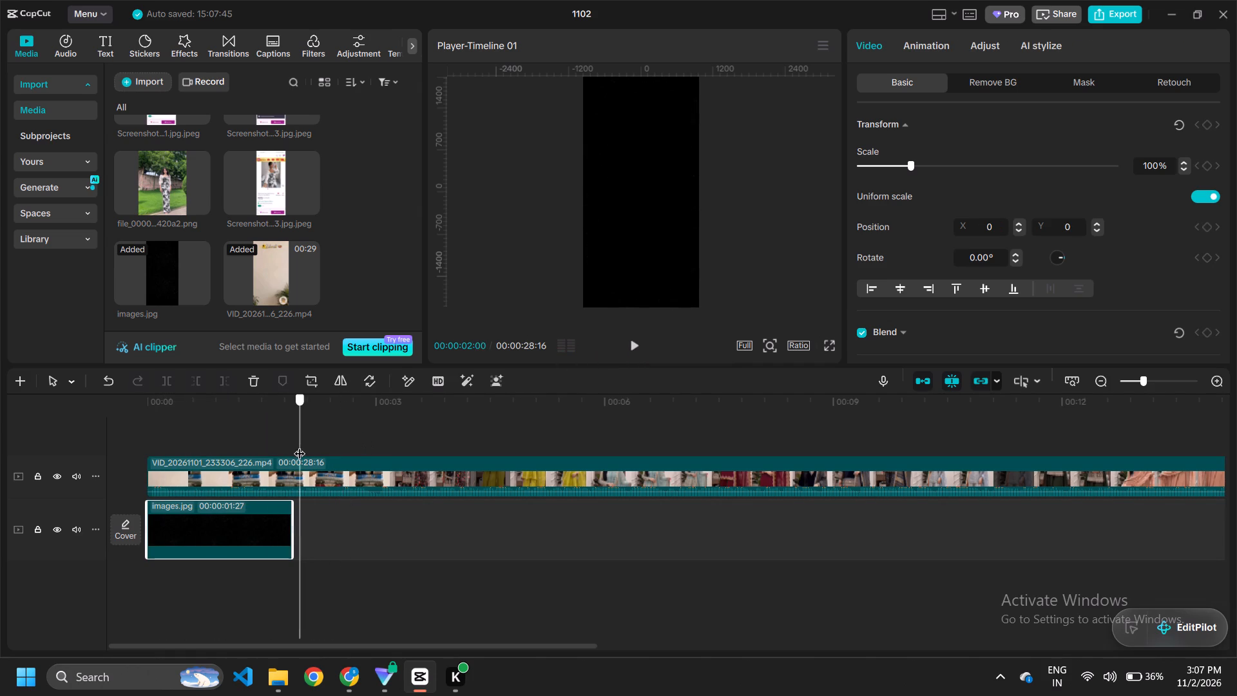
# Add Screenshot_20261101_141903 to the main track directly after images.jpg, at 00:00:01:27.
pyautogui.moveTo(300, 445); pyautogui.dragTo(296, 446)
pyautogui.scroll(10, 224, 259)
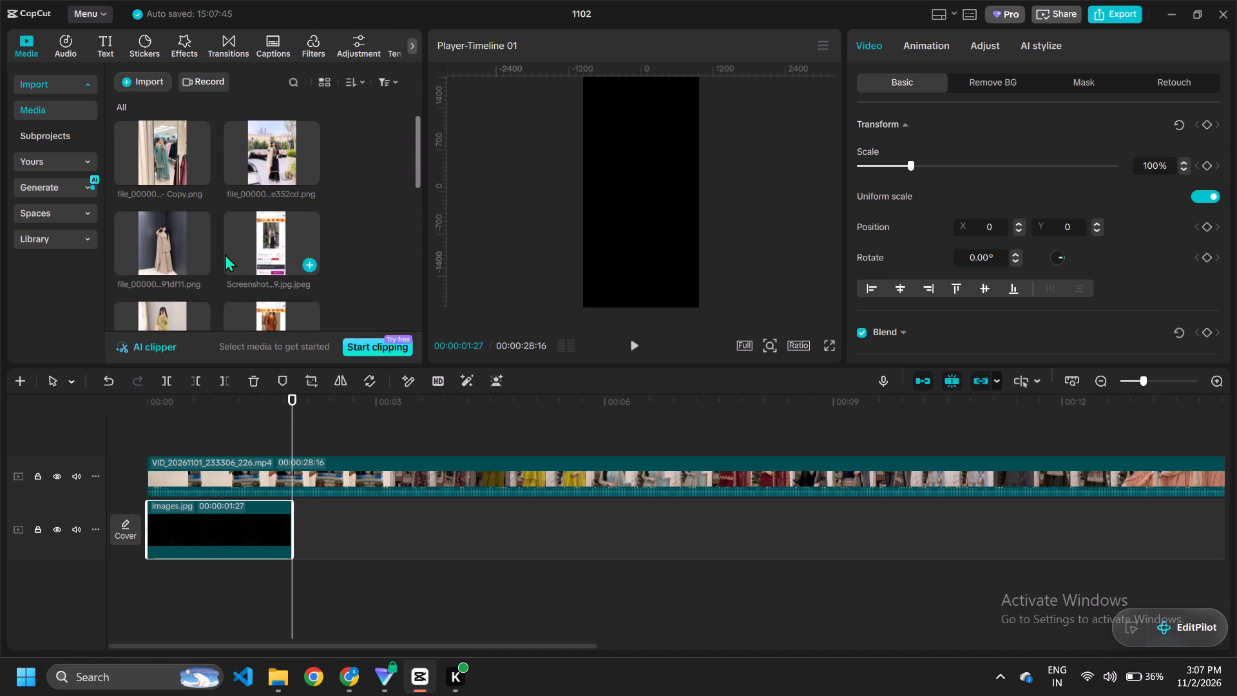
pyautogui.scroll(-6, 243, 191)
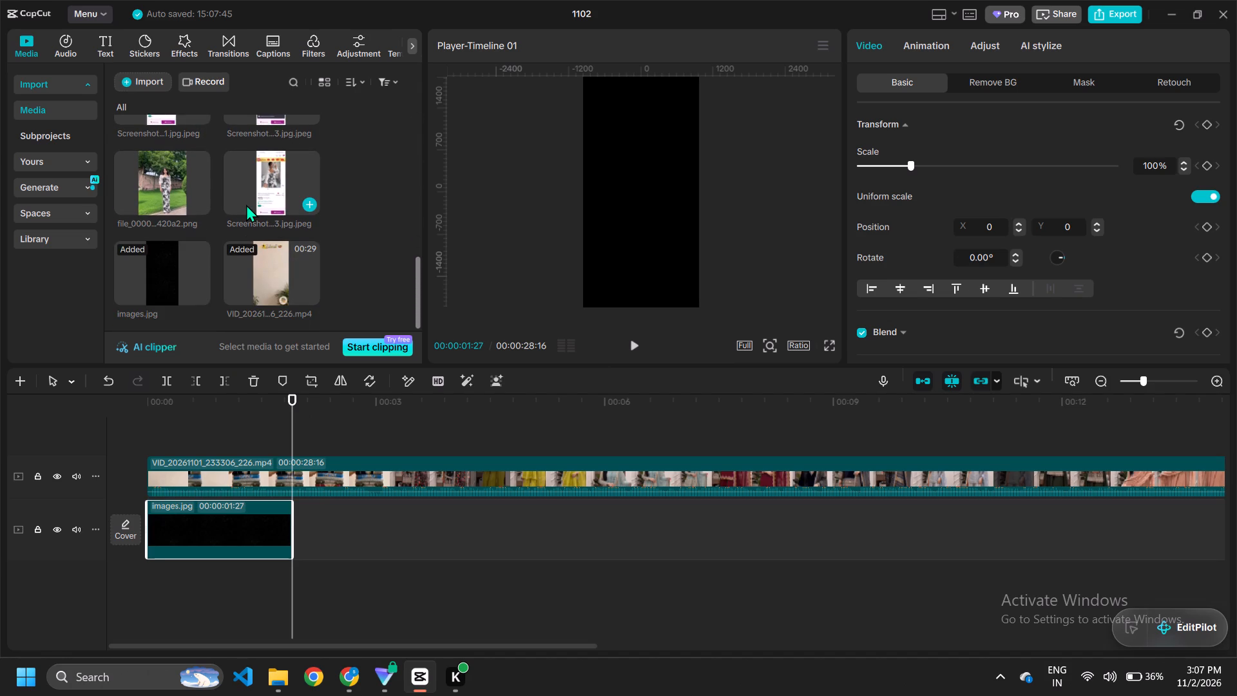
pyautogui.click(311, 206)
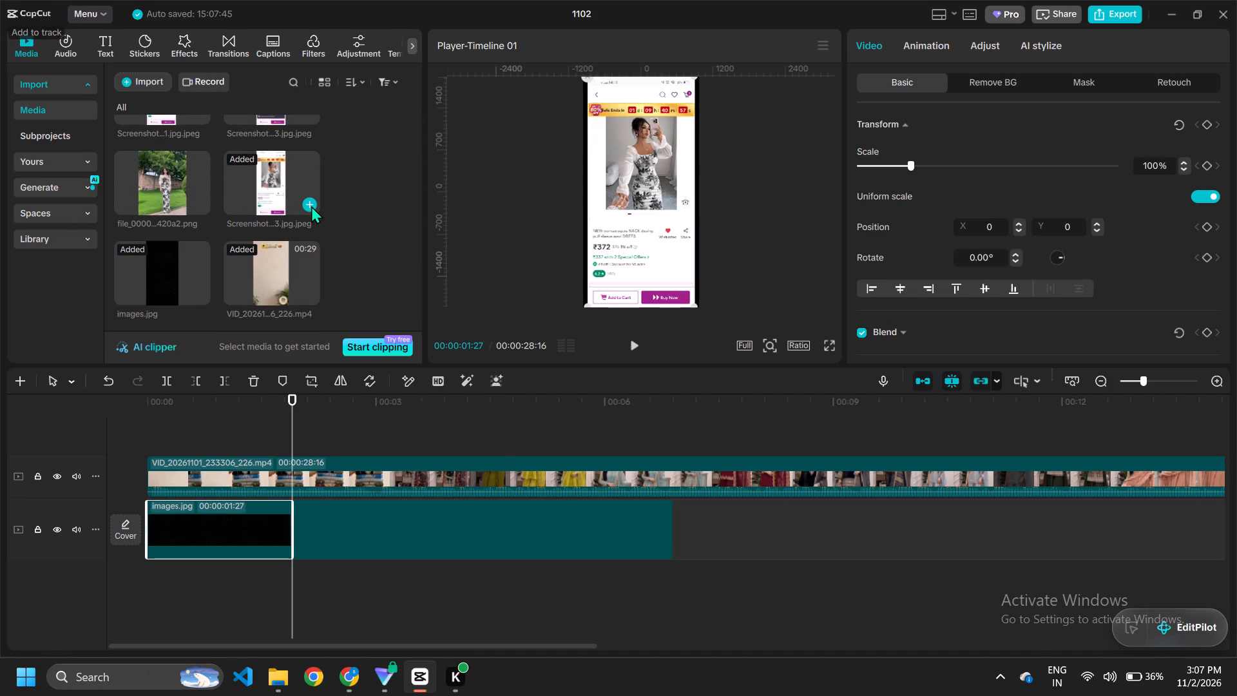
# Add the matching floral dress photo, file_0000…420a2.png, to the main track directly after its product screenshot.
pyautogui.click(734, 550)
pyautogui.click(679, 520)
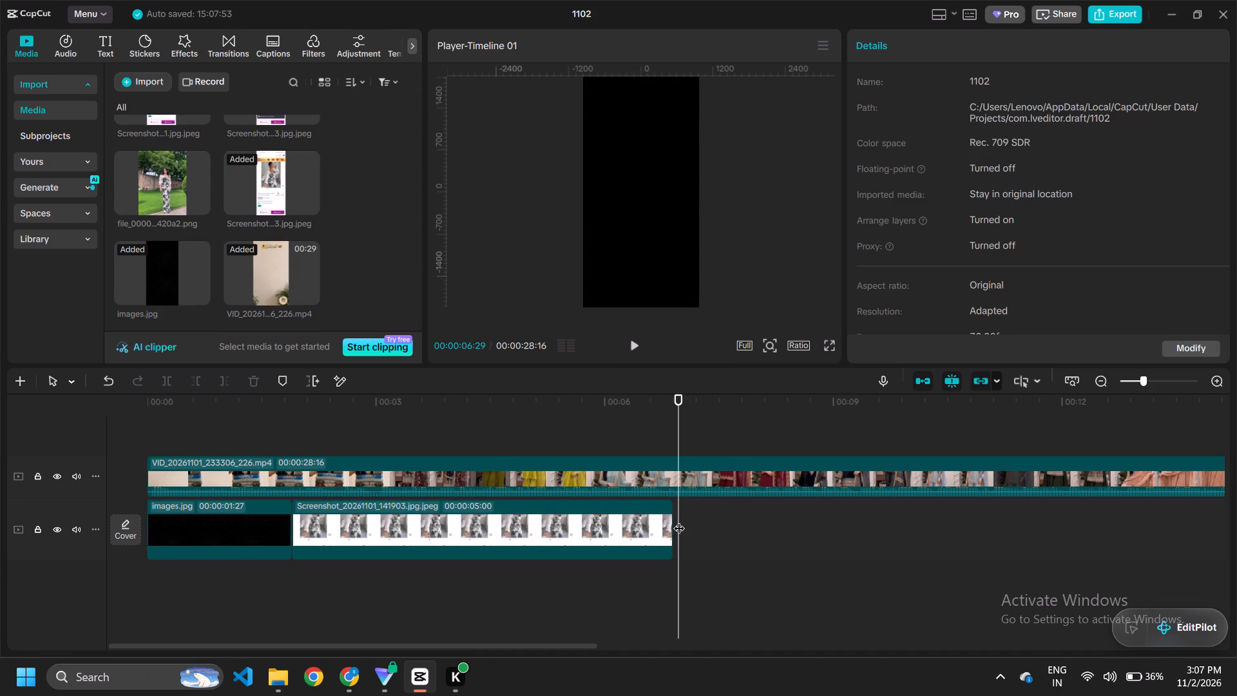
pyautogui.click(171, 191)
pyautogui.click(206, 205)
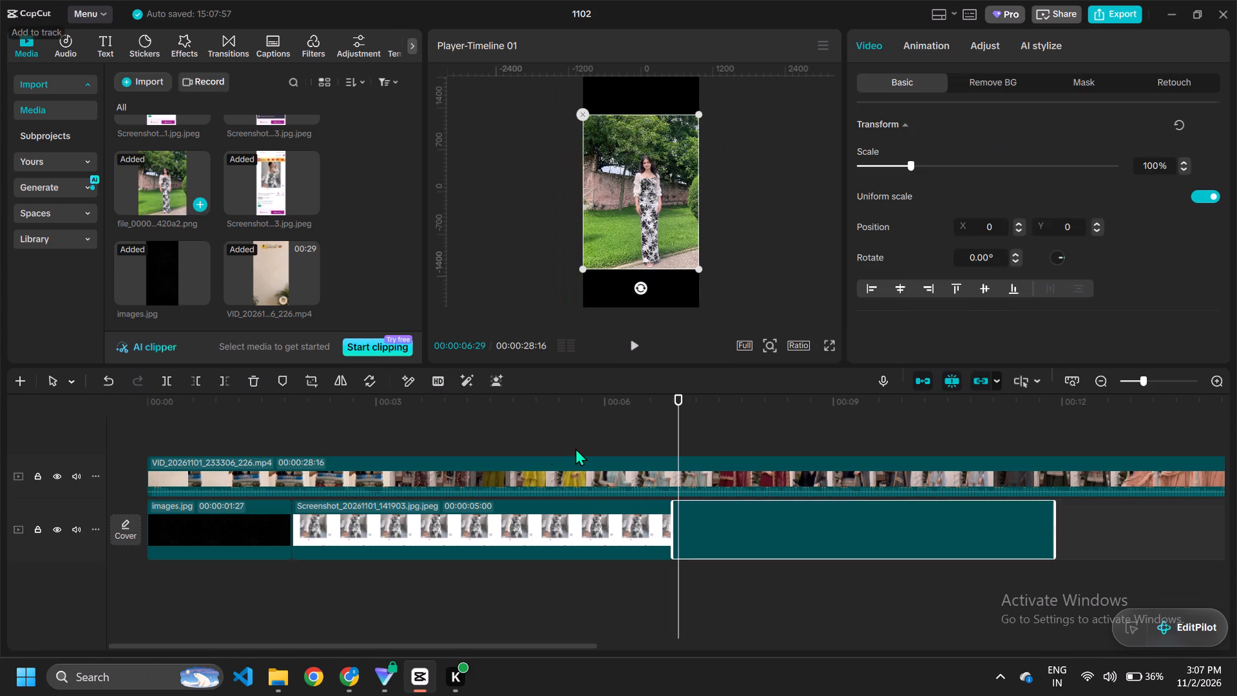
# Shorten the floral dress screenshot to about 1.5 seconds and its photo to end at about 00:00:04:29.
pyautogui.click(528, 515)
pyautogui.moveTo(676, 536); pyautogui.dragTo(590, 540)
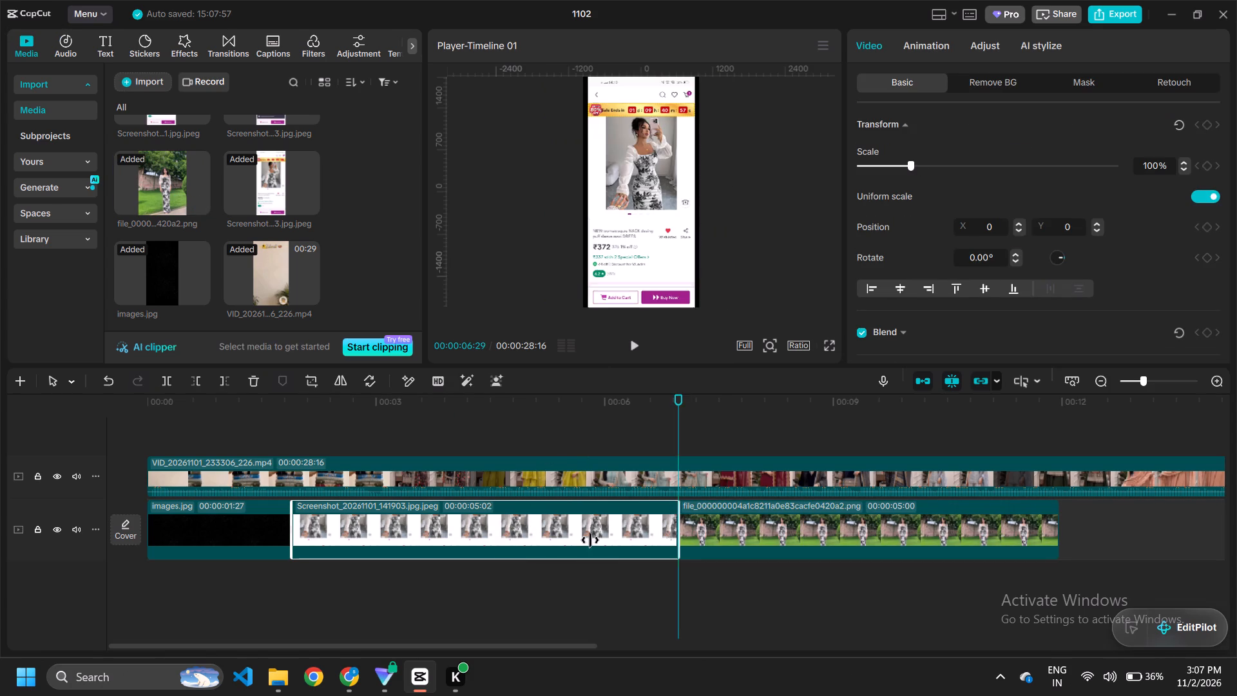
pyautogui.moveTo(590, 540); pyautogui.dragTo(403, 537)
pyautogui.click(535, 532)
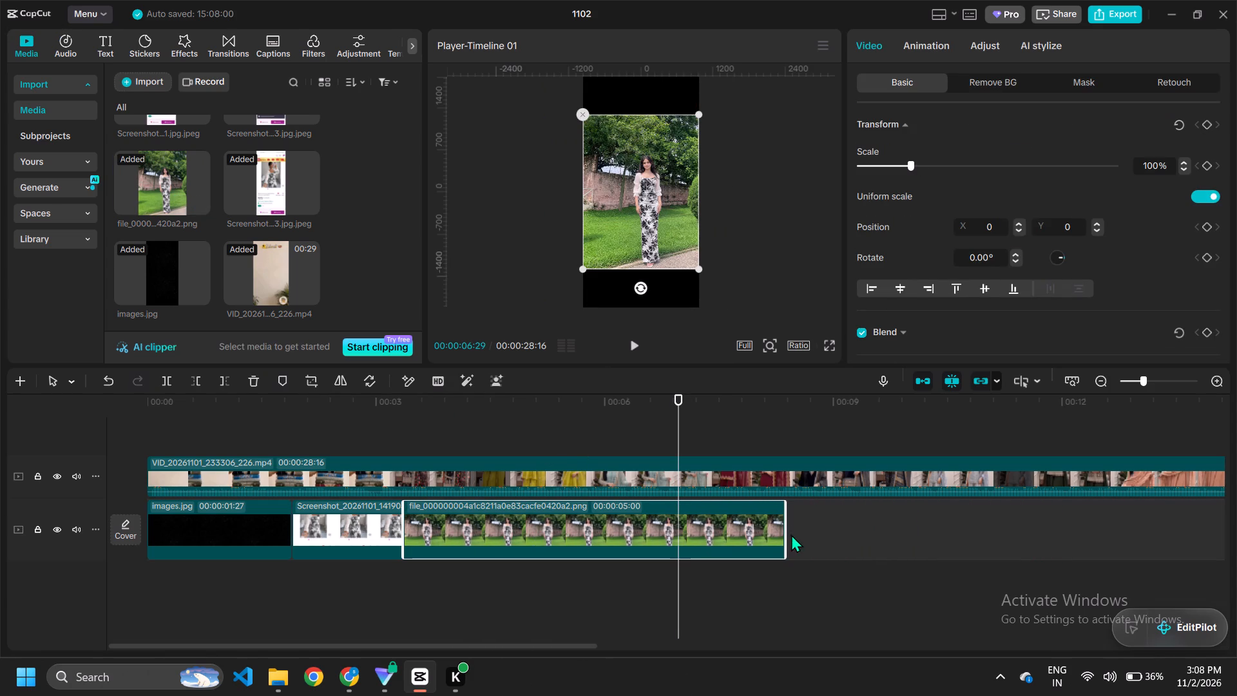
pyautogui.moveTo(785, 534); pyautogui.dragTo(522, 547)
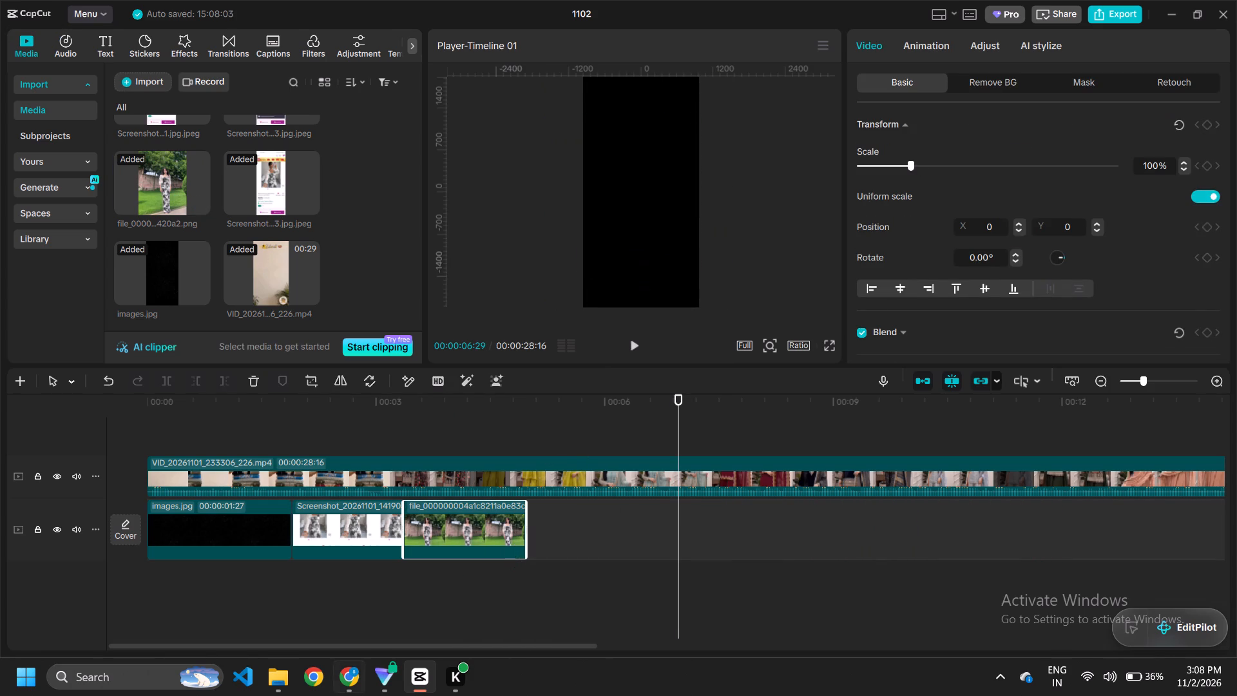
# Check the progress of the Instagram post being shared in Chrome, and return to CapCut.
pyautogui.click(352, 686)
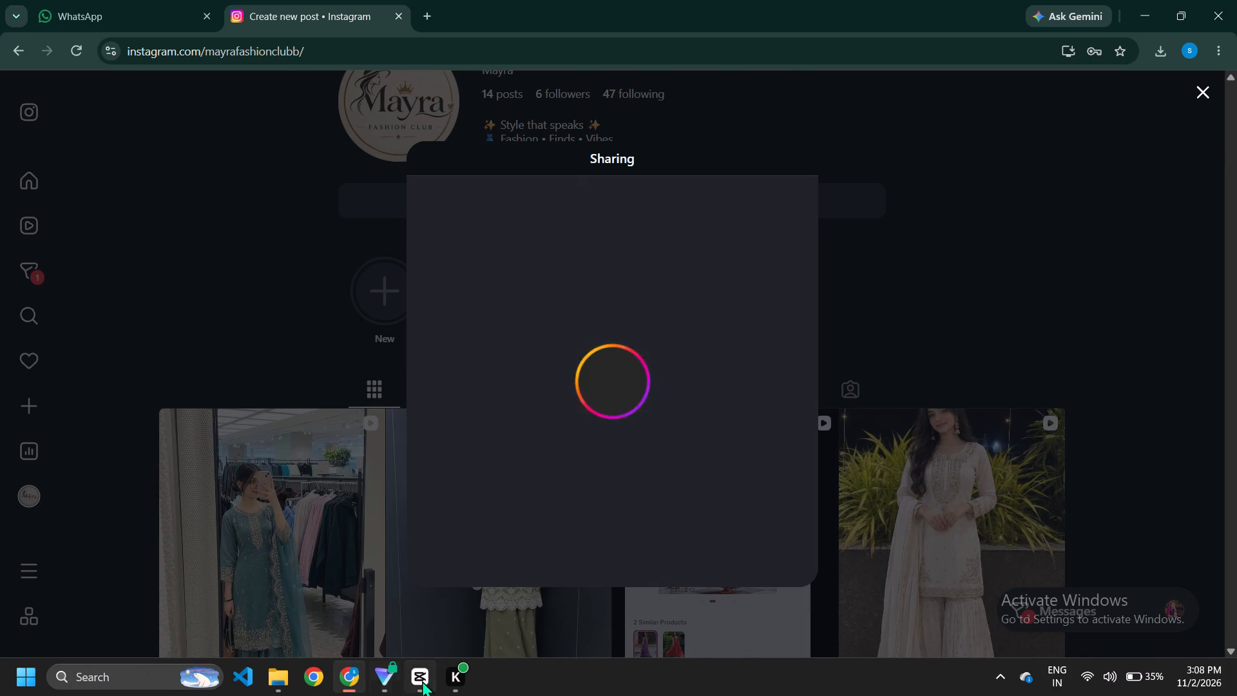
pyautogui.click(419, 682)
# Add Screenshot_20261101_141603 after the floral dress photo and trim it to end at about 00:00:06:16.
pyautogui.click(555, 549)
pyautogui.click(526, 526)
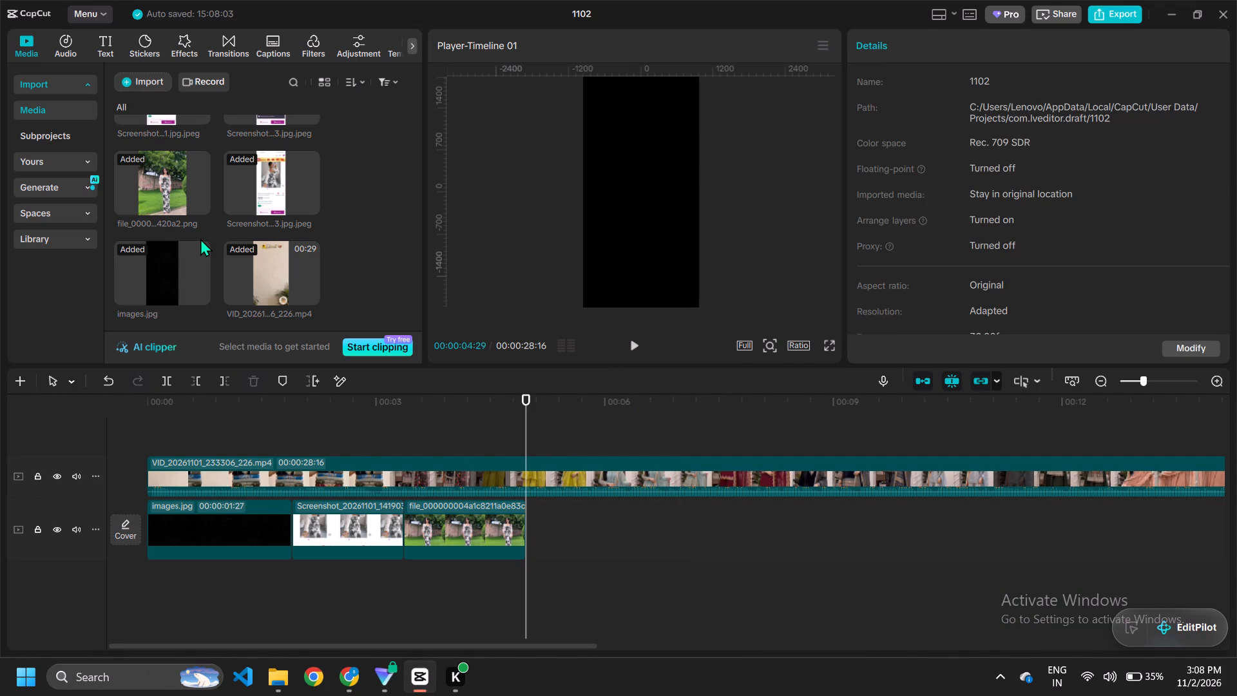
pyautogui.scroll(2, 200, 238)
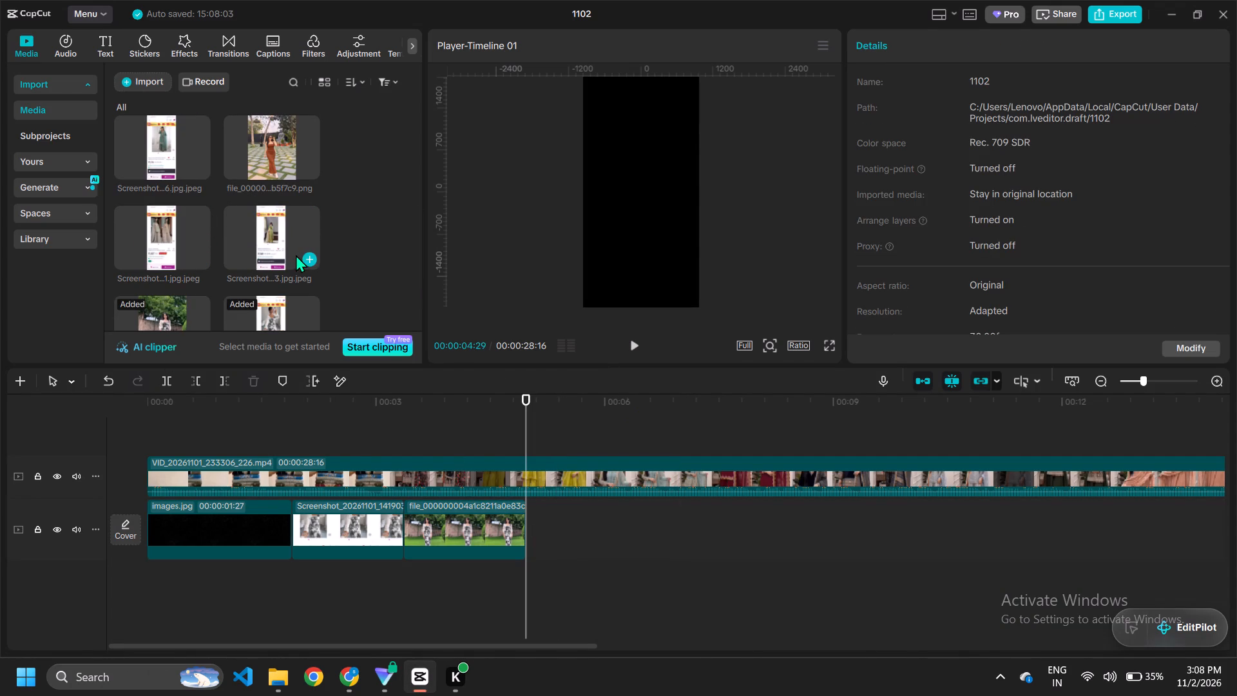
pyautogui.click(309, 260)
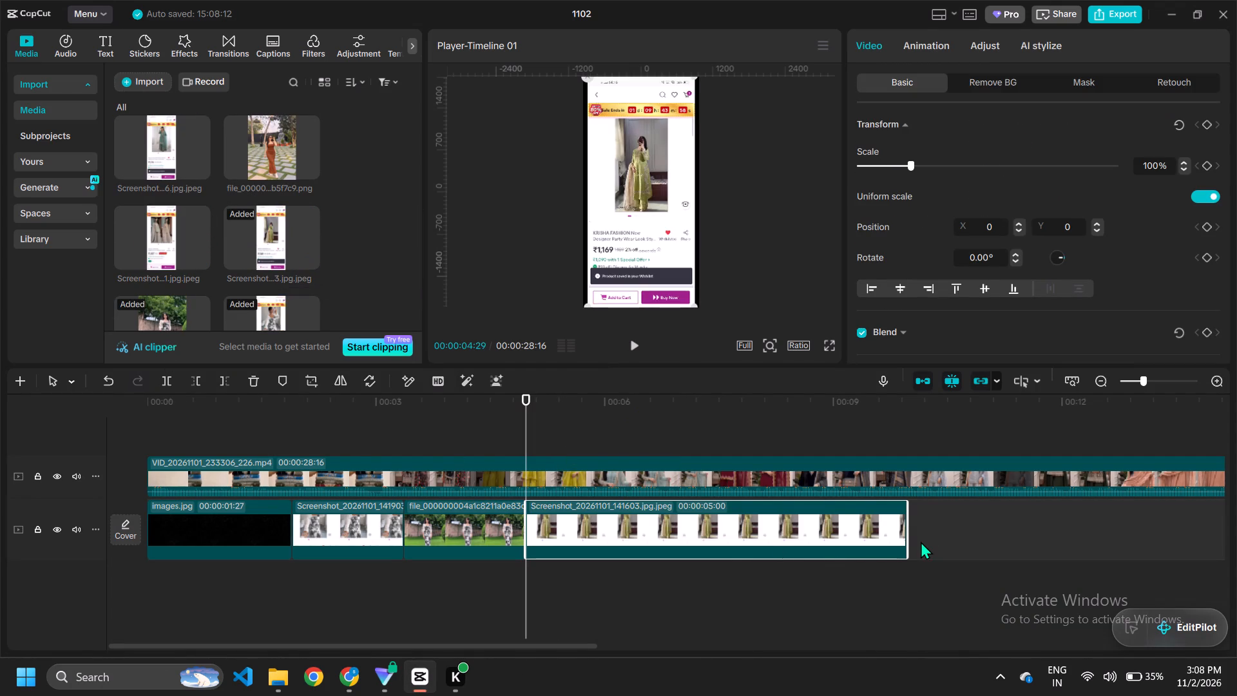
pyautogui.moveTo(905, 532); pyautogui.dragTo(643, 570)
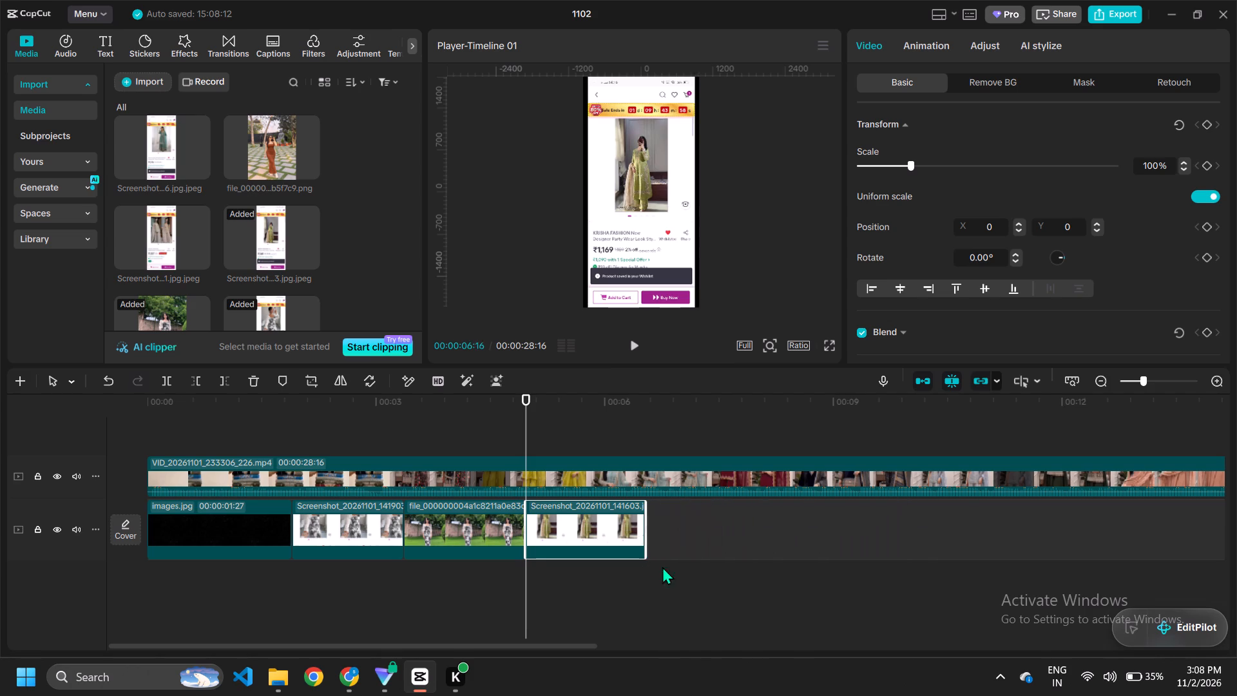
# Add the matching green outfit photo after its screenshot and trim it to end at about 00:00:08:04.
pyautogui.click(720, 540)
pyautogui.scroll(2, 144, 160)
pyautogui.click(155, 209)
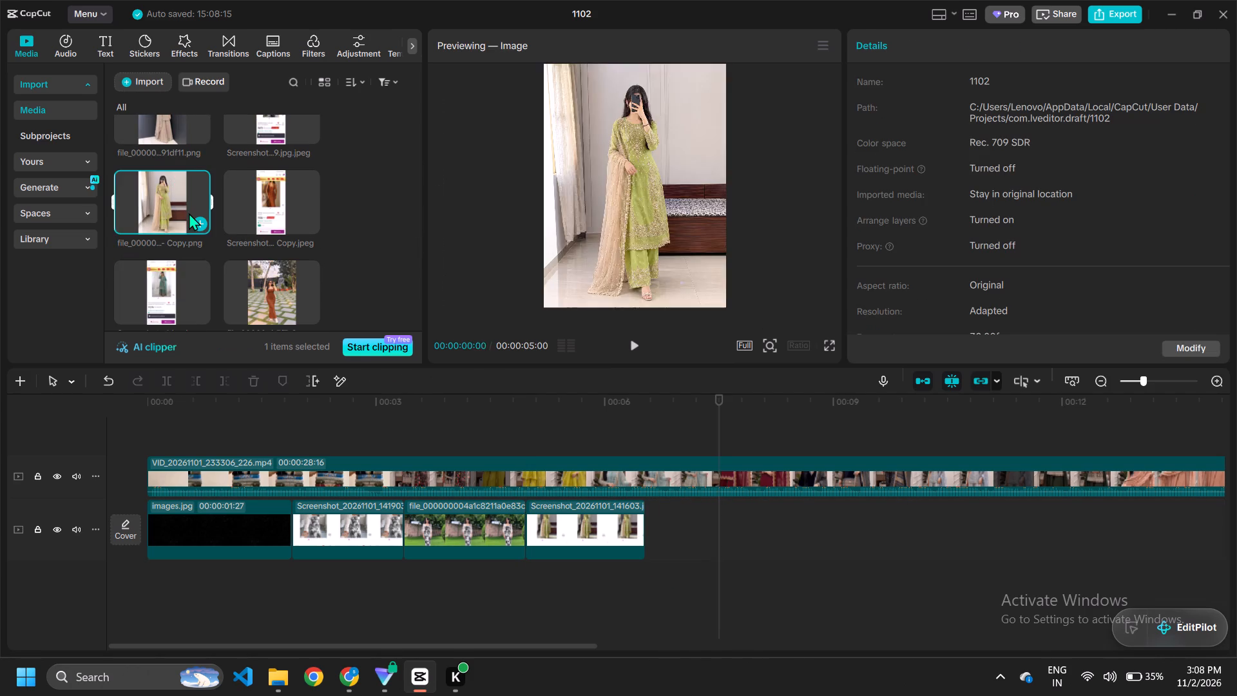
pyautogui.click(197, 225)
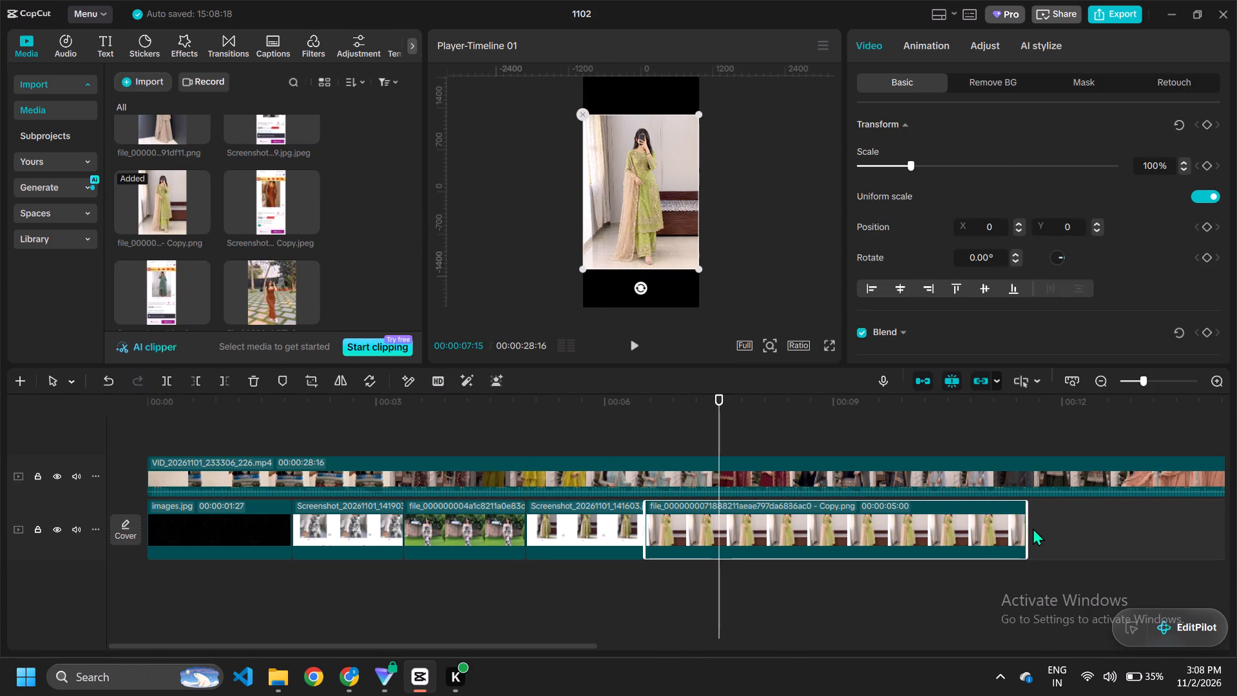
pyautogui.moveTo(1028, 533); pyautogui.dragTo(765, 558)
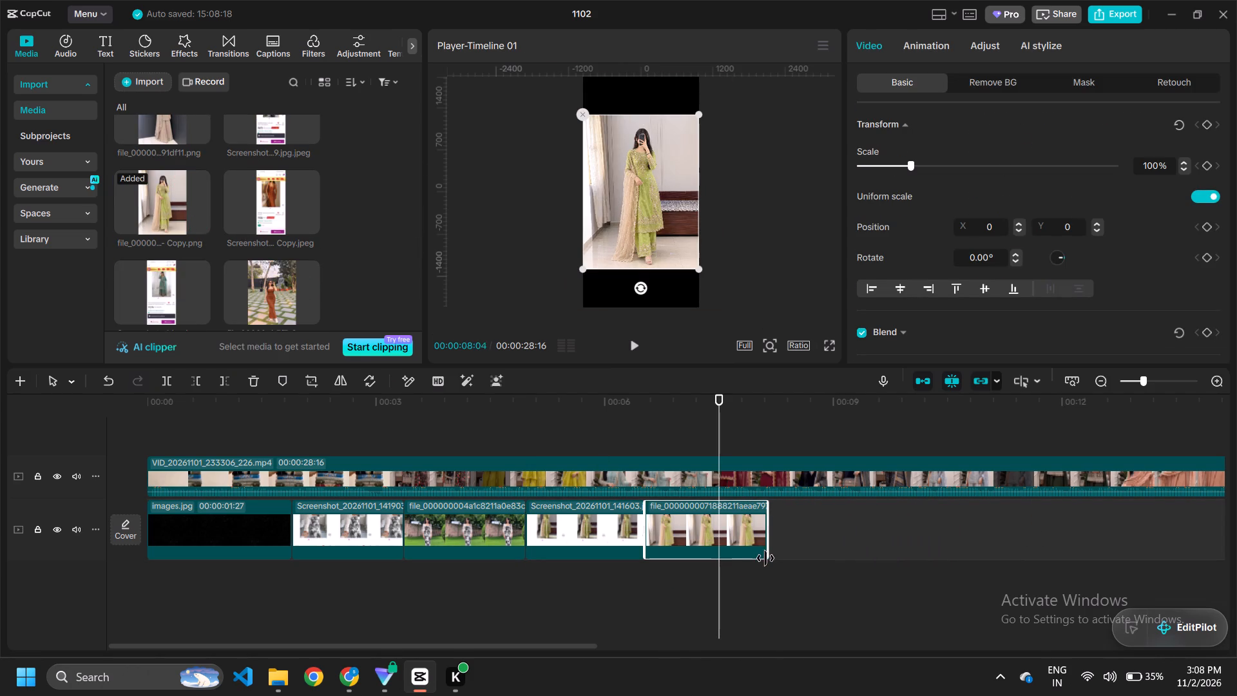
# Add the black outfit's product screenshot, Screenshot…9.jpg.jpeg, to the main track after the green outfit photo.
pyautogui.scroll(3, 175, 238)
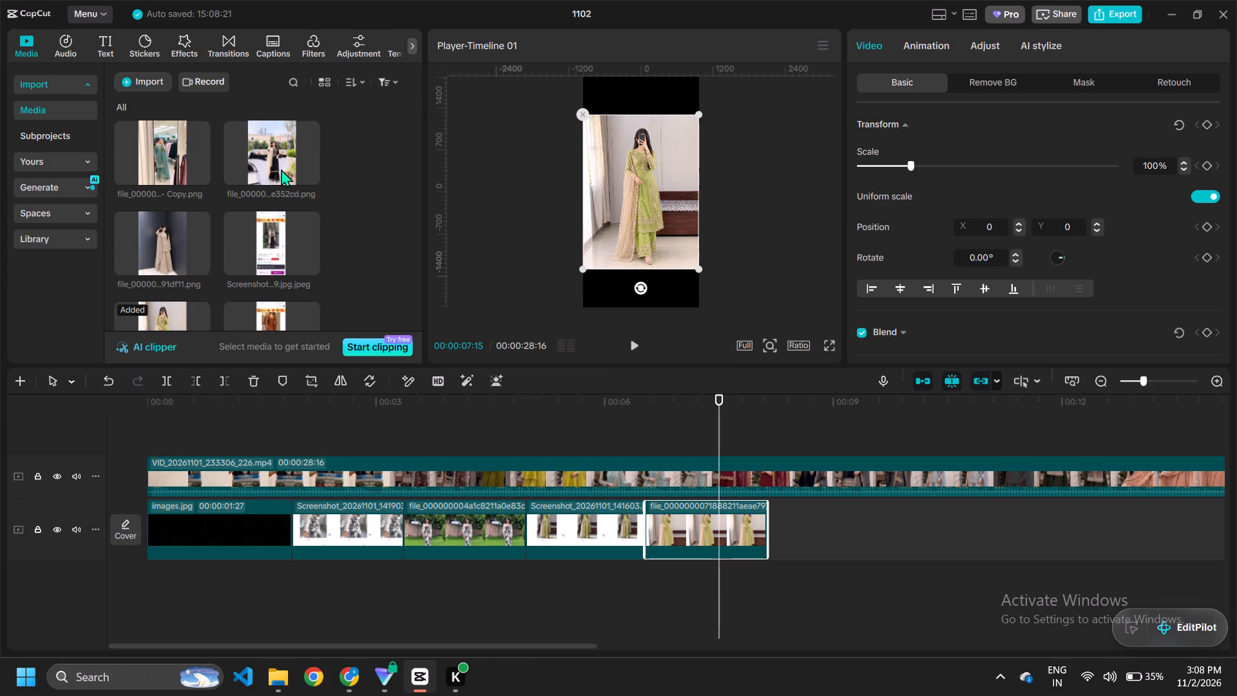
pyautogui.click(275, 240)
pyautogui.click(309, 269)
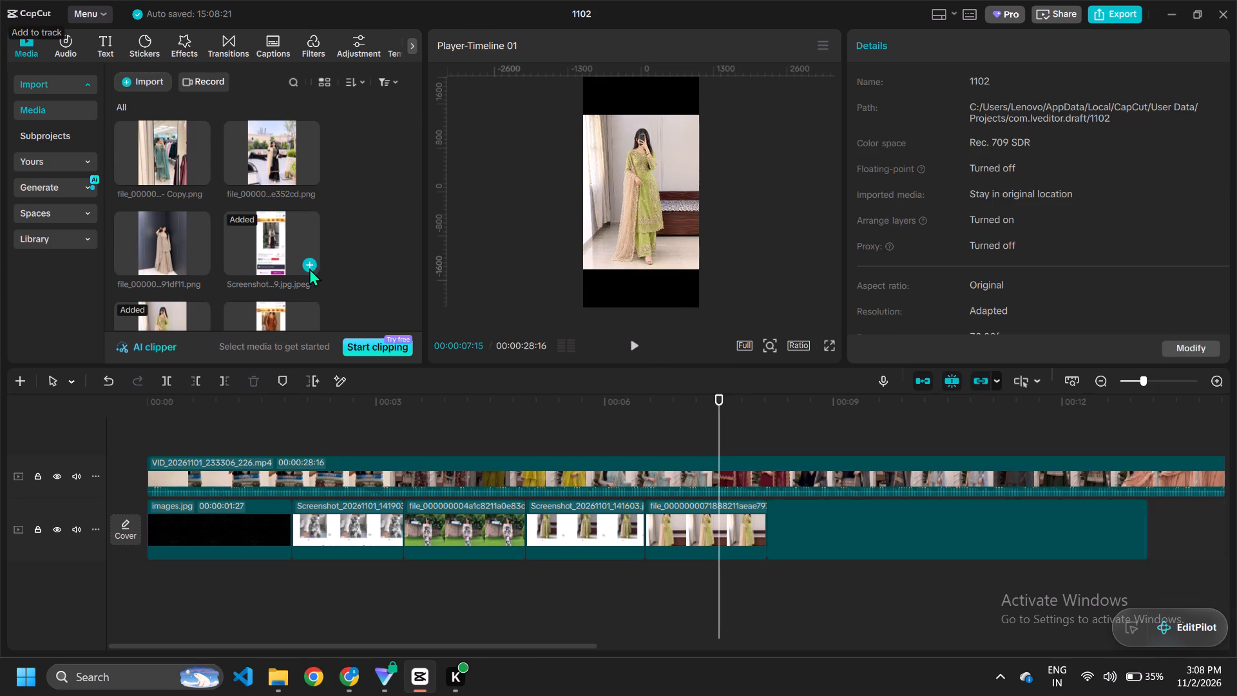
# Trim the end of the Screenshot_20261101_141619 clip to a duration of about 1.7 seconds.
pyautogui.moveTo(1151, 530); pyautogui.dragTo(910, 556)
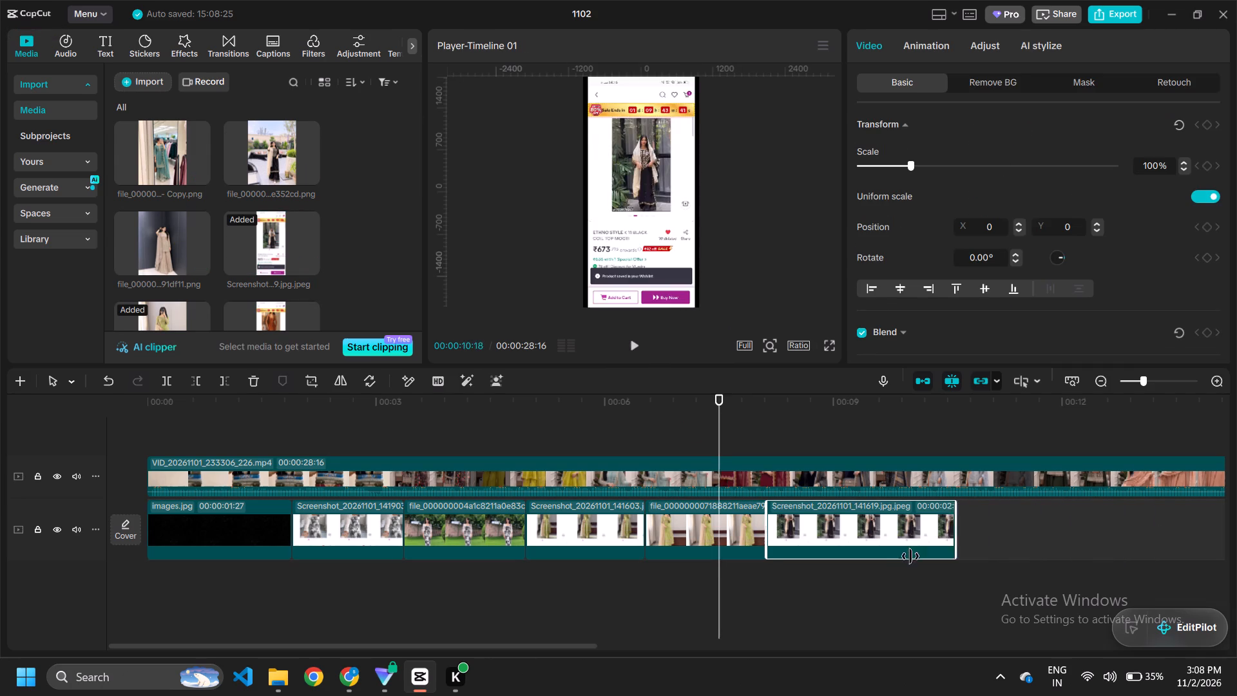
pyautogui.moveTo(910, 556); pyautogui.dragTo(899, 558)
# Add the black outfit photo ending in e352cd after the 141619 screenshot and trim it to about 1.7 seconds.
pyautogui.click(944, 543)
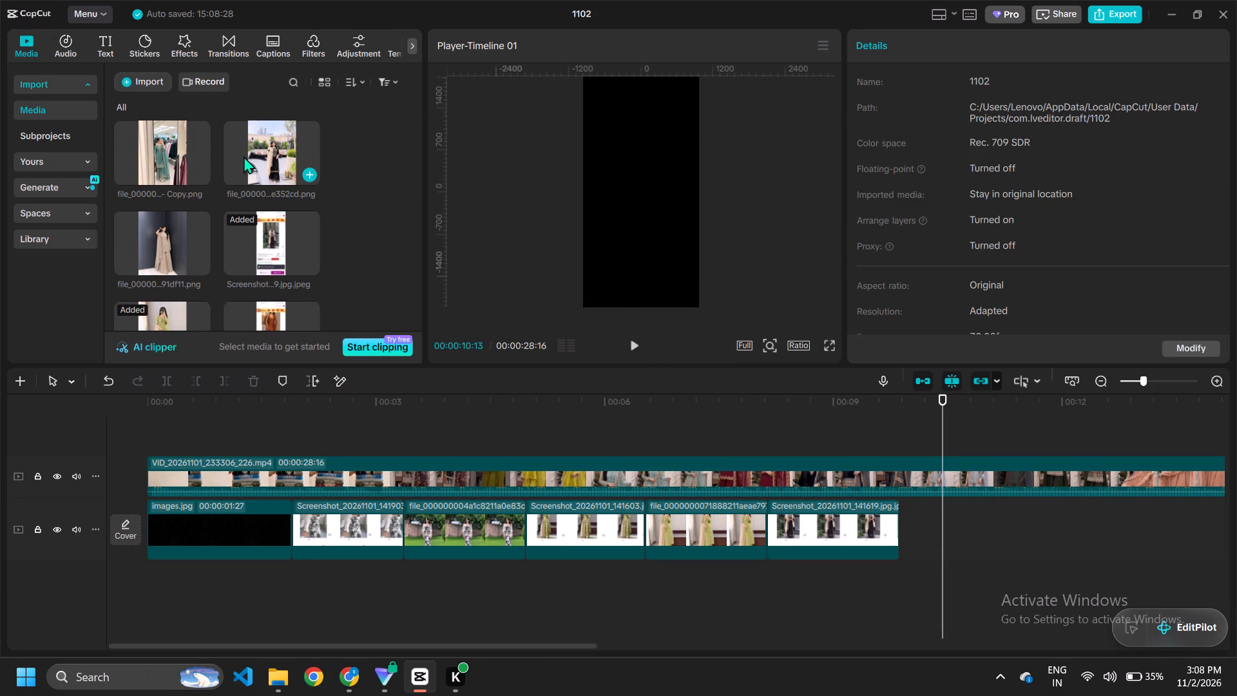
pyautogui.click(244, 156)
pyautogui.click(312, 179)
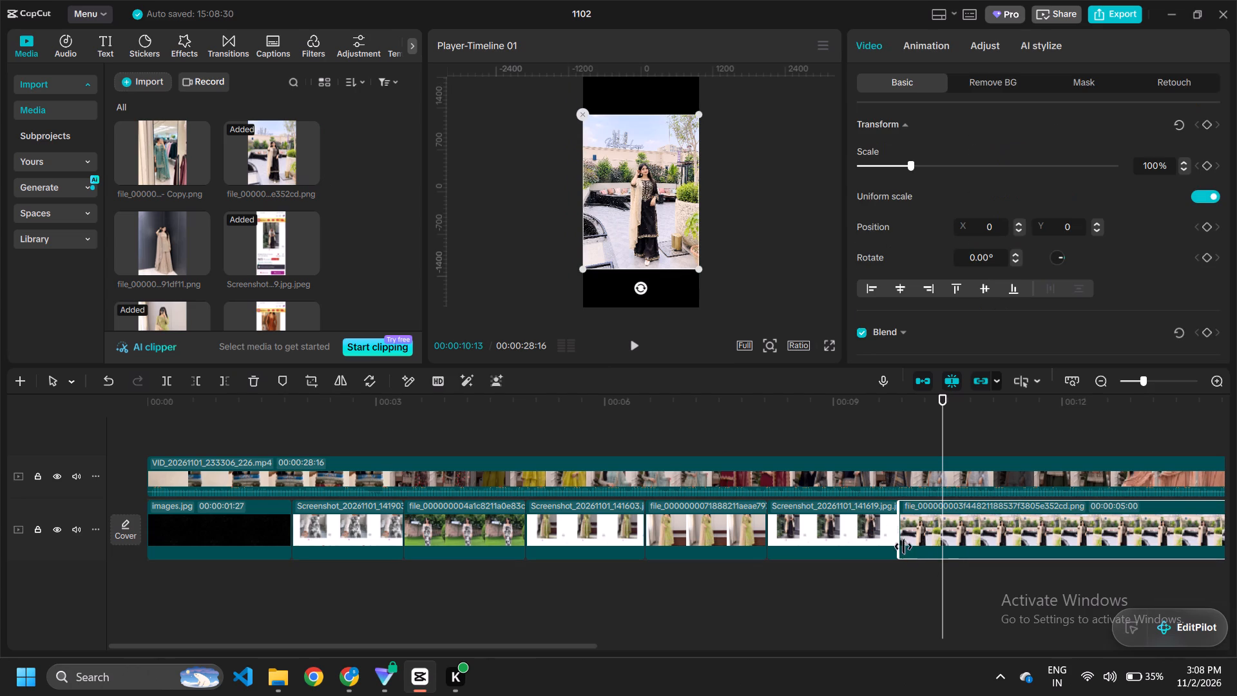
pyautogui.hscroll(-2, 894, 547)
pyautogui.hscroll(1, 370, 518)
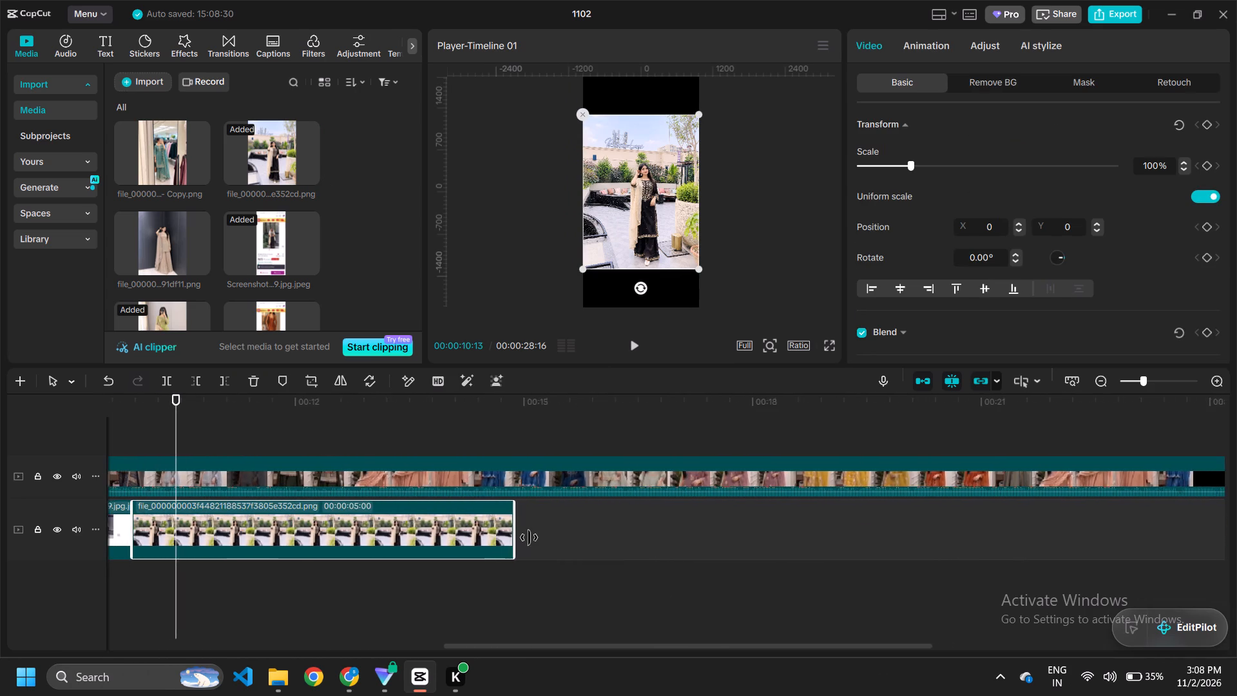
pyautogui.hscroll(1, 529, 537)
pyautogui.moveTo(362, 541); pyautogui.dragTo(189, 545)
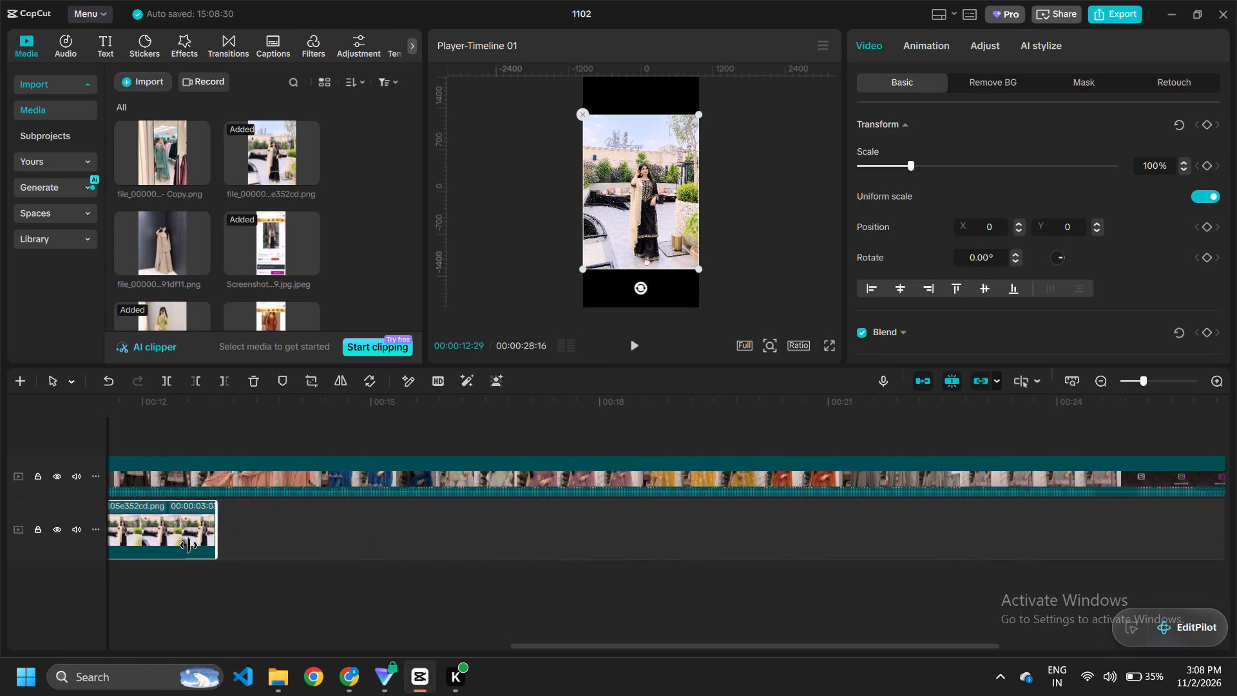
pyautogui.moveTo(189, 545); pyautogui.dragTo(182, 545)
pyautogui.hscroll(1, 184, 543)
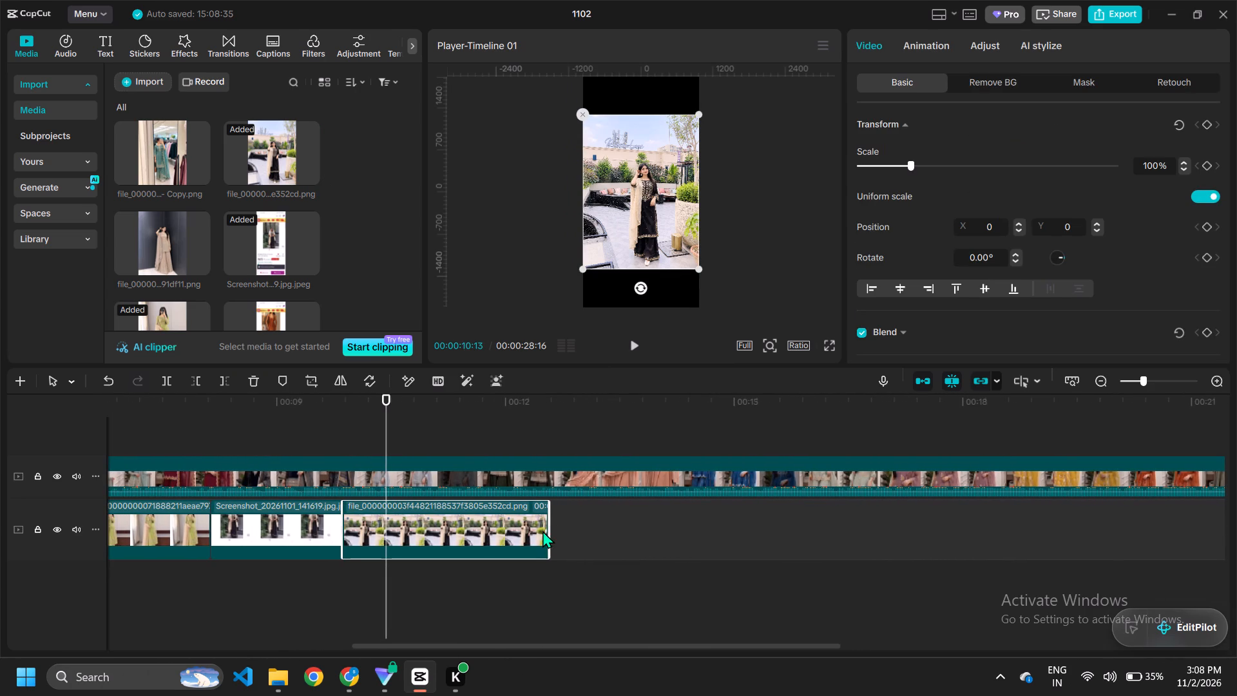
pyautogui.moveTo(547, 530); pyautogui.dragTo(472, 547)
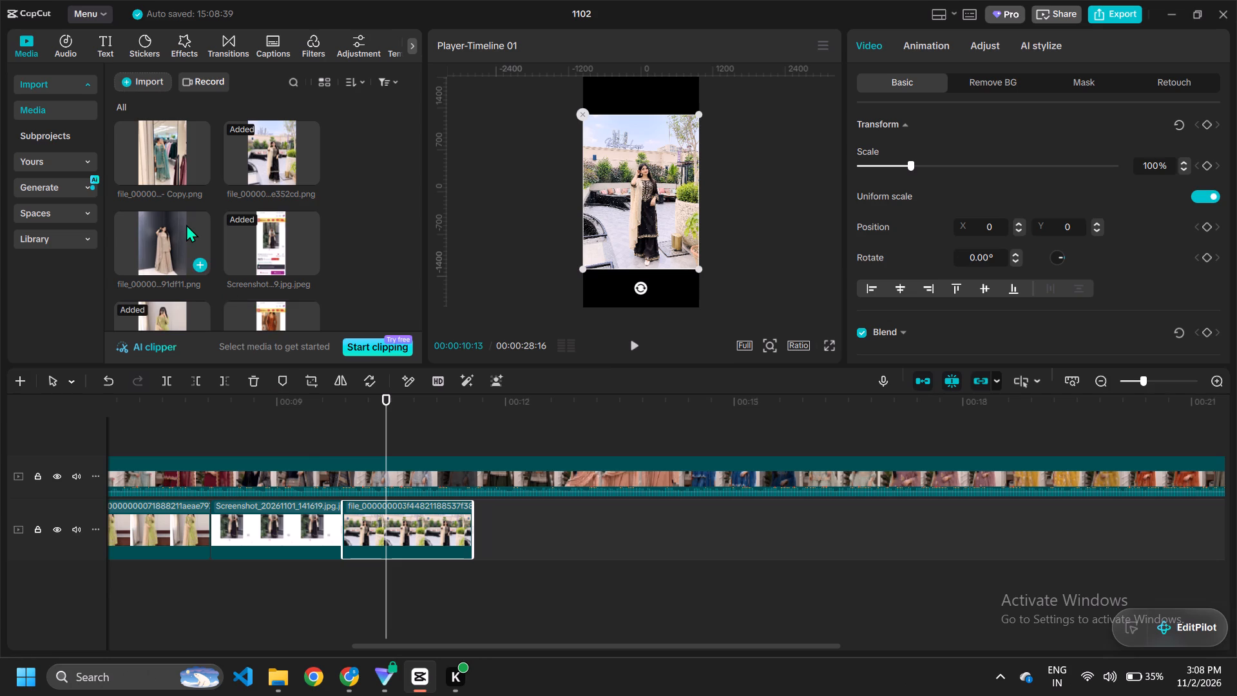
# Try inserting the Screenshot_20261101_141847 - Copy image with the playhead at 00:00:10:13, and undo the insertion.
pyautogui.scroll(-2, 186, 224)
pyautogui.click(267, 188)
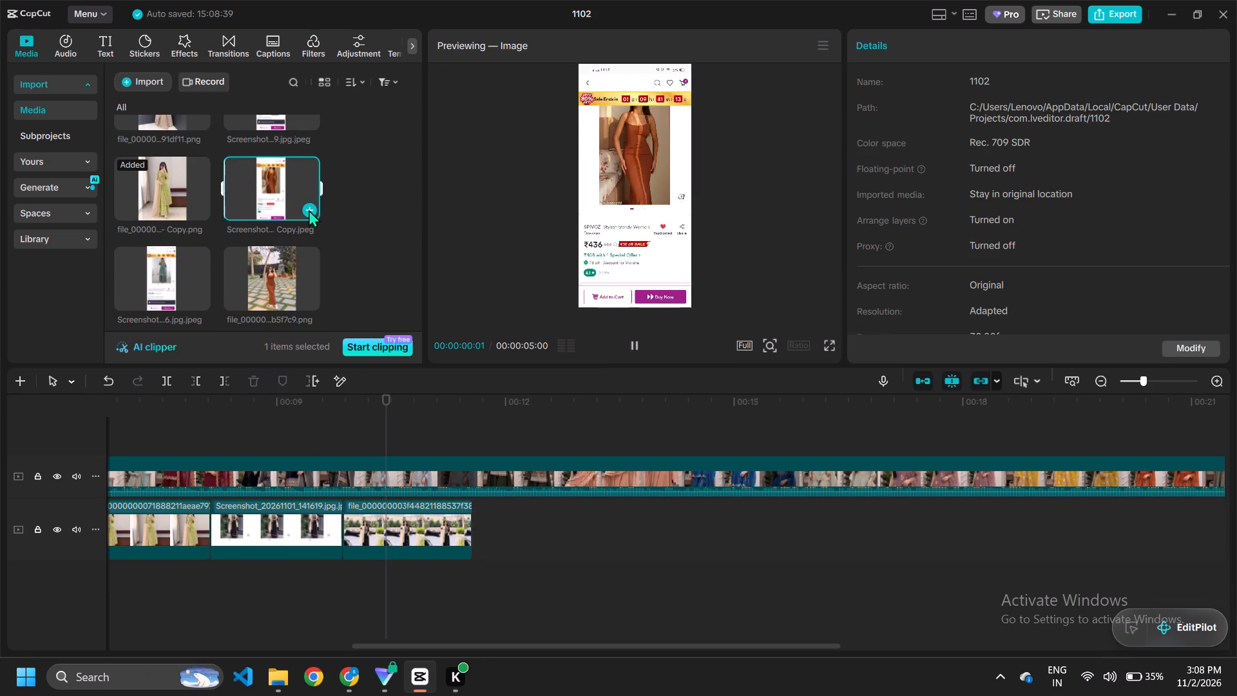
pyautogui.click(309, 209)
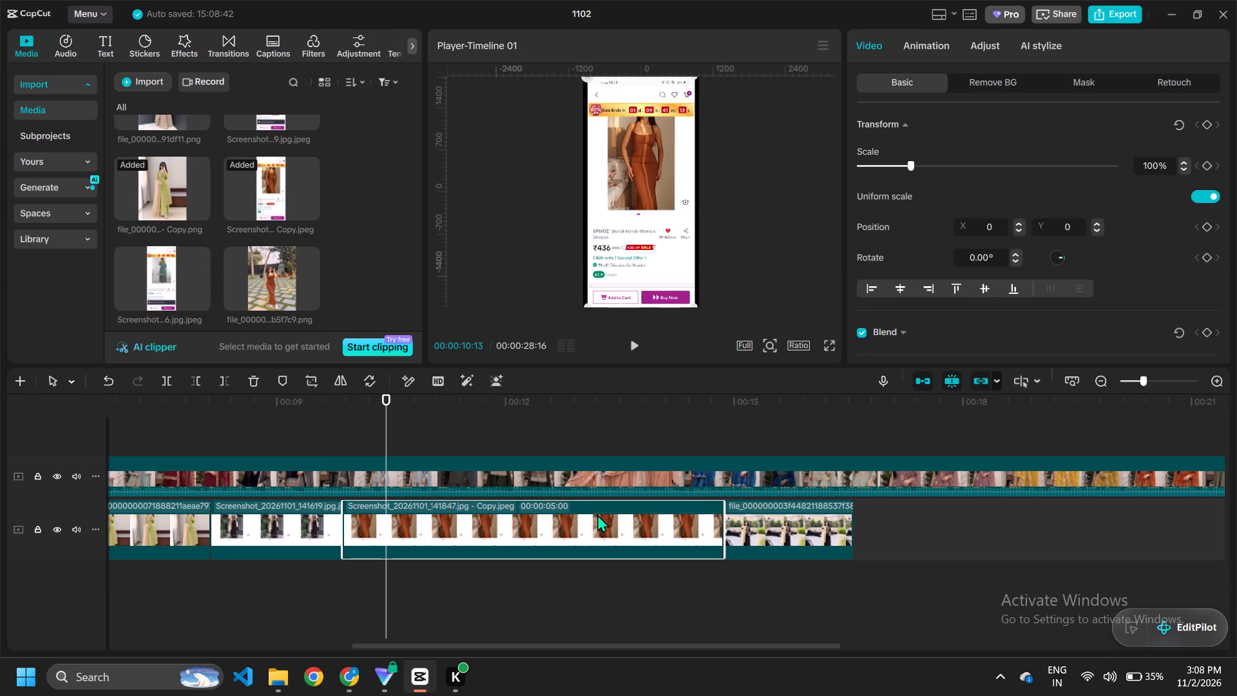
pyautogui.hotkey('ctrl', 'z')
# Add the Screenshot_20261101_141847 - Copy image after the black outfit photo and trim it to about 1.5 seconds.
pyautogui.click(484, 518)
pyautogui.click(271, 216)
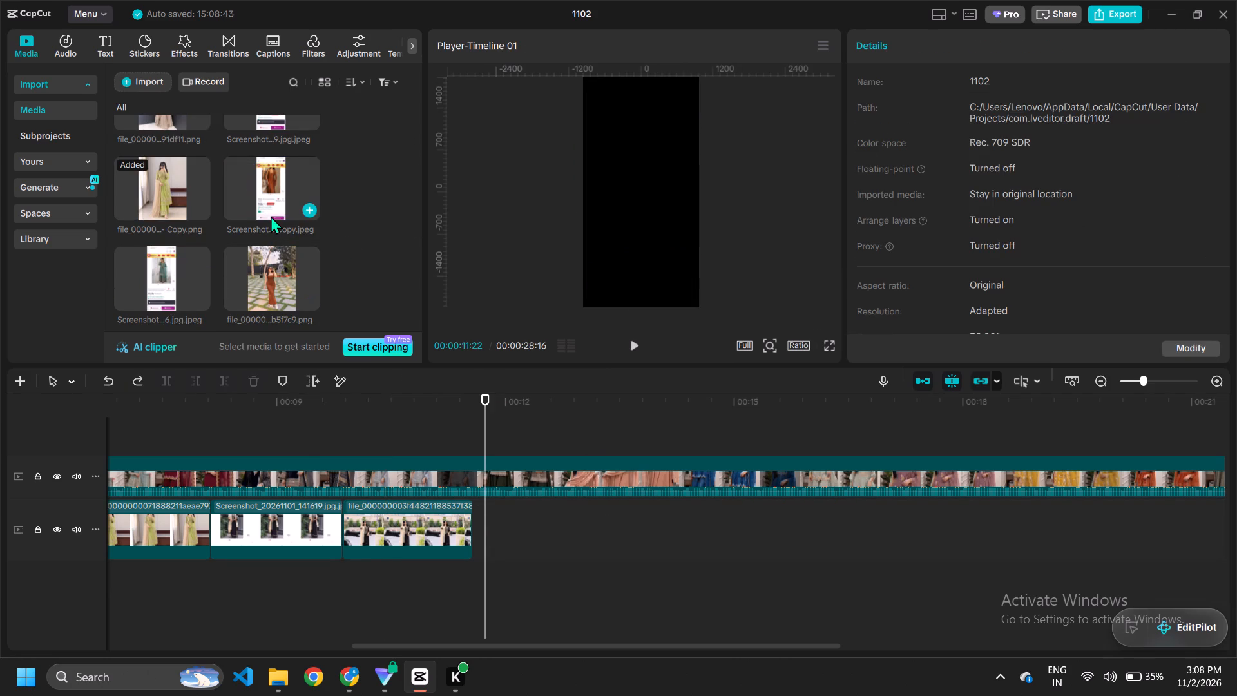
pyautogui.click(311, 213)
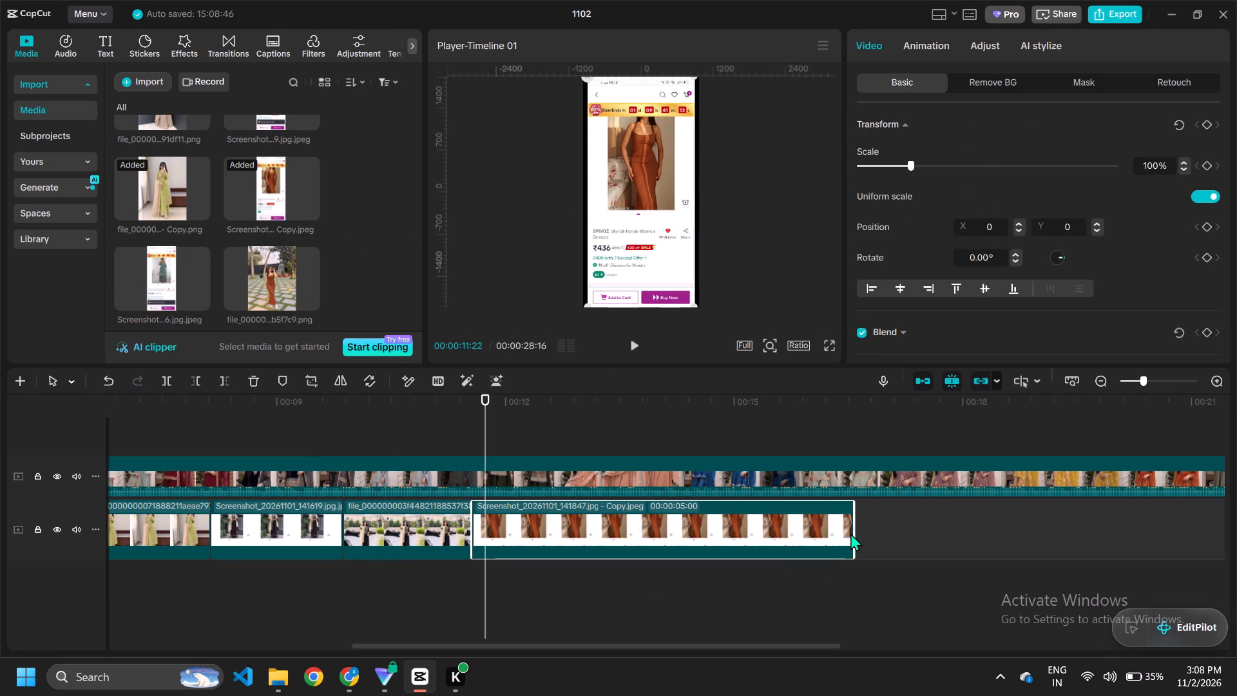
pyautogui.moveTo(852, 533); pyautogui.dragTo(587, 593)
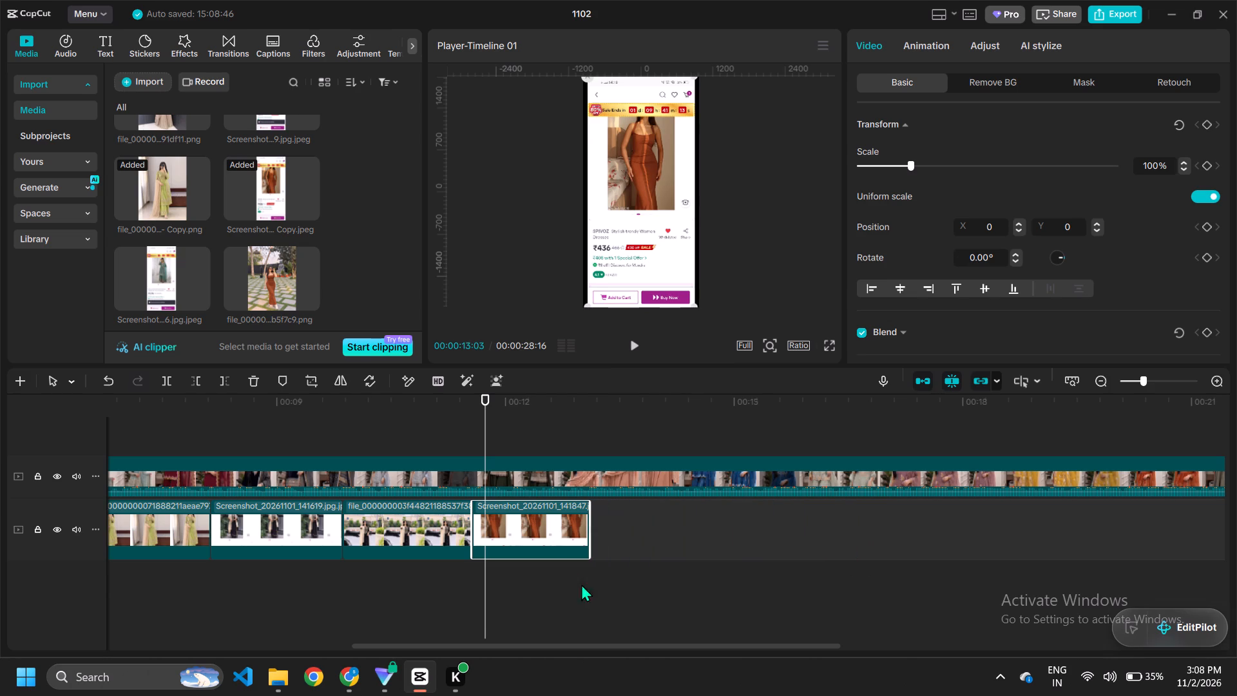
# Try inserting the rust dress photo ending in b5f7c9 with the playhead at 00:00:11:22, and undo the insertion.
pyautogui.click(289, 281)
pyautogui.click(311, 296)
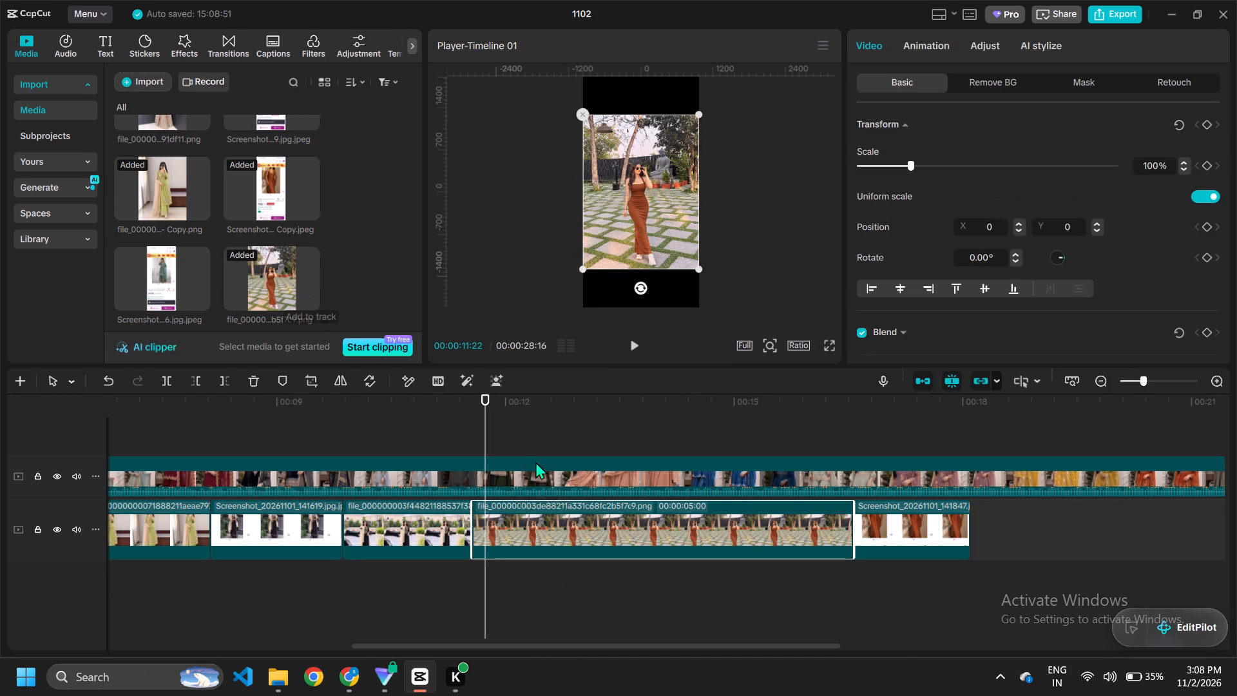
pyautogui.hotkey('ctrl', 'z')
# Add the rust dress photo ending in b5f7c9 after the 141847 screenshot and trim it to about 1.4 seconds.
pyautogui.click(684, 541)
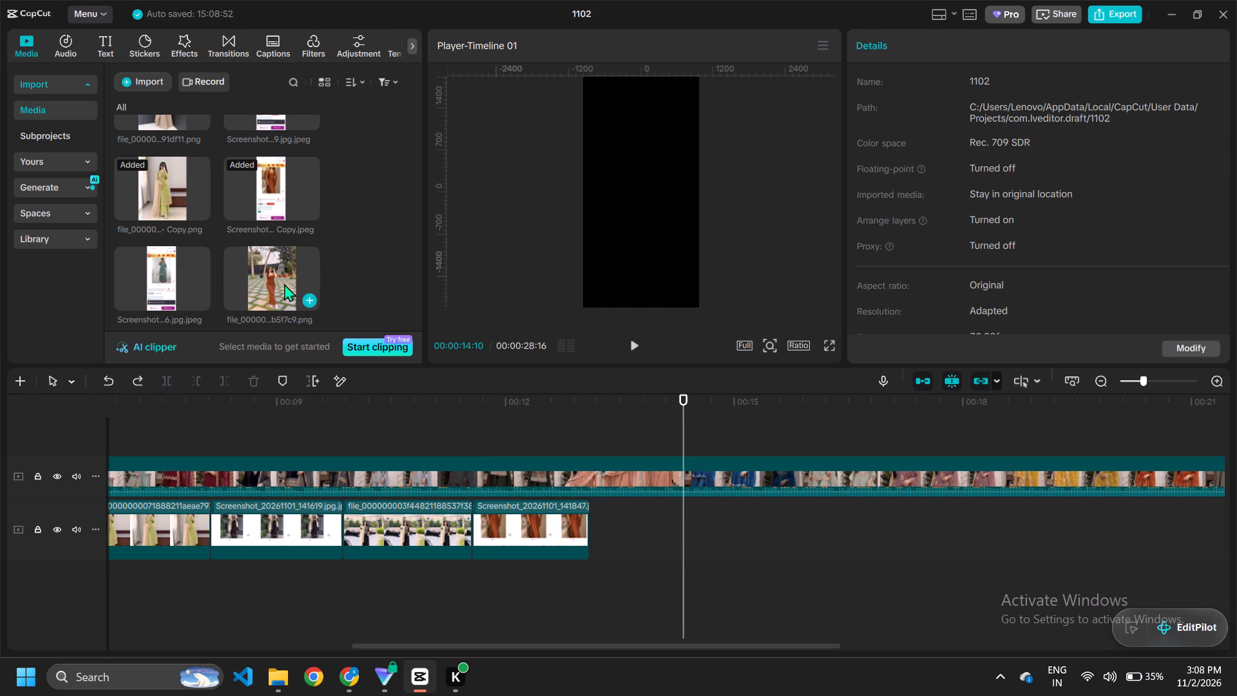
pyautogui.click(306, 300)
pyautogui.moveTo(969, 530); pyautogui.dragTo(955, 539)
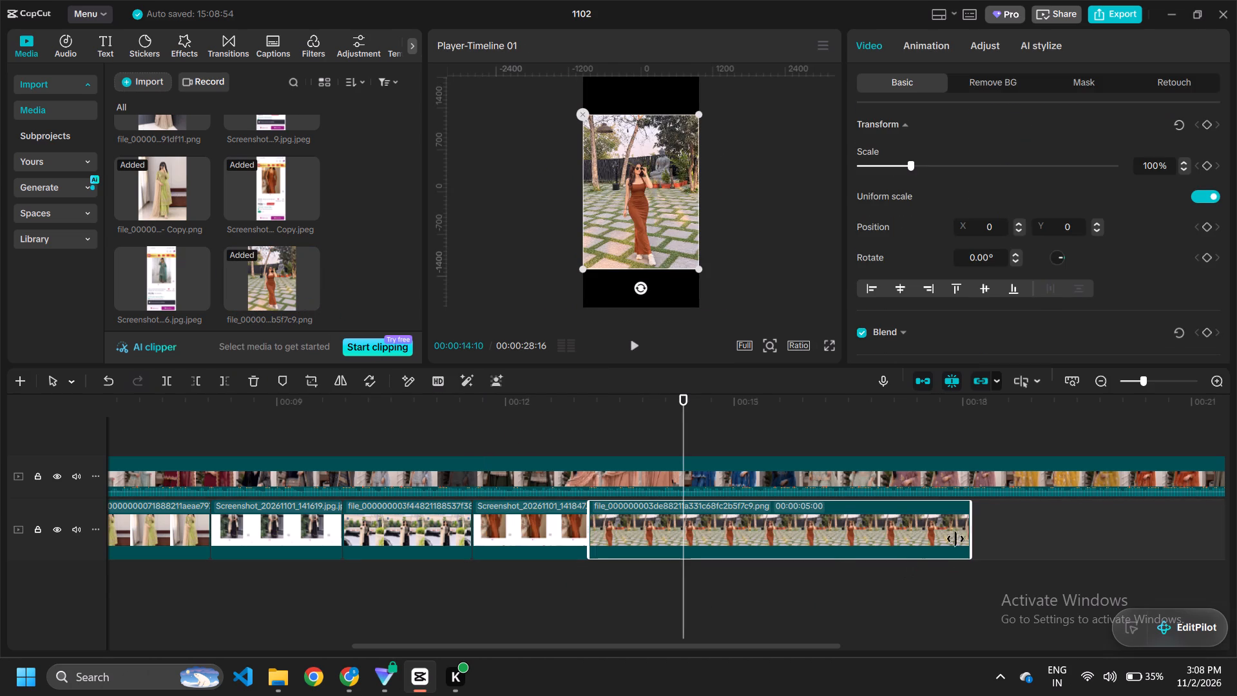
pyautogui.moveTo(955, 539); pyautogui.dragTo(695, 599)
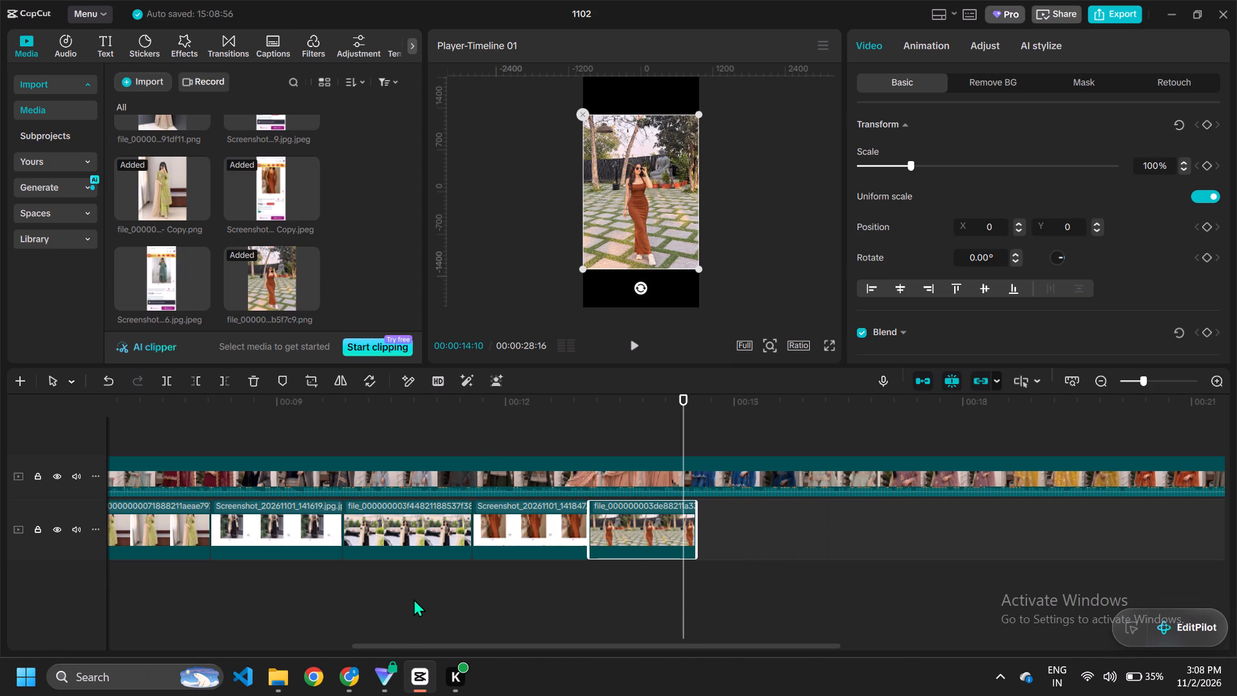
# Add the Screenshot_20261101_141756 image after the rust dress photo and trim it to about 1.8 seconds.
pyautogui.hscroll(3, 414, 598)
pyautogui.hscroll(-2, 625, 585)
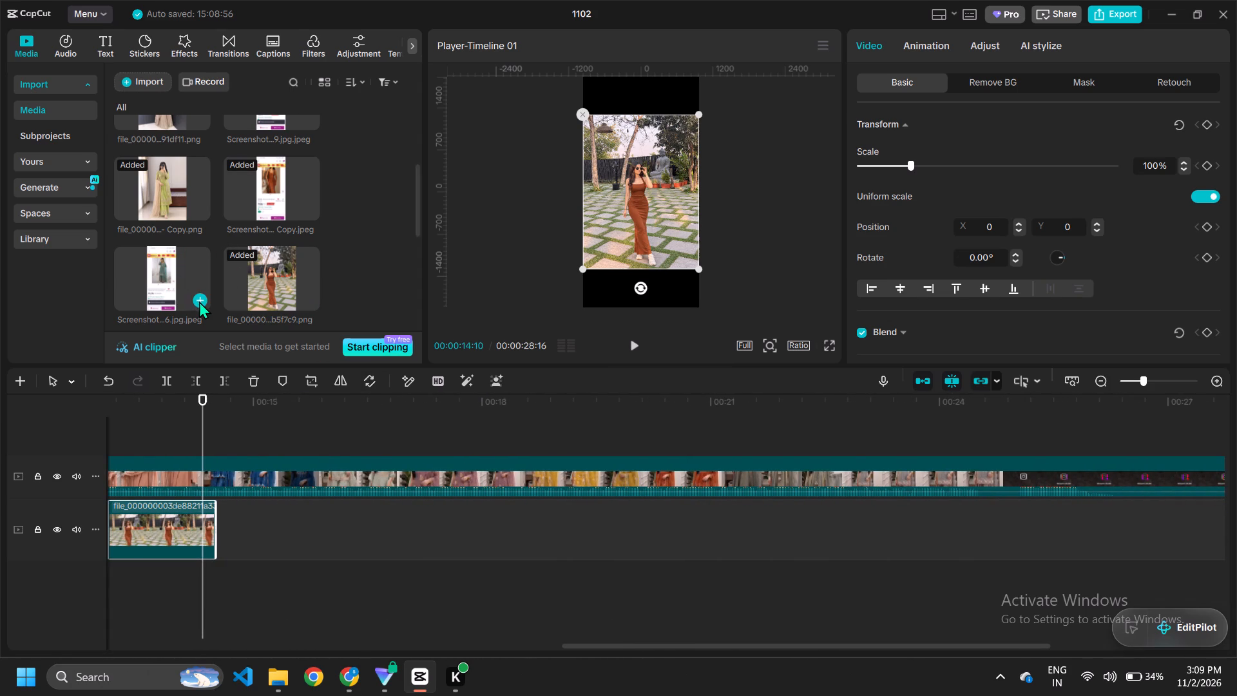
pyautogui.click(199, 301)
pyautogui.moveTo(595, 534); pyautogui.dragTo(448, 543)
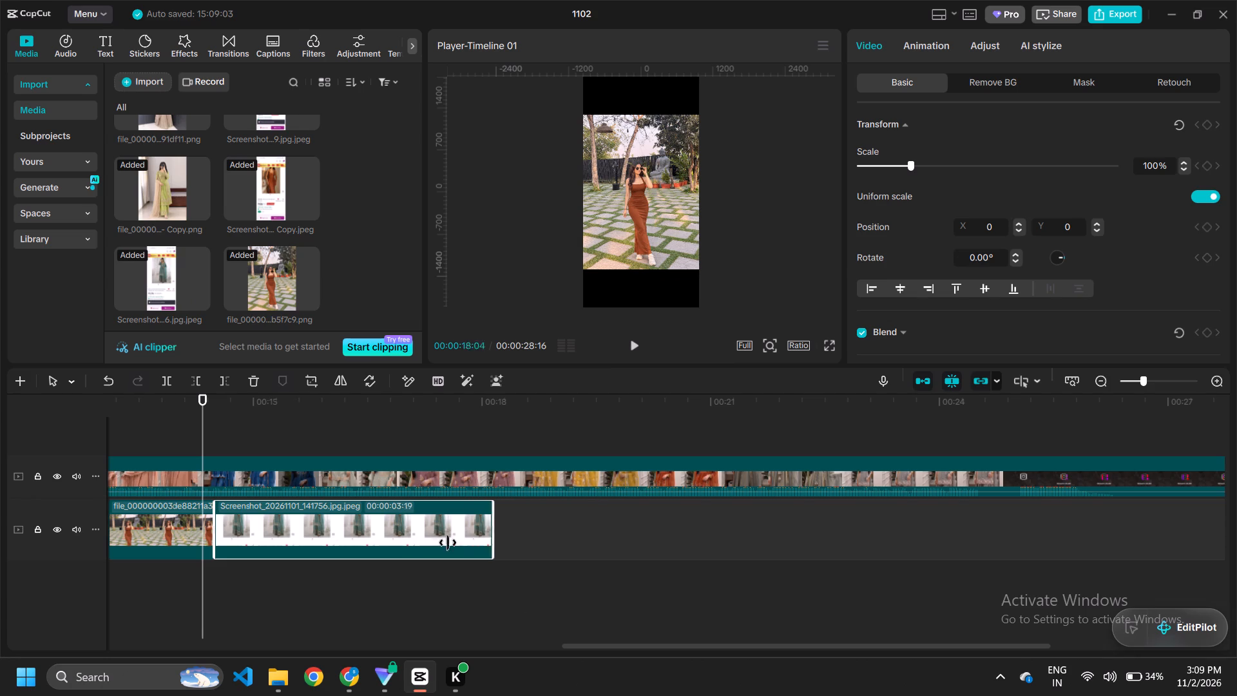
pyautogui.moveTo(448, 543); pyautogui.dragTo(354, 560)
# Add the teal outfit photo ending in "- Copy" after the 141756 screenshot and trim it to about 1.7 seconds.
pyautogui.scroll(-1, 189, 229)
pyautogui.scroll(2, 189, 229)
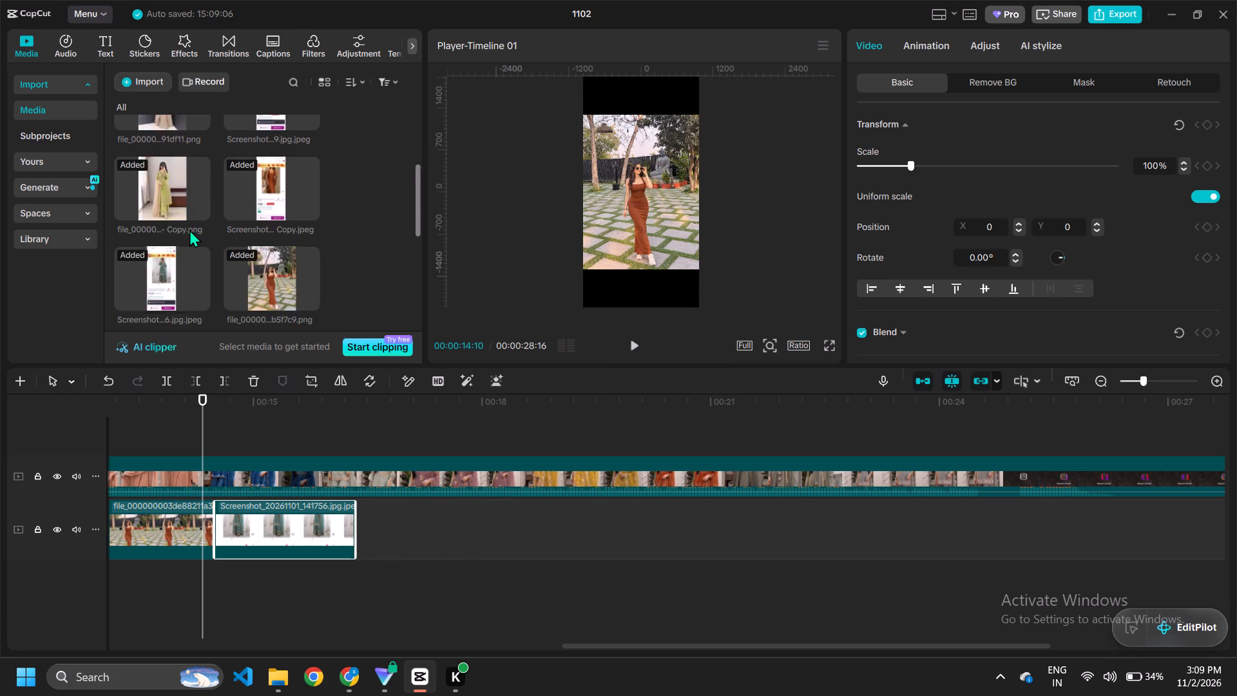
pyautogui.scroll(3, 189, 227)
pyautogui.click(171, 154)
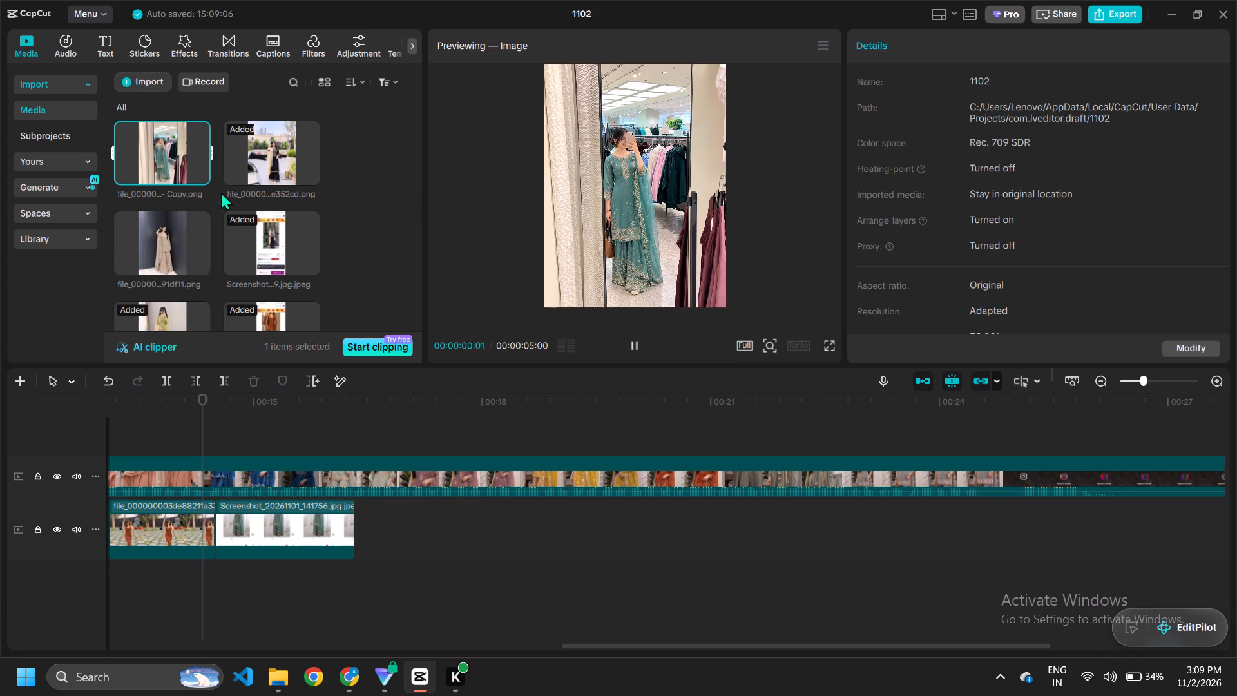
pyautogui.click(412, 505)
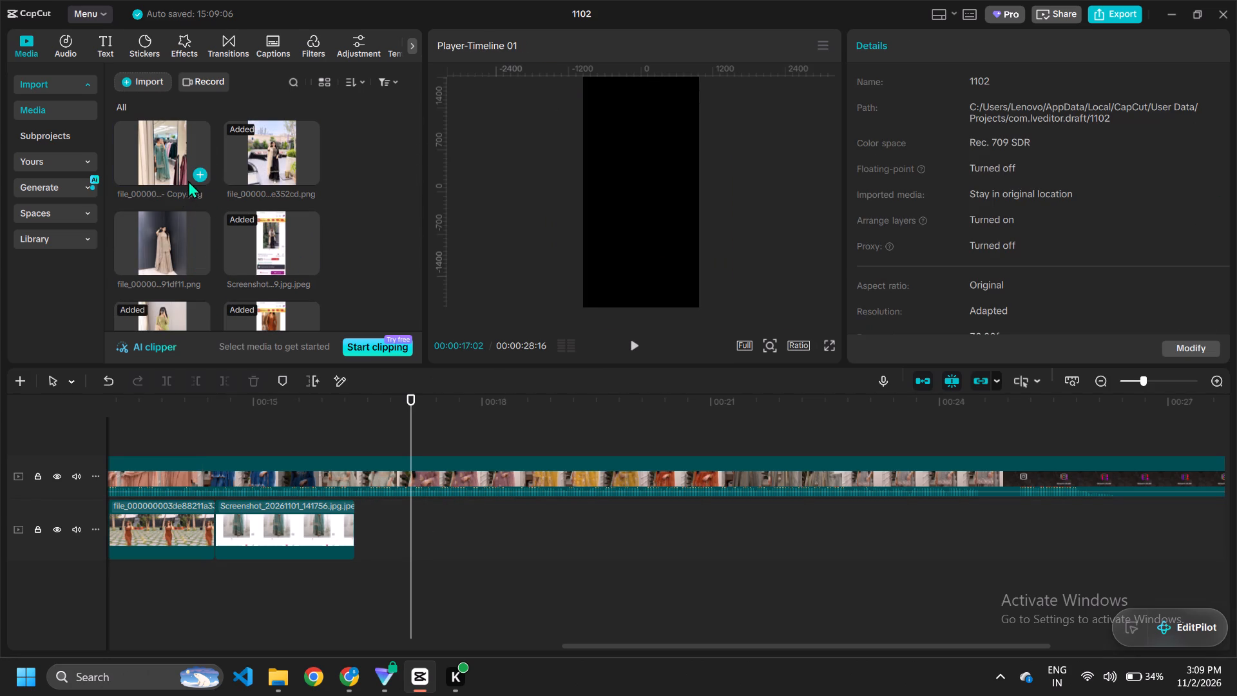
pyautogui.click(191, 177)
pyautogui.click(180, 179)
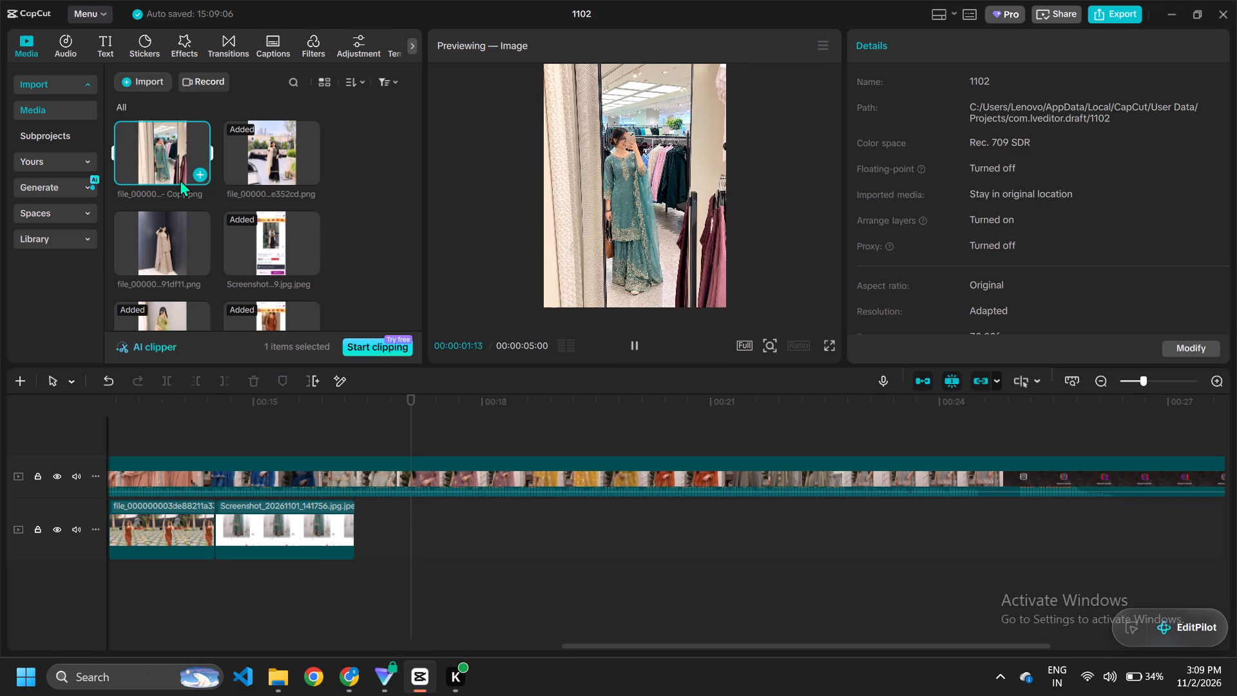
pyautogui.click(200, 178)
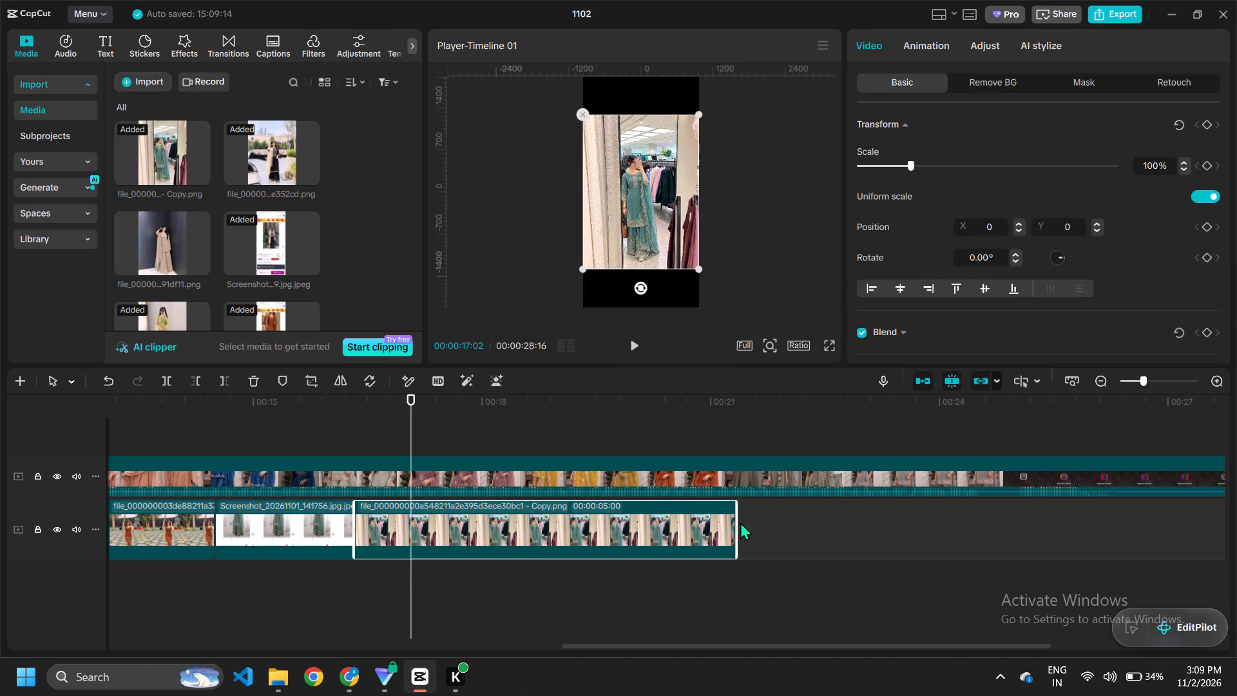
pyautogui.moveTo(737, 532); pyautogui.dragTo(483, 576)
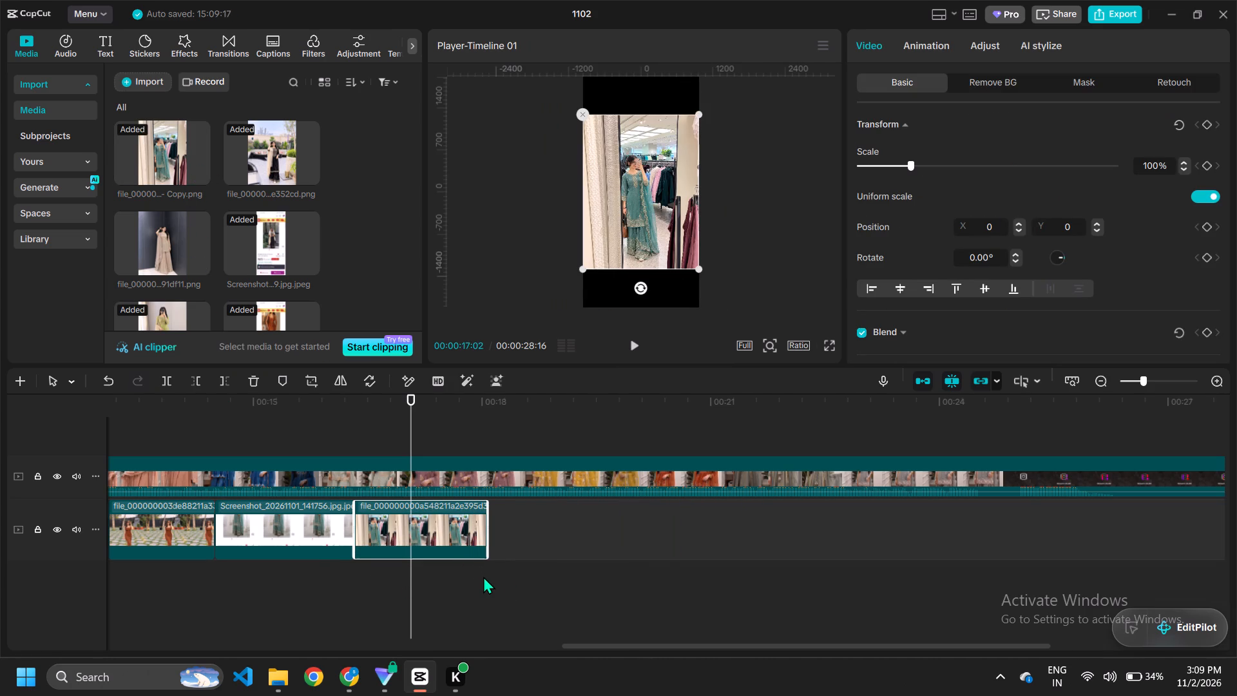
# Add the Screenshot_20261101_141521 image after the teal outfit photo and trim it to about 1.5 seconds.
pyautogui.hscroll(4, 494, 578)
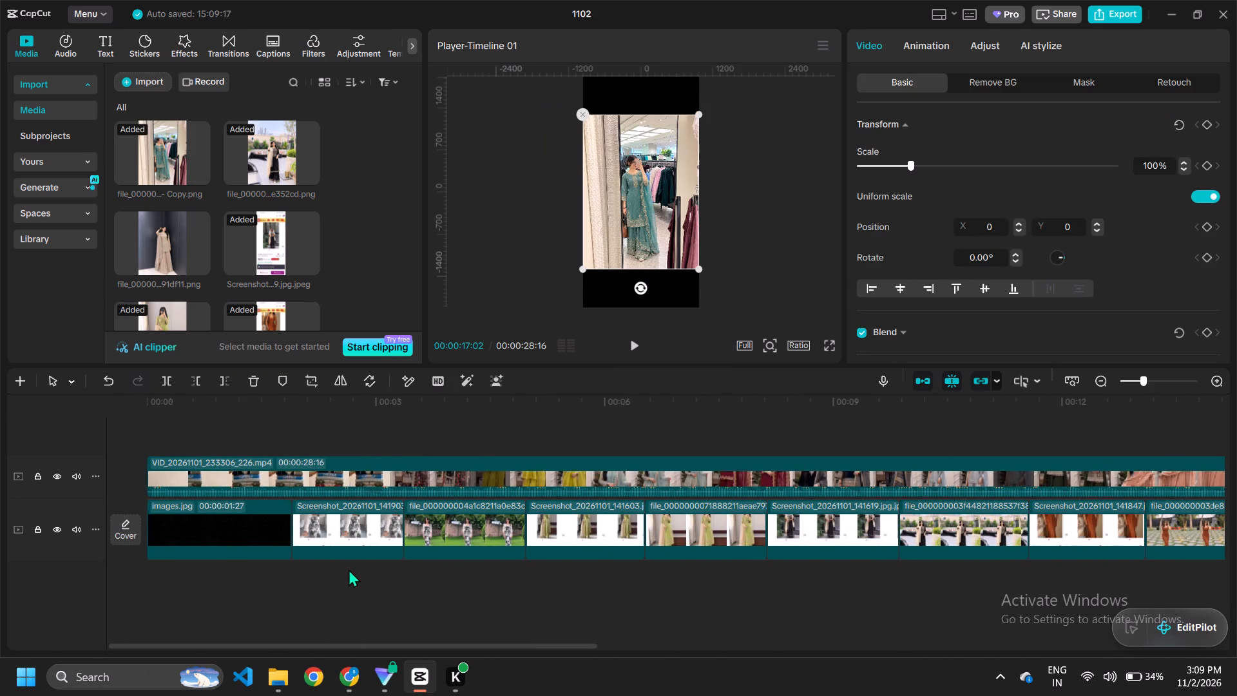
pyautogui.scroll(2, 211, 271)
pyautogui.hscroll(-1, 338, 242)
pyautogui.hscroll(-1, 208, 221)
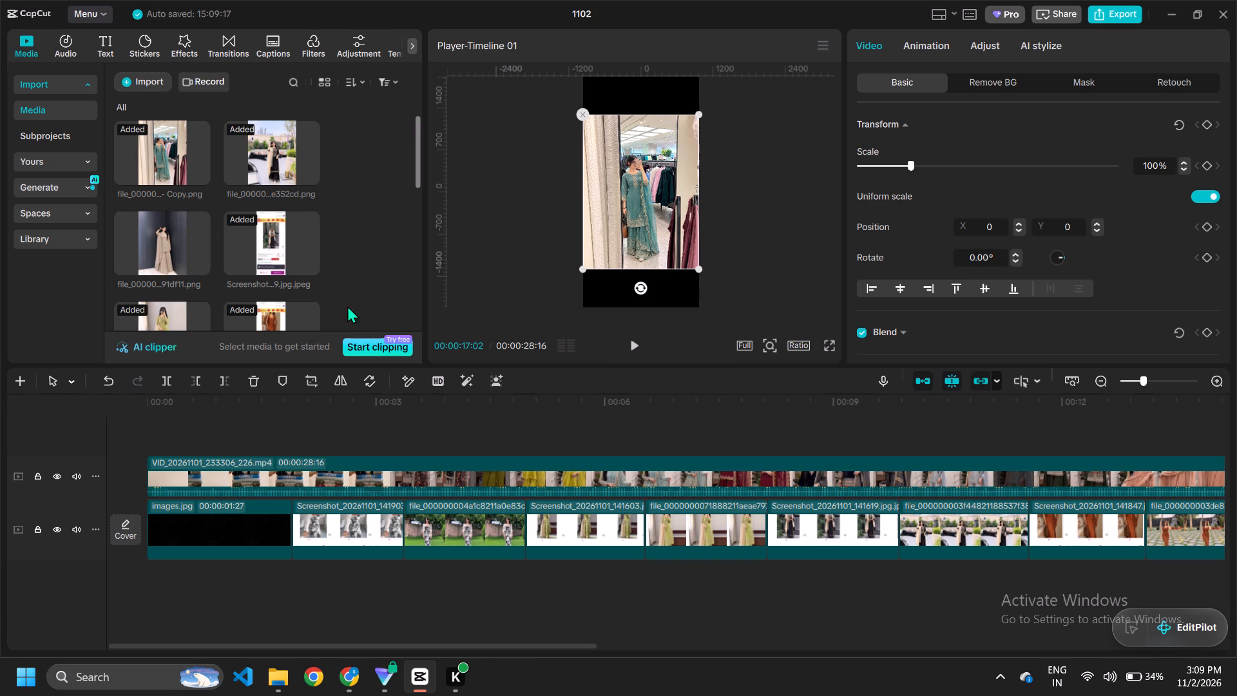
pyautogui.hscroll(-1, 734, 629)
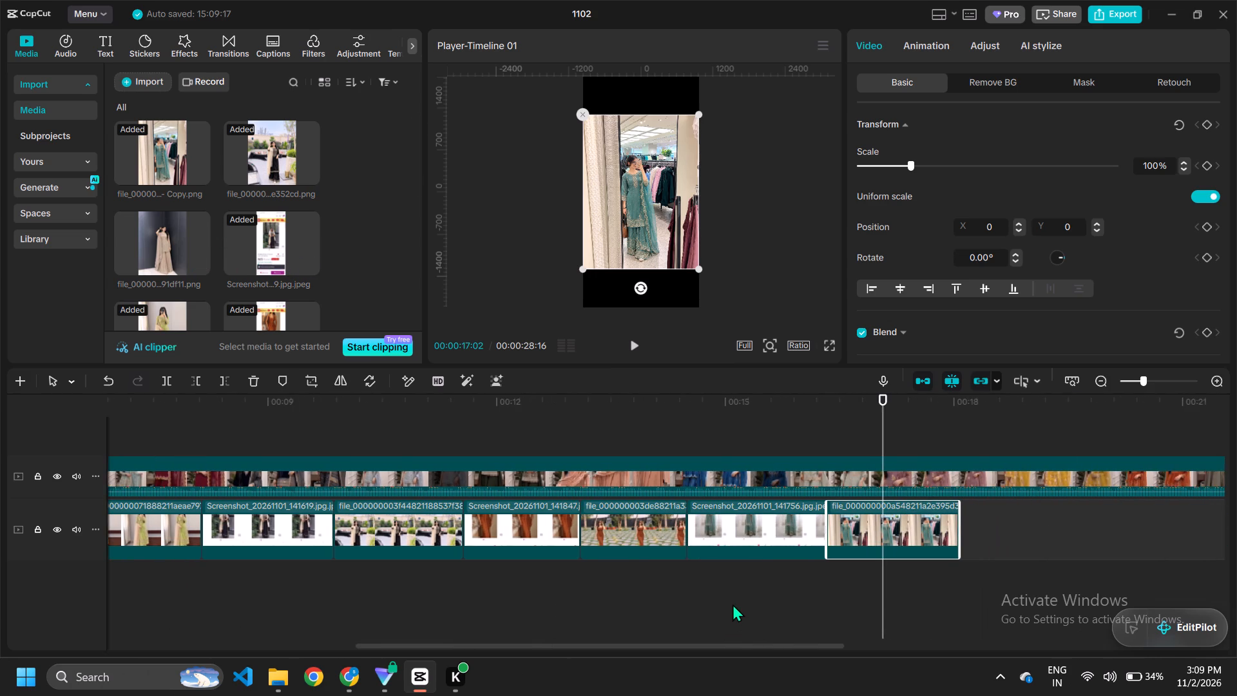
pyautogui.hscroll(-2, 733, 604)
pyautogui.click(779, 530)
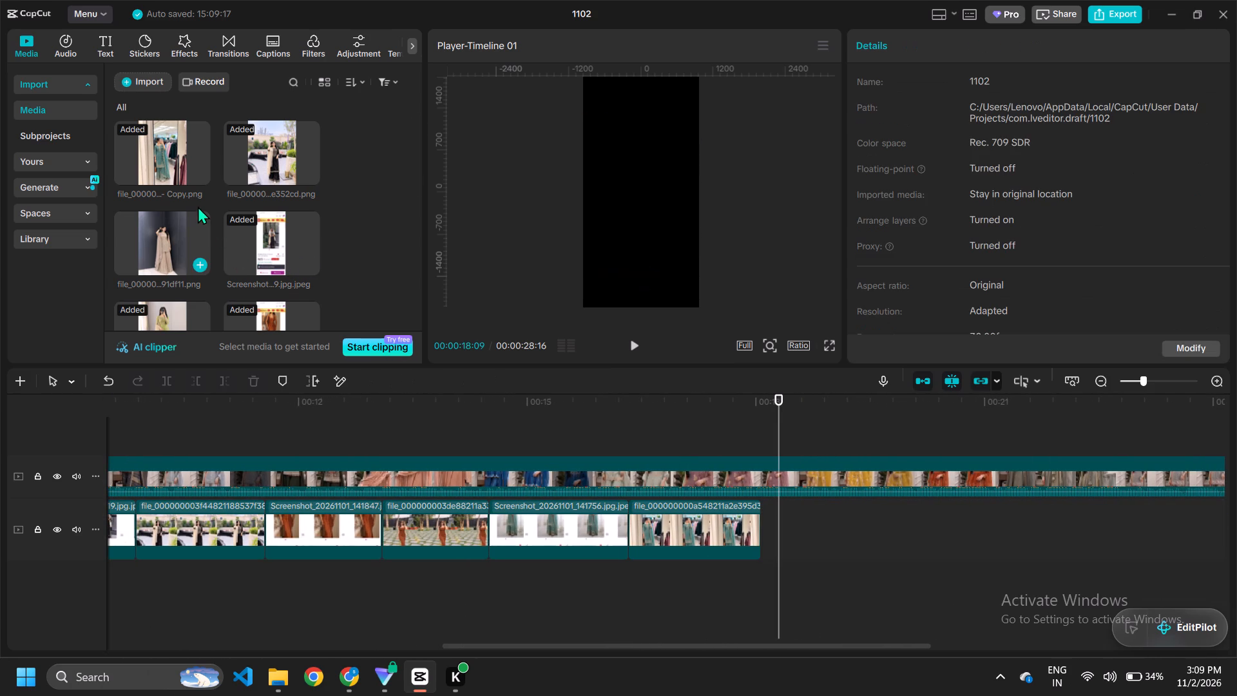
pyautogui.scroll(-4, 198, 202)
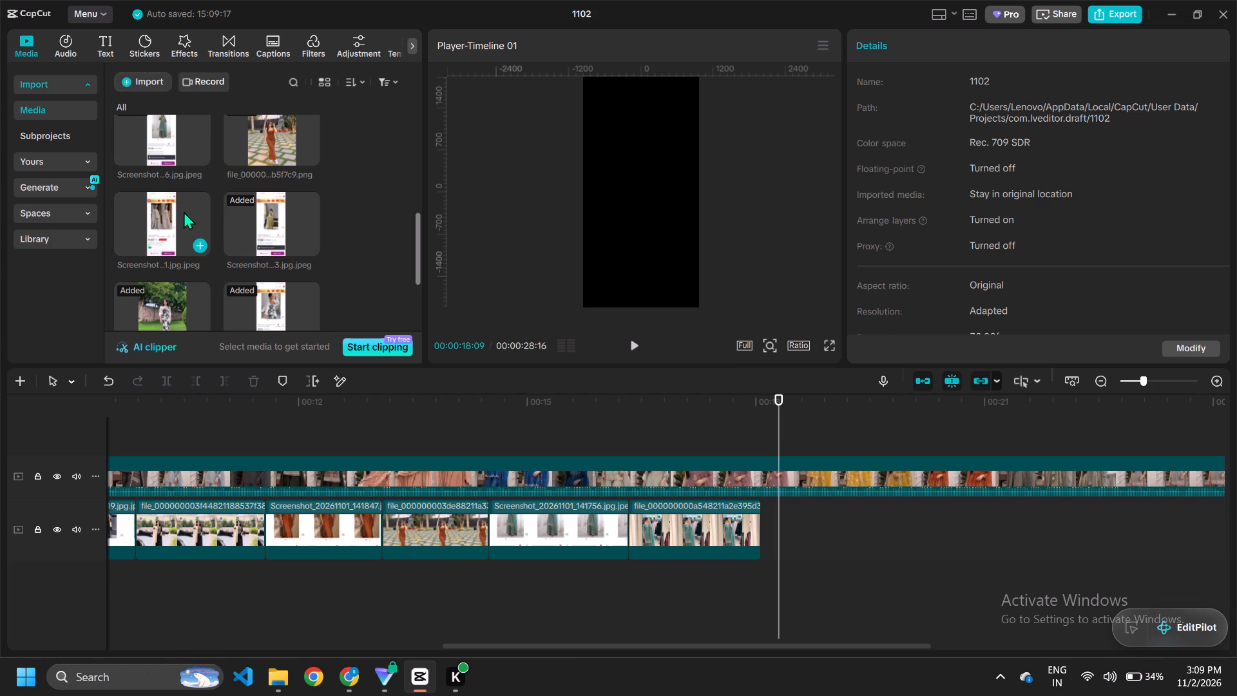
pyautogui.moveTo(187, 247); pyautogui.dragTo(193, 246)
pyautogui.click(199, 244)
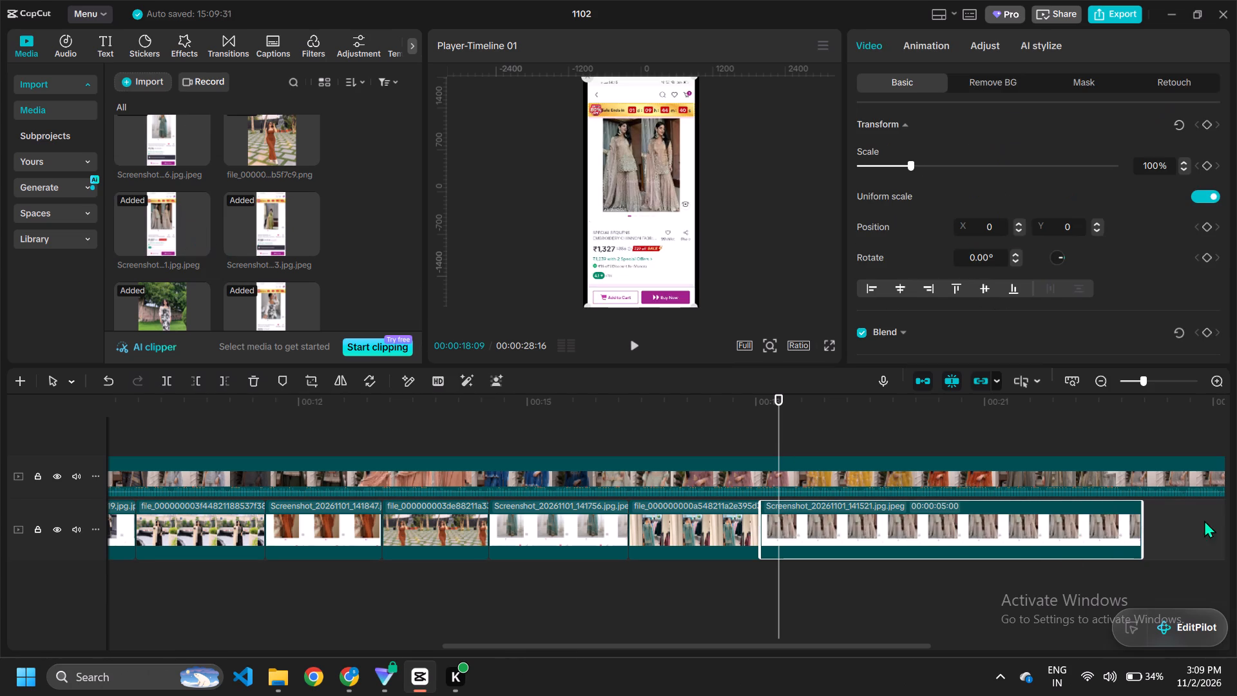
pyautogui.click(265, 229)
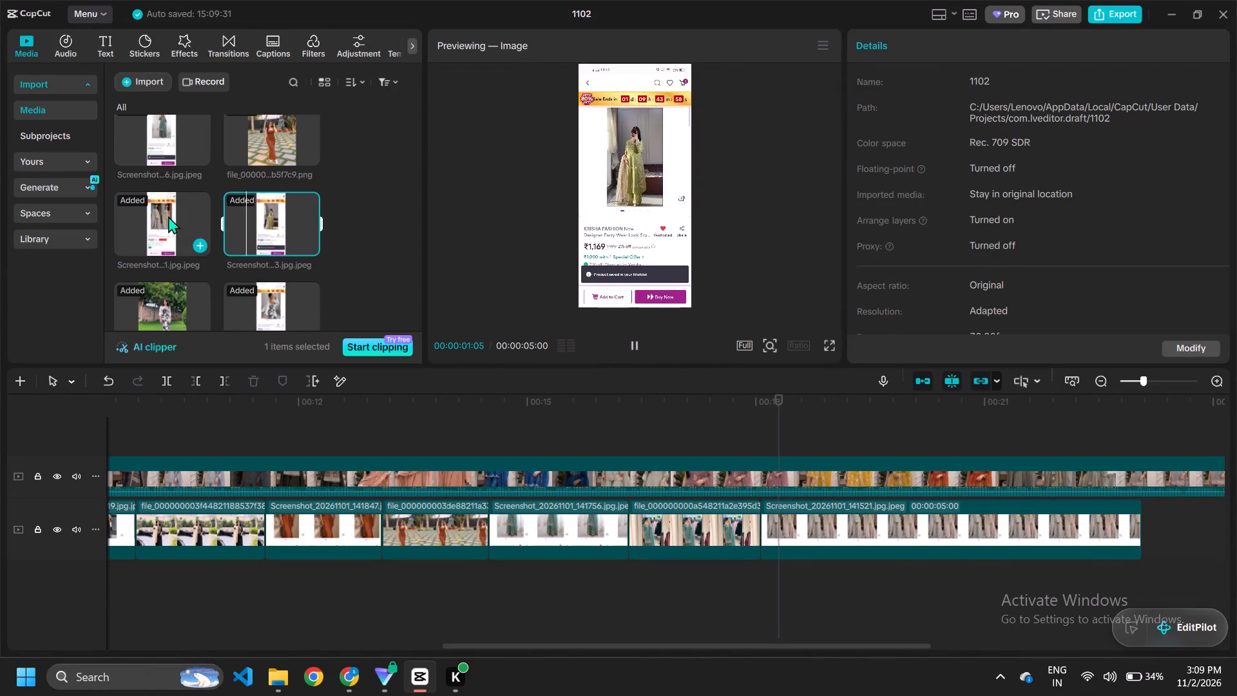
pyautogui.click(168, 216)
pyautogui.click(904, 527)
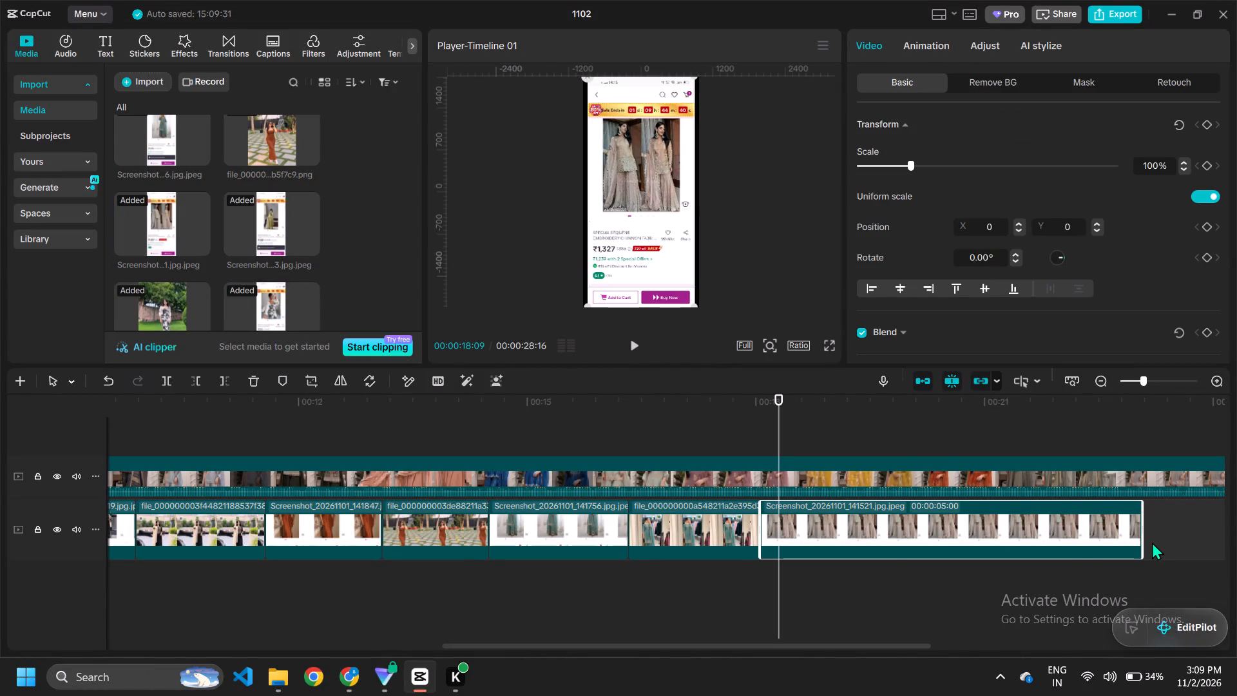
pyautogui.moveTo(1140, 531); pyautogui.dragTo(870, 570)
# Add the beige outfit photo ending in 91df11 after the 141521 screenshot and trim it to about 1.5 seconds.
pyautogui.scroll(6, 289, 238)
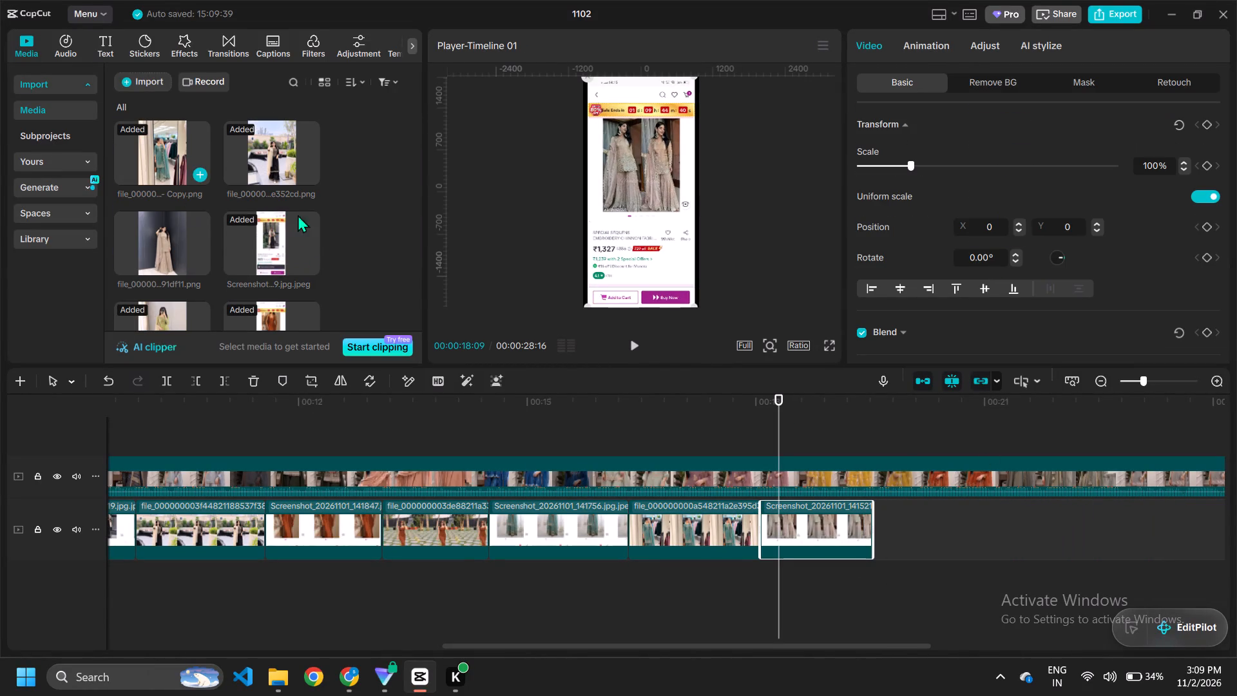
pyautogui.click(946, 551)
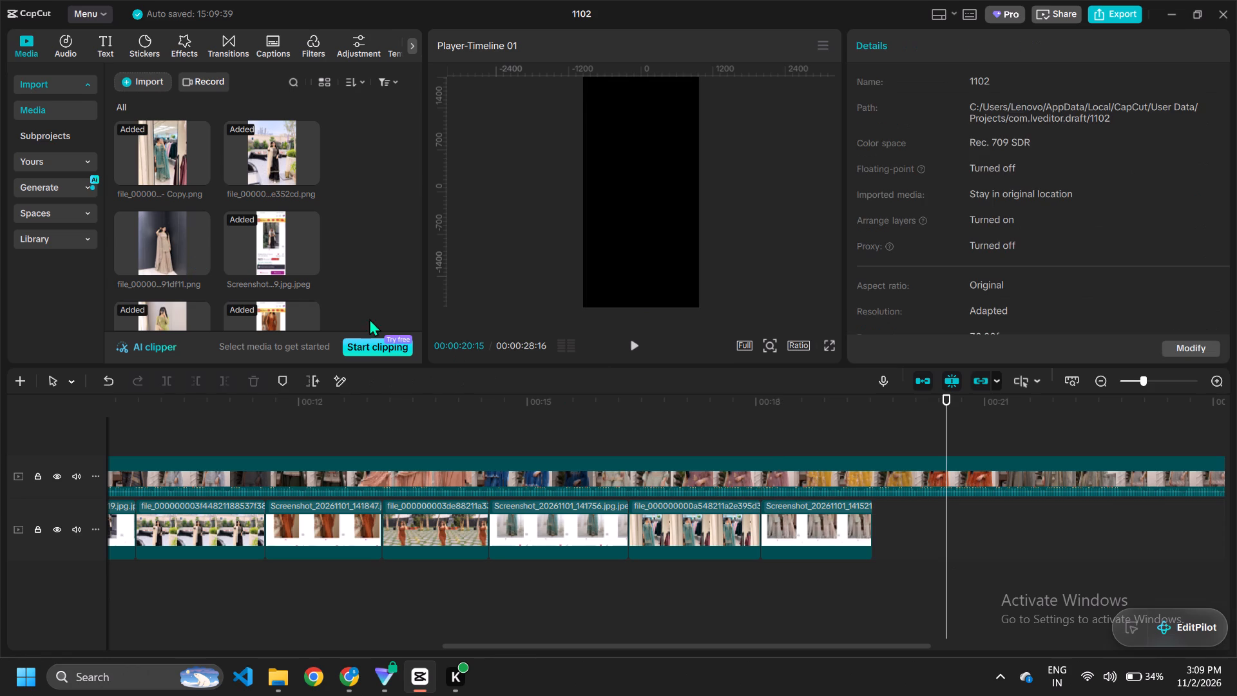
pyautogui.click(180, 255)
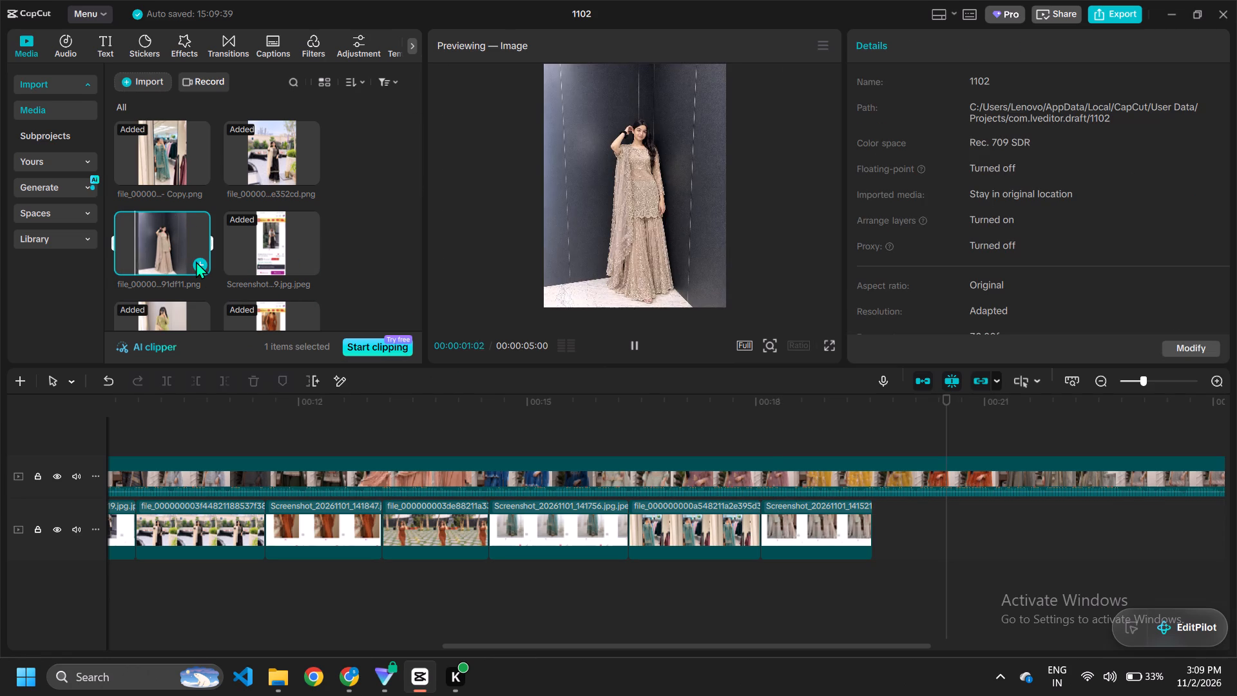
pyautogui.click(196, 261)
pyautogui.hscroll(-1, 1223, 577)
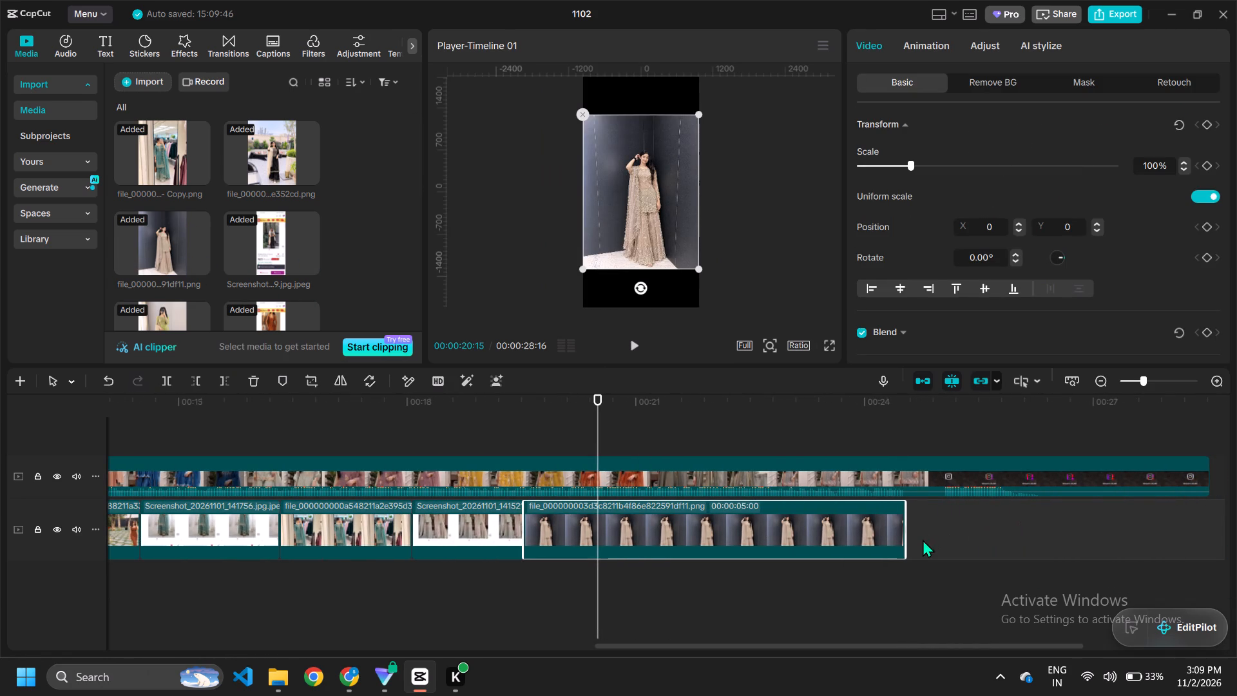
pyautogui.moveTo(905, 537); pyautogui.dragTo(635, 551)
# Play the video from 00:00:00:05 through the first outfit photo into the 141603 screenshot to check how the clips fit the frame.
pyautogui.hscroll(3, 720, 543)
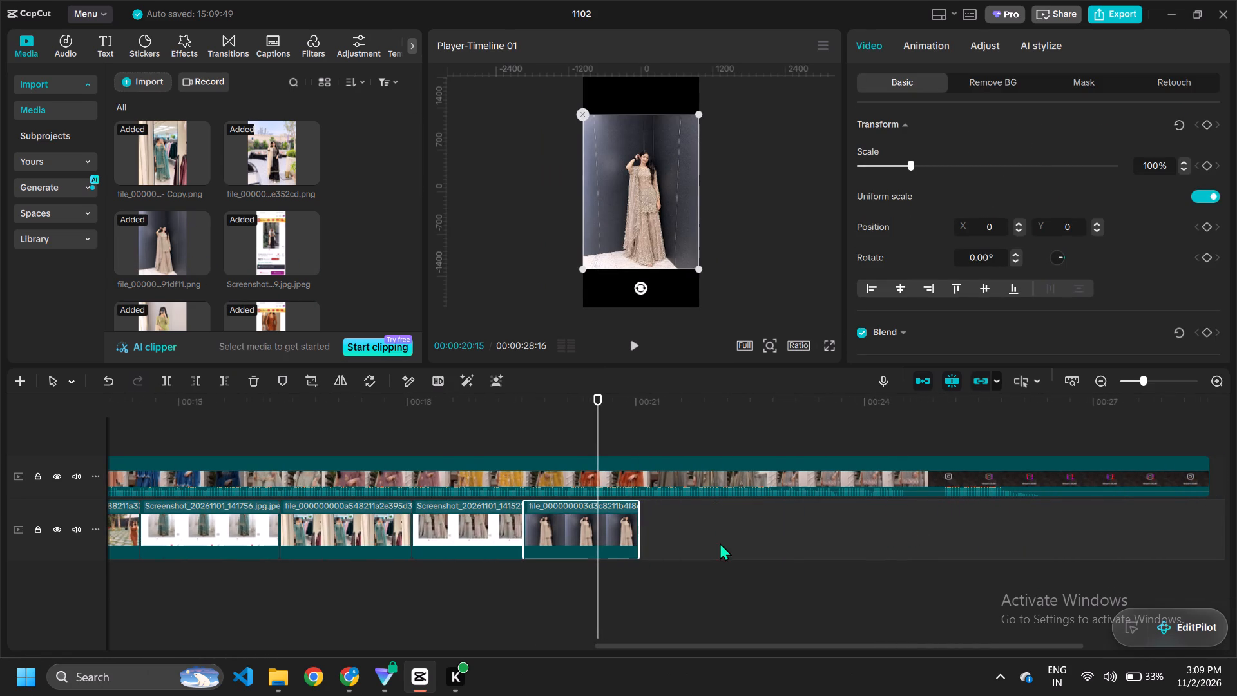
pyautogui.hscroll(8, 720, 543)
pyautogui.click(374, 523)
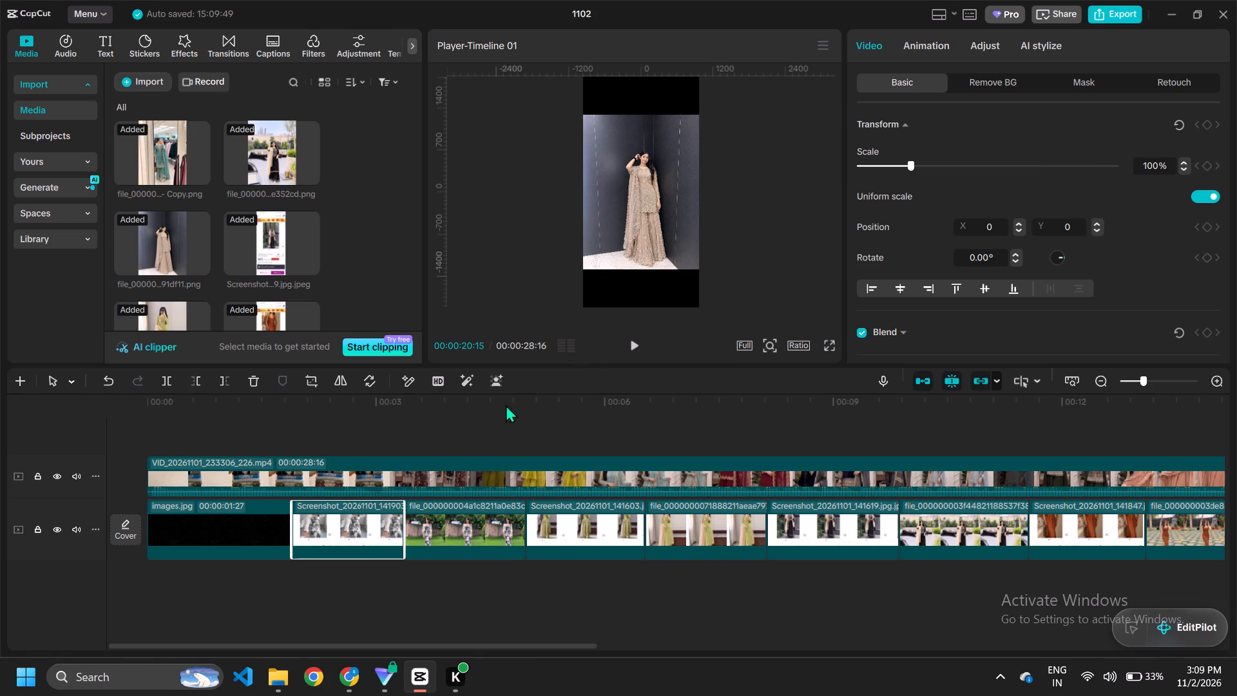
pyautogui.click(159, 400)
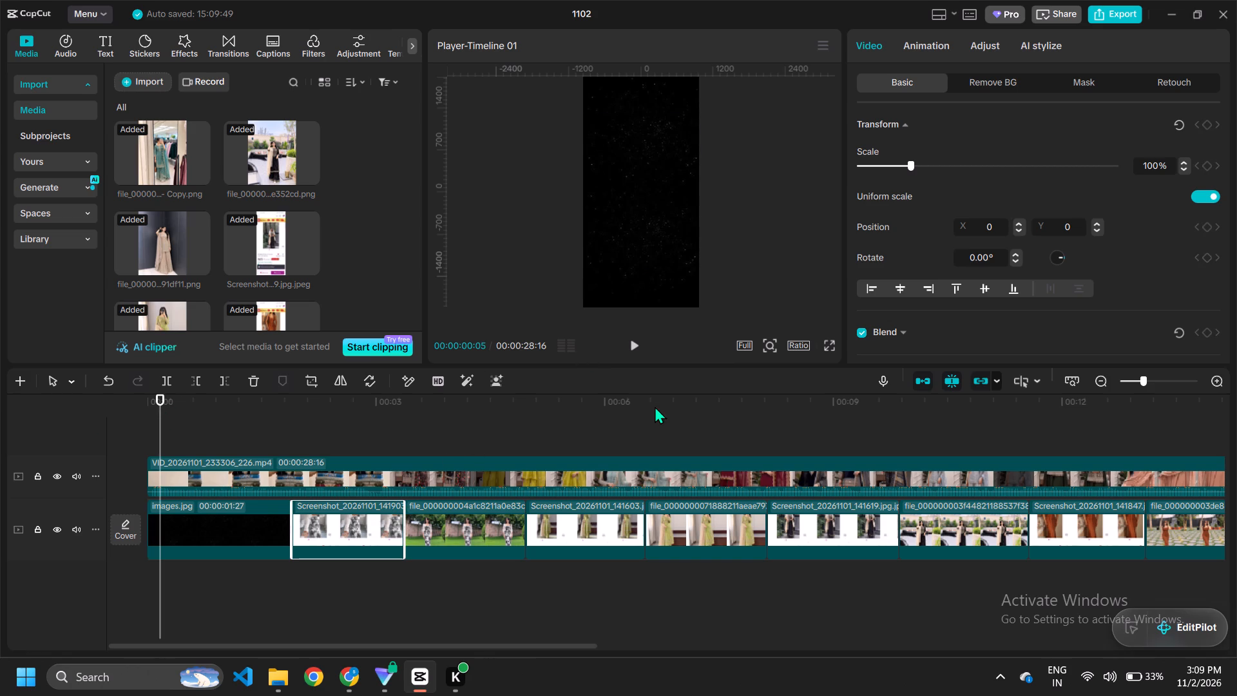
pyautogui.click(624, 340)
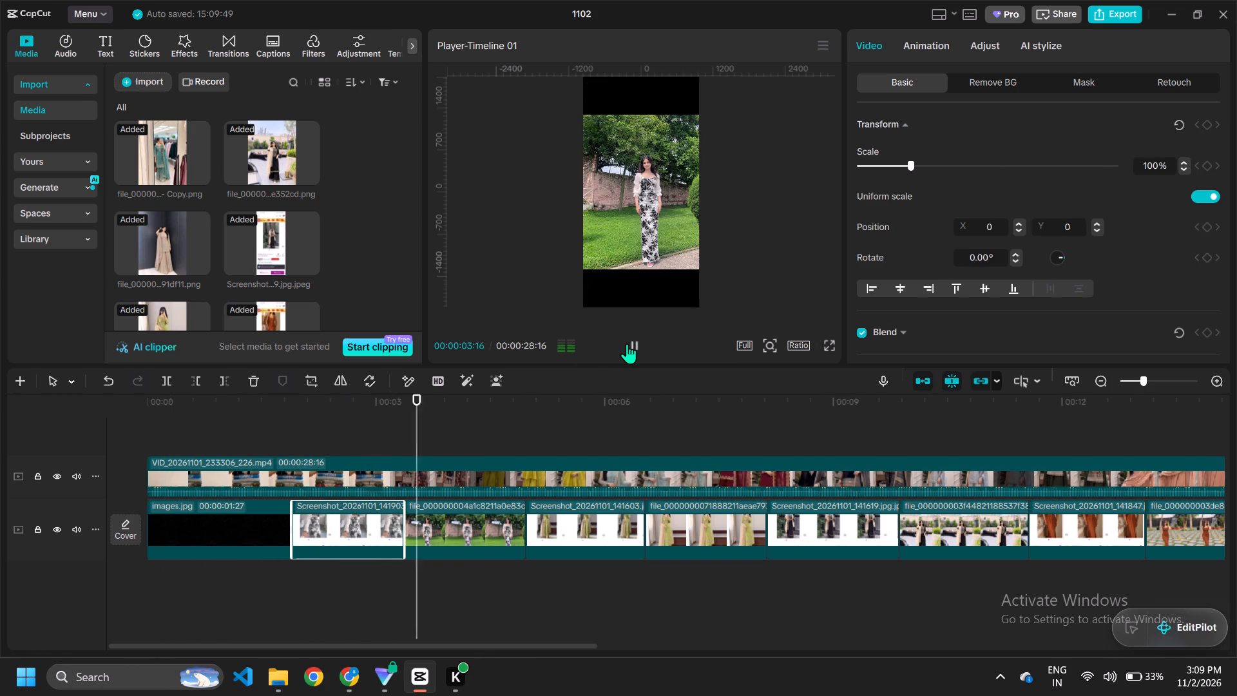
pyautogui.click(635, 346)
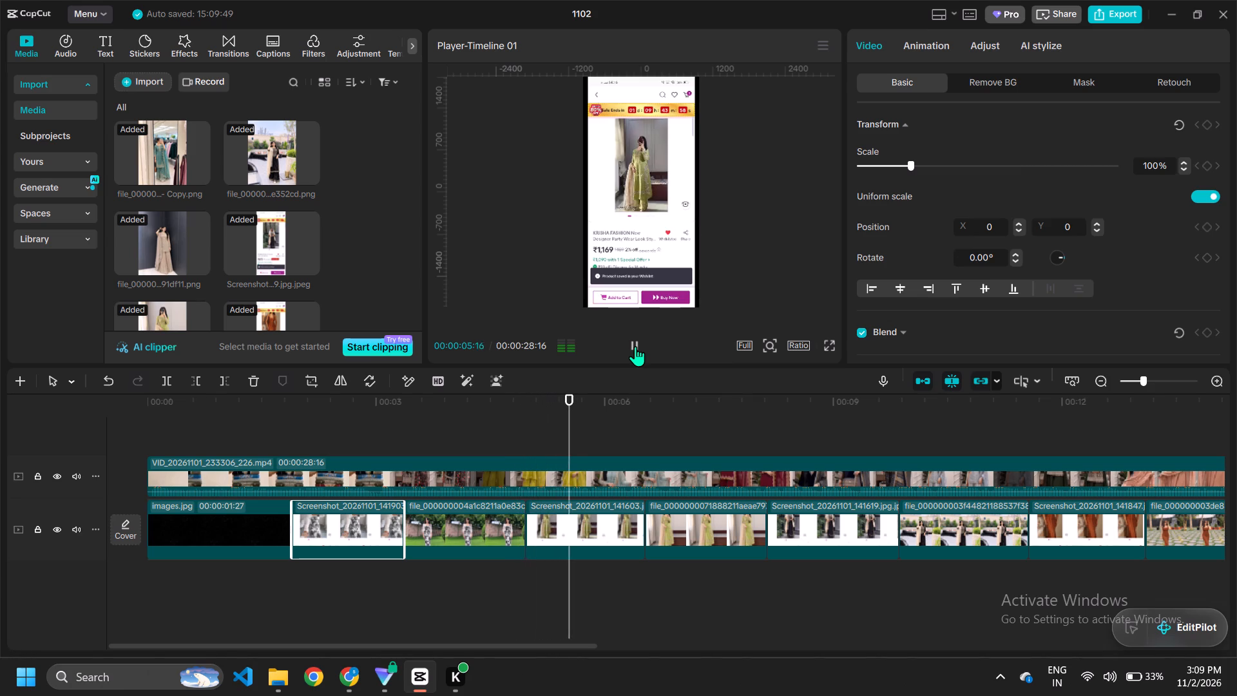
# Enlarge the 141903 screenshot of the black-and-white dress to 121% scale.
pyautogui.click(465, 537)
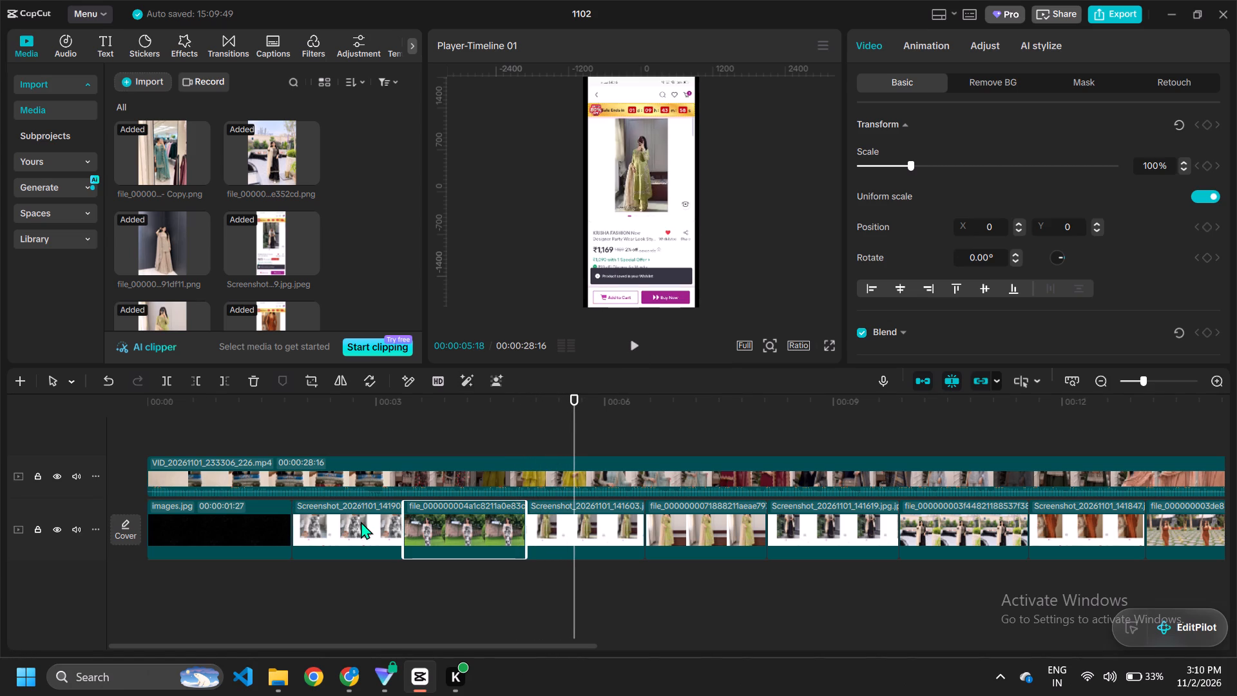
pyautogui.click(361, 521)
pyautogui.moveTo(573, 418); pyautogui.dragTo(507, 447)
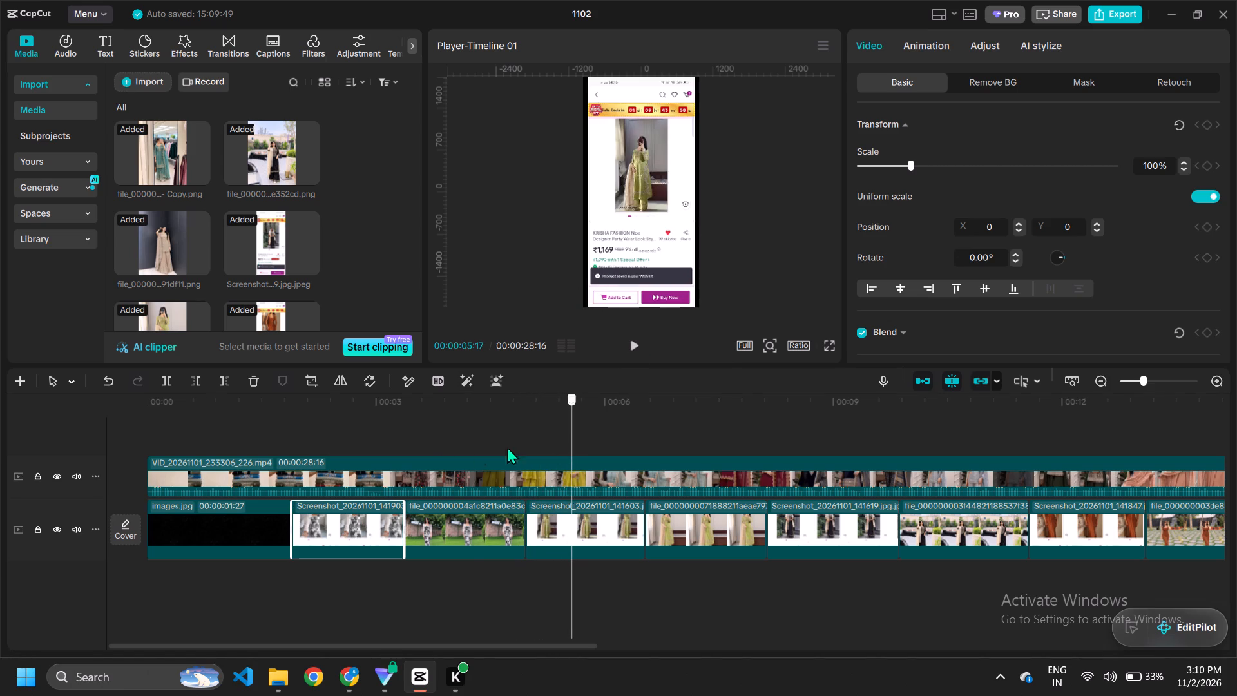
pyautogui.moveTo(507, 447); pyautogui.dragTo(338, 470)
pyautogui.moveTo(695, 307); pyautogui.dragTo(720, 340)
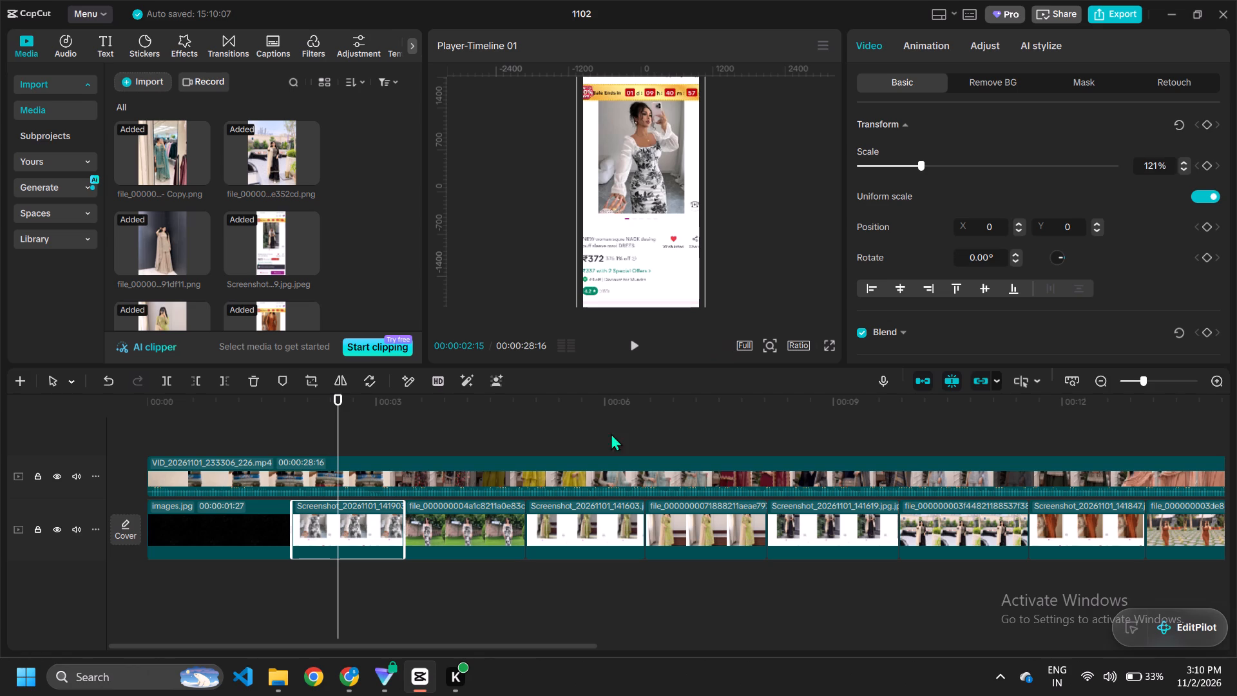
# Enlarge the black-and-white dress garden photo to 149% scale so it fills the vertical frame.
pyautogui.click(473, 532)
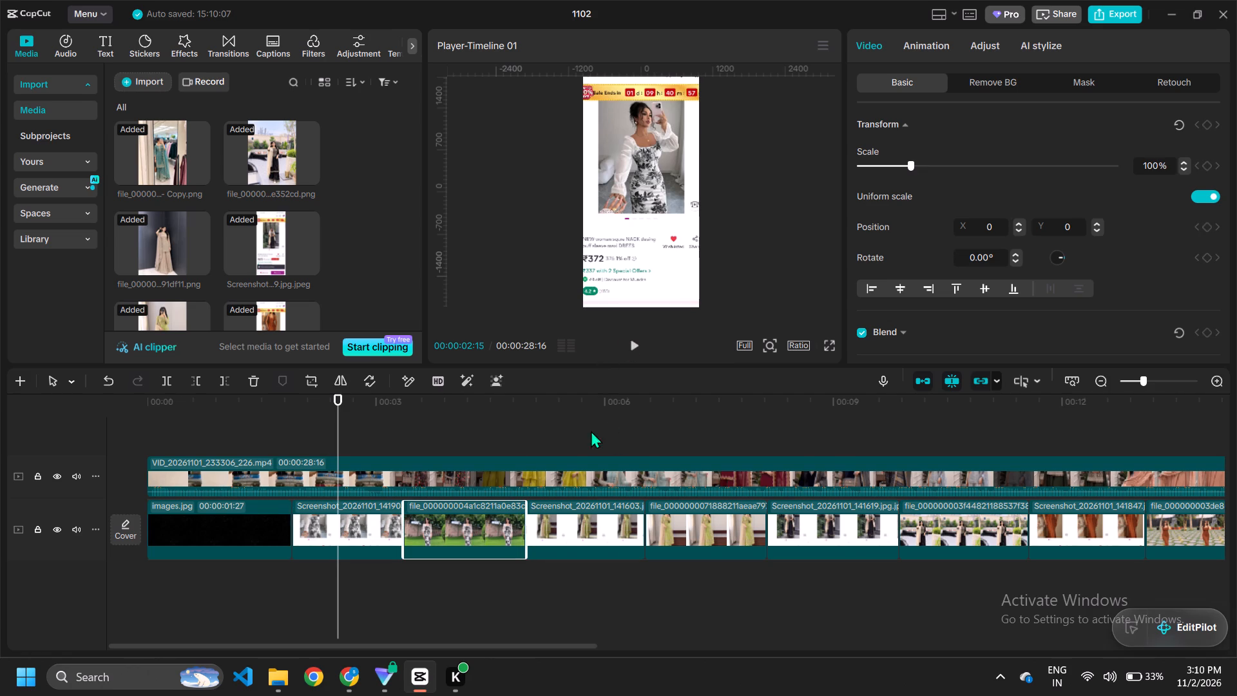
pyautogui.click(433, 400)
pyautogui.click(615, 280)
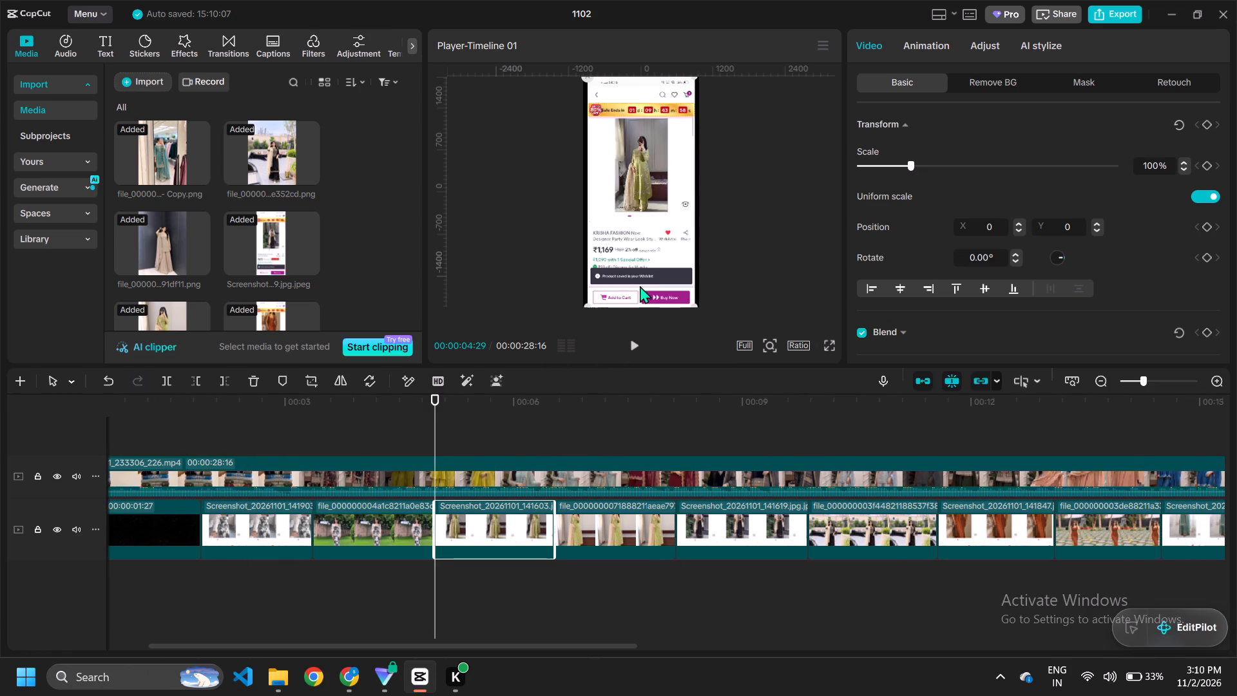
pyautogui.click(368, 403)
pyautogui.click(626, 240)
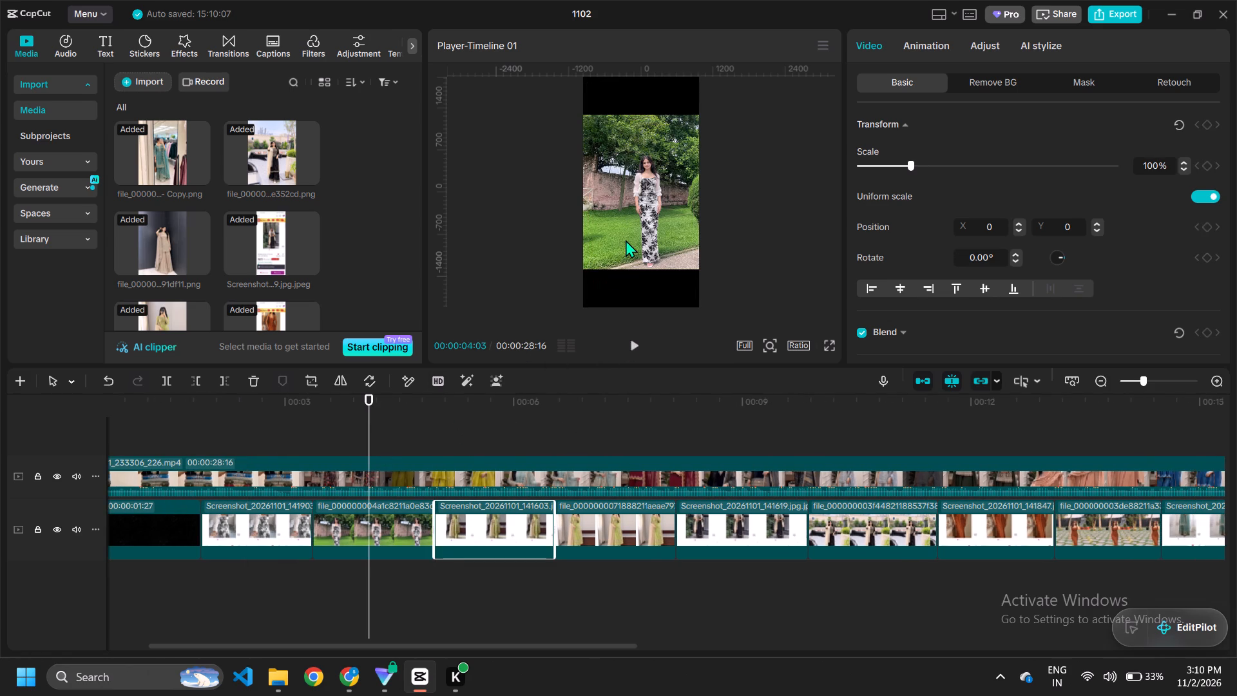
pyautogui.moveTo(698, 269); pyautogui.dragTo(717, 338)
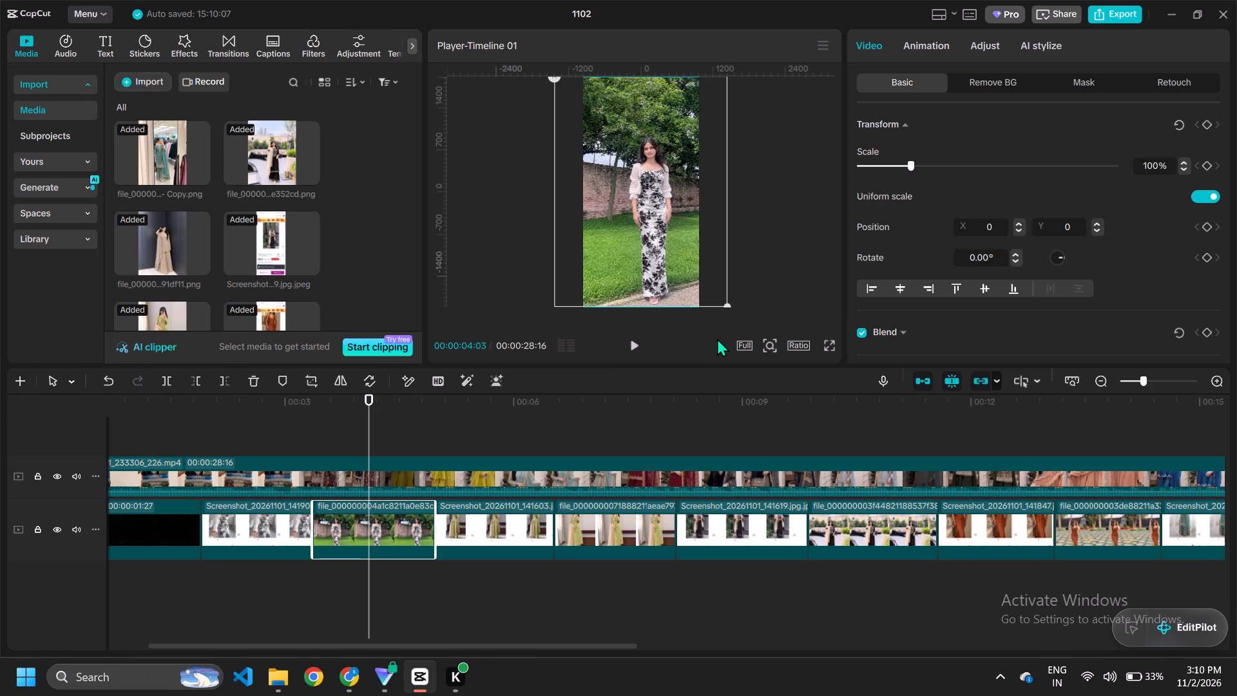
pyautogui.moveTo(717, 338); pyautogui.dragTo(717, 340)
# Enlarge the 141603 screenshot of the green outfit to 123% scale.
pyautogui.click(522, 400)
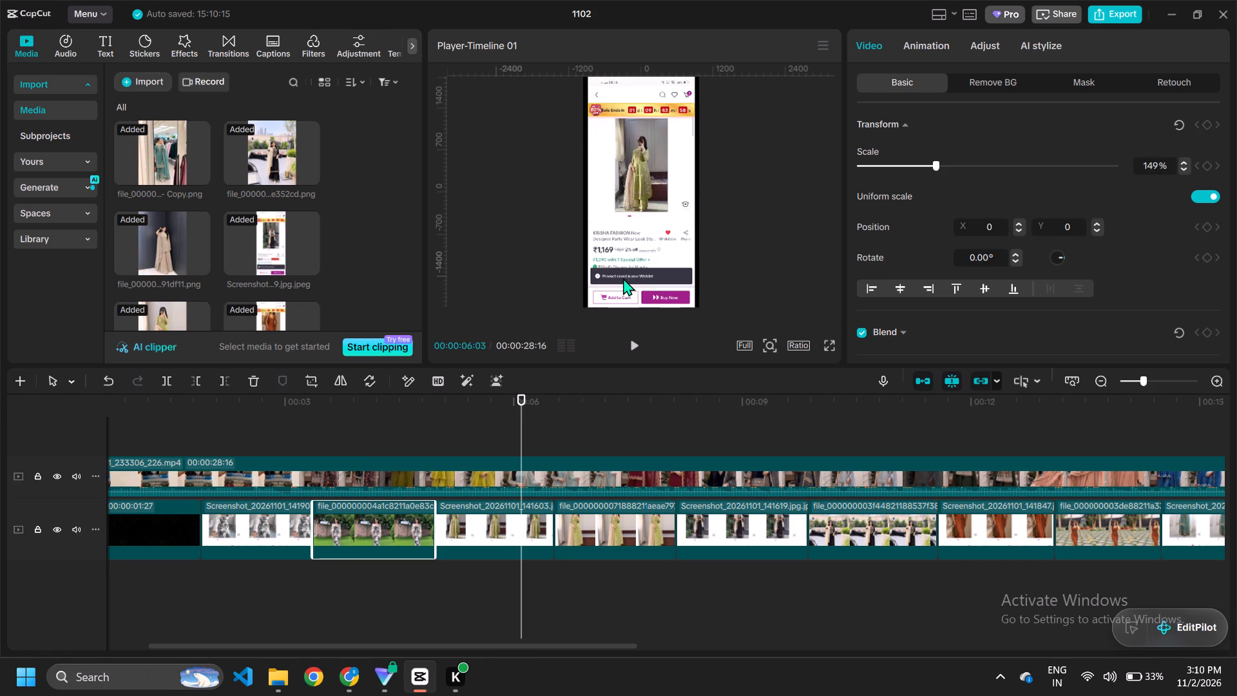
pyautogui.click(623, 266)
pyautogui.moveTo(689, 304); pyautogui.dragTo(718, 337)
# Enlarge the green outfit photo after the 141603 screenshot so it fills the vertical frame.
pyautogui.click(618, 396)
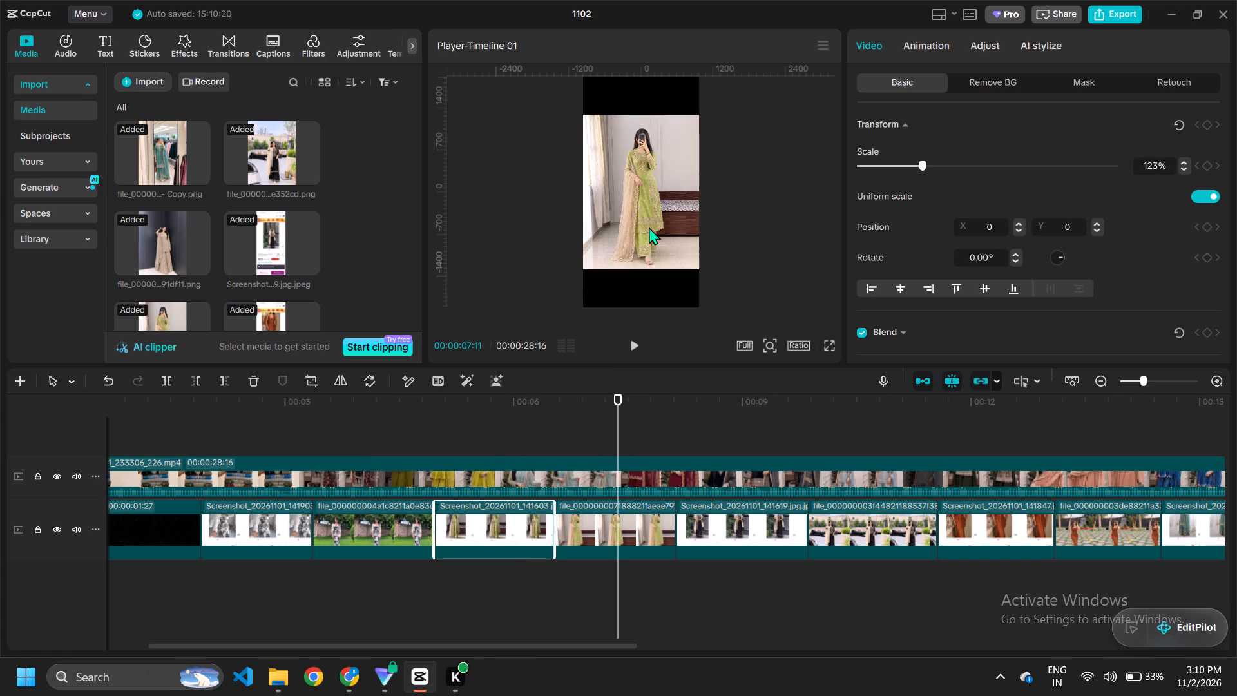
pyautogui.click(649, 227)
pyautogui.moveTo(696, 269); pyautogui.dragTo(719, 342)
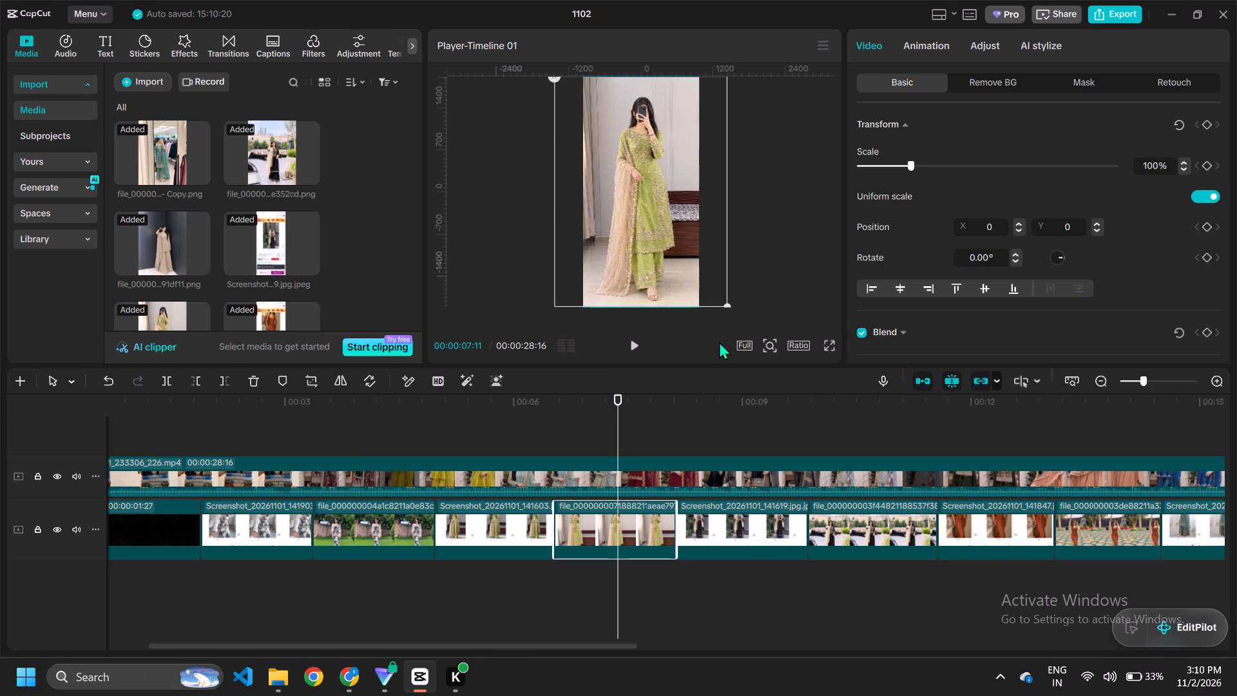
pyautogui.moveTo(719, 342); pyautogui.dragTo(720, 342)
# Enlarge the 141619 screenshot of the black outfit to 120% scale.
pyautogui.click(729, 406)
pyautogui.click(620, 252)
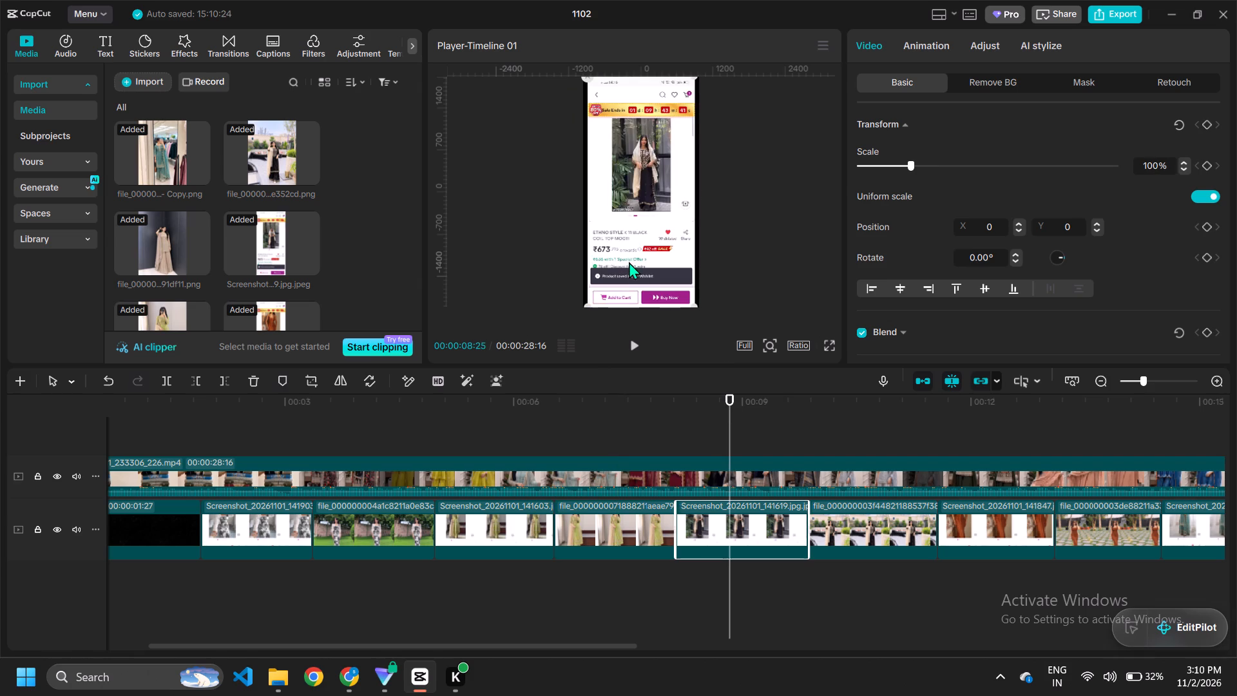
pyautogui.moveTo(693, 305); pyautogui.dragTo(696, 307)
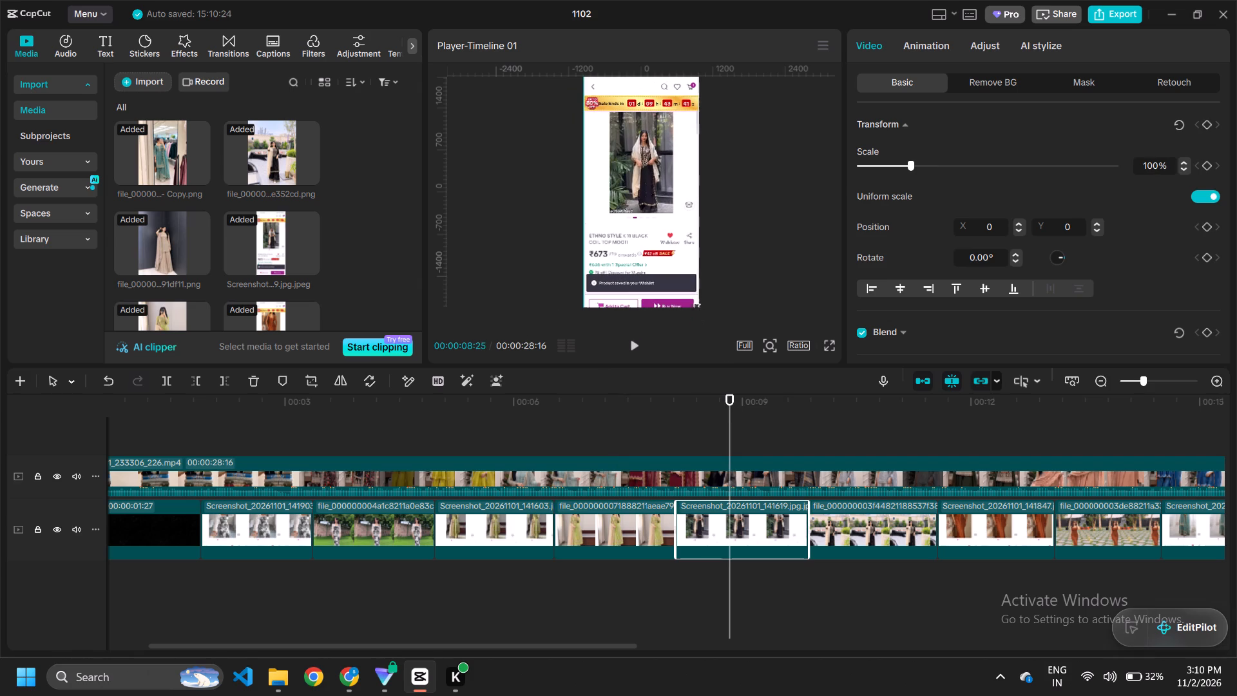
pyautogui.moveTo(696, 307); pyautogui.dragTo(714, 337)
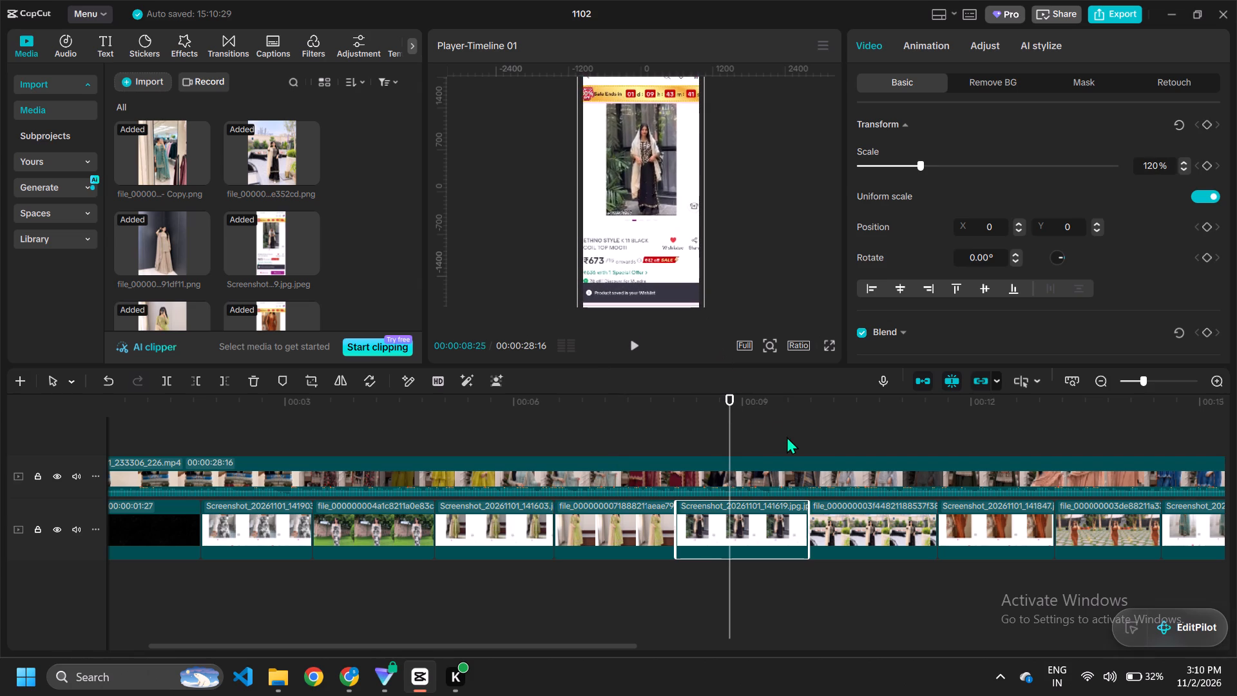
# Enlarge the black outfit photo after the 141619 screenshot to 149% scale so it fills the vertical frame.
pyautogui.hscroll(-1, 787, 436)
pyautogui.click(613, 392)
pyautogui.click(631, 405)
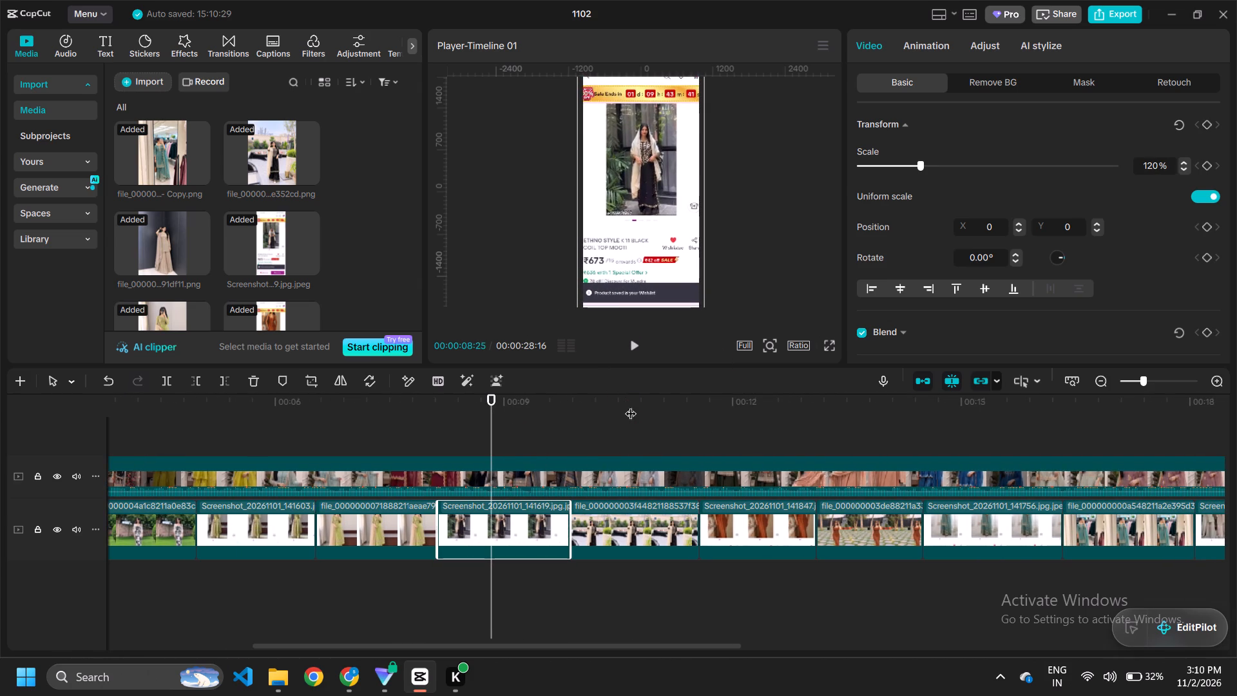
pyautogui.click(647, 224)
pyautogui.moveTo(696, 269); pyautogui.dragTo(713, 316)
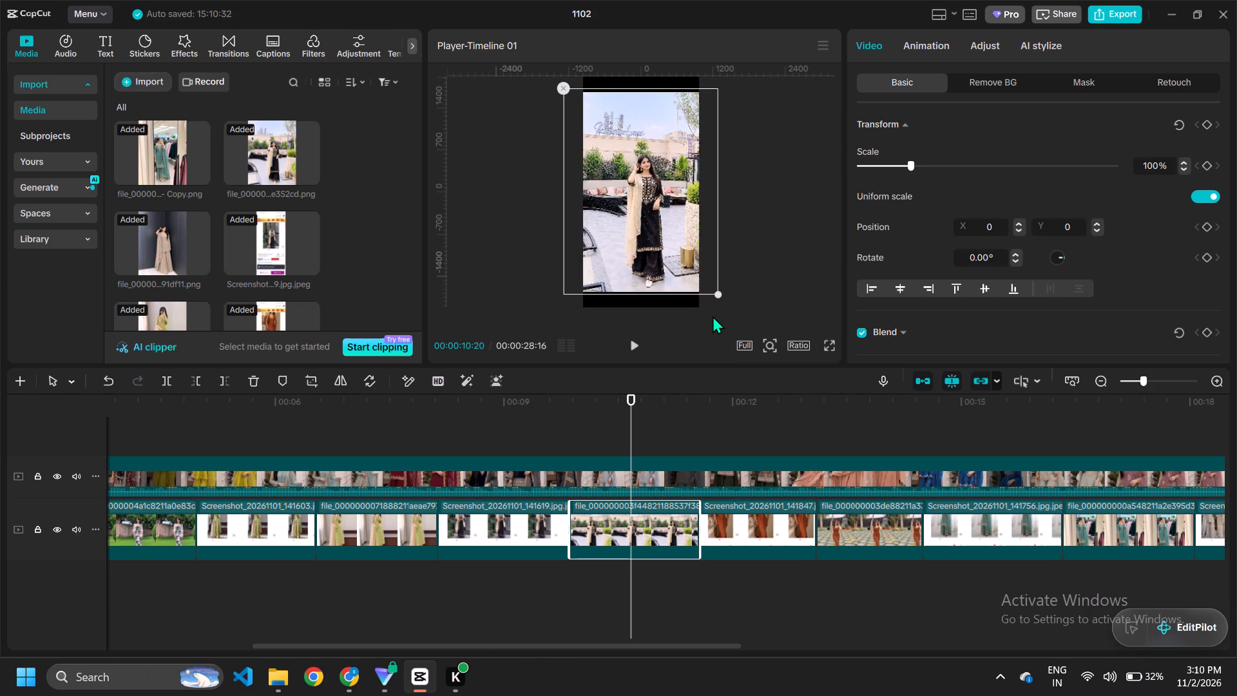
pyautogui.moveTo(713, 316); pyautogui.dragTo(721, 336)
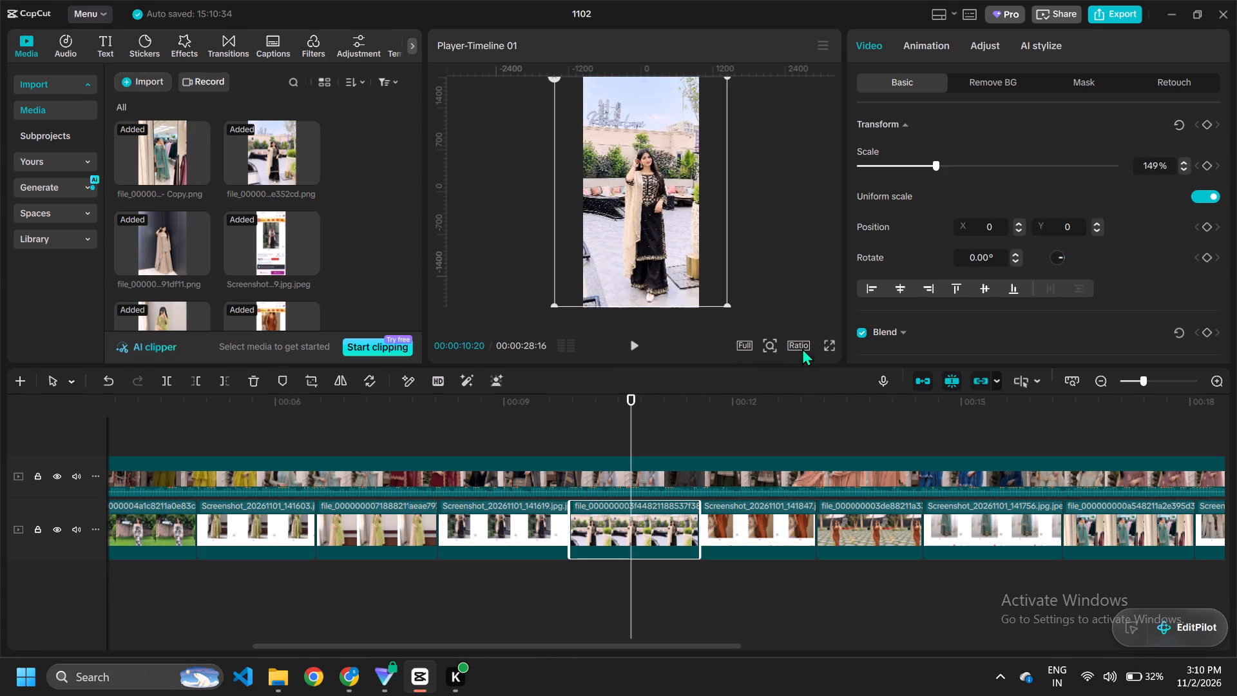
# Enlarge the 141847 screenshot of the rust dress to 108% scale.
pyautogui.click(758, 401)
pyautogui.hscroll(-1, 670, 383)
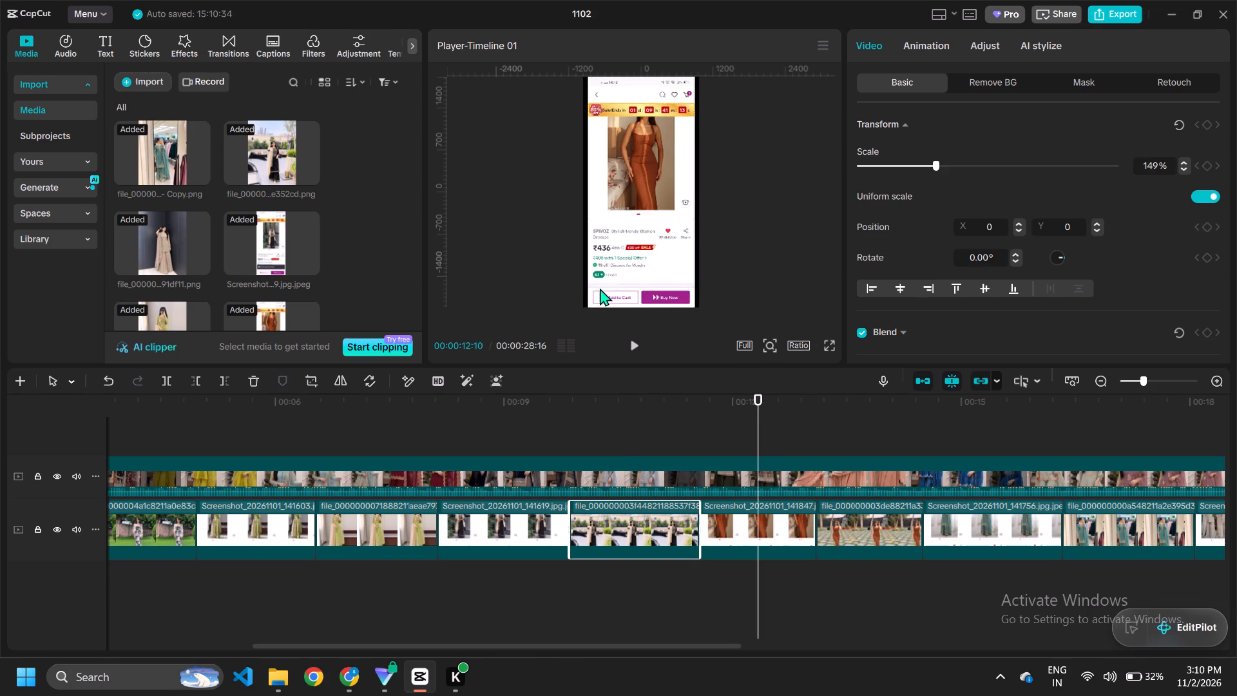
pyautogui.hscroll(-1, 600, 288)
pyautogui.click(636, 229)
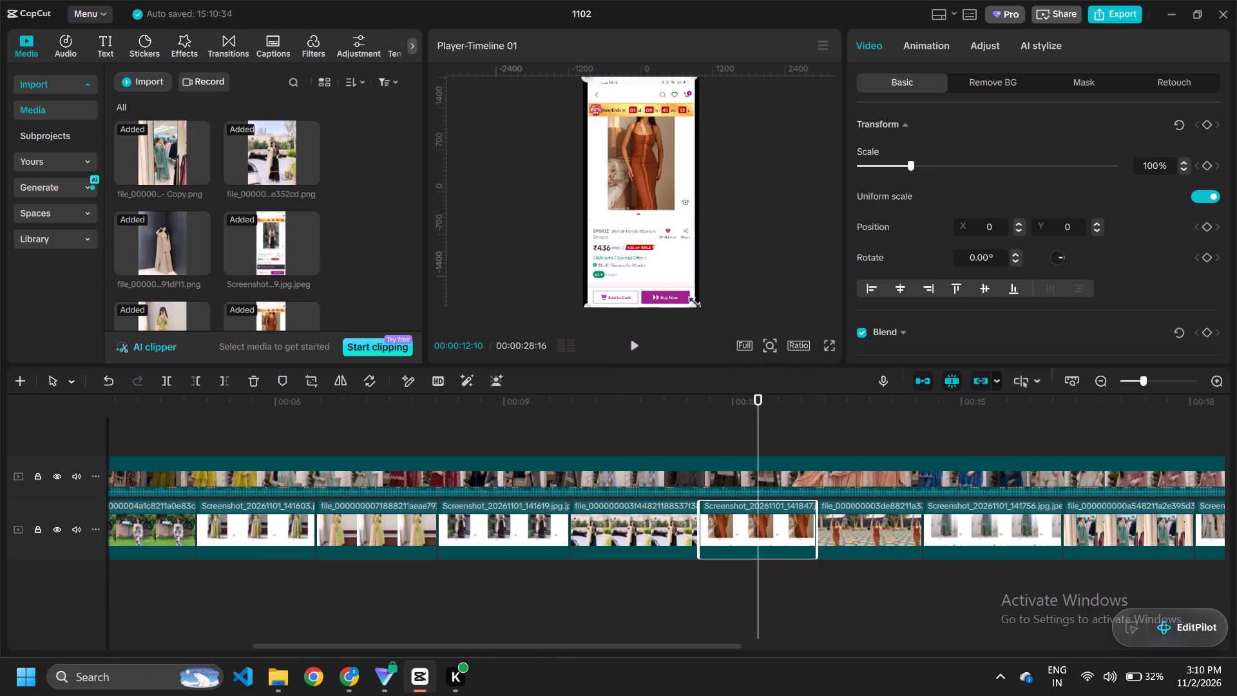
pyautogui.moveTo(692, 305); pyautogui.dragTo(704, 318)
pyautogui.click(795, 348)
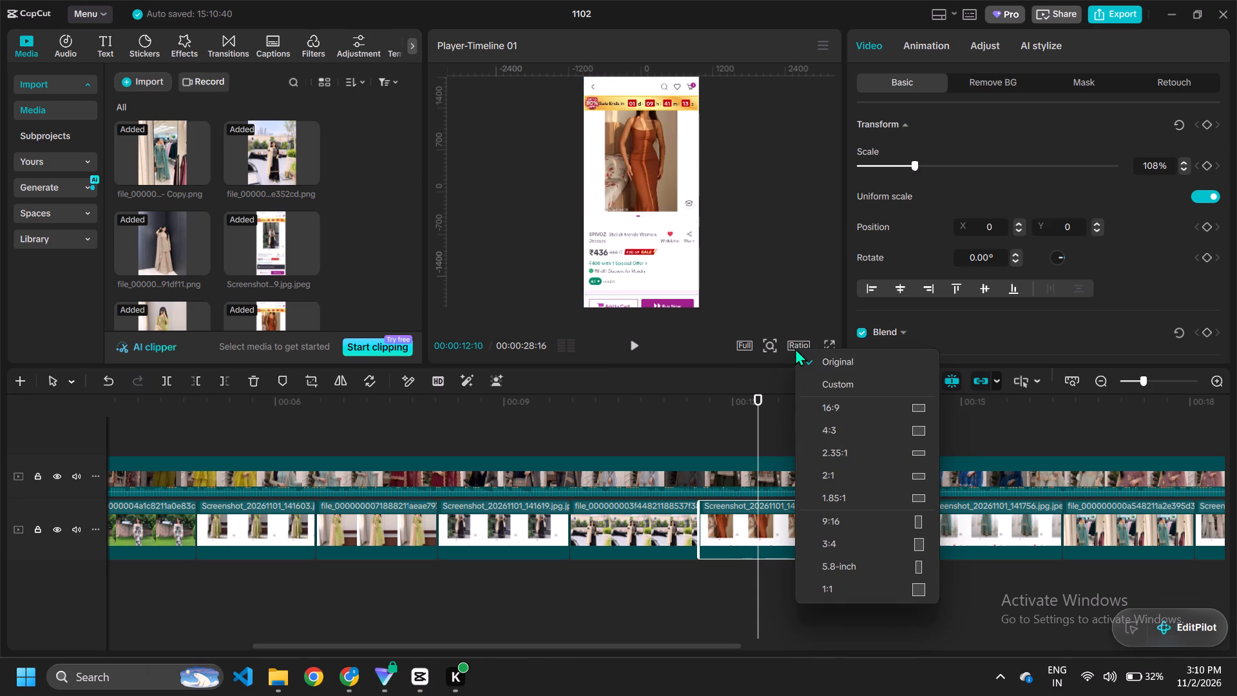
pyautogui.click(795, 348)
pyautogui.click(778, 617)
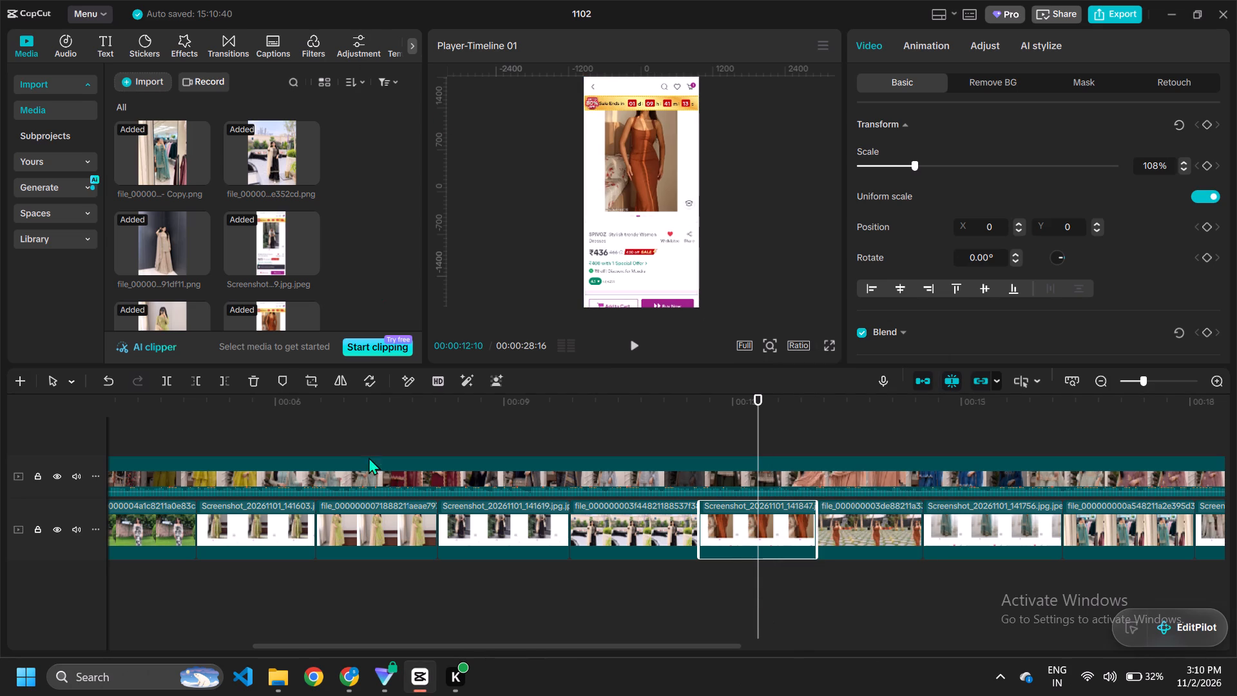
# Switch to Chrome and search Google for "instagram reel ratio" in a new tab, closing that tab when done.
pyautogui.click(345, 684)
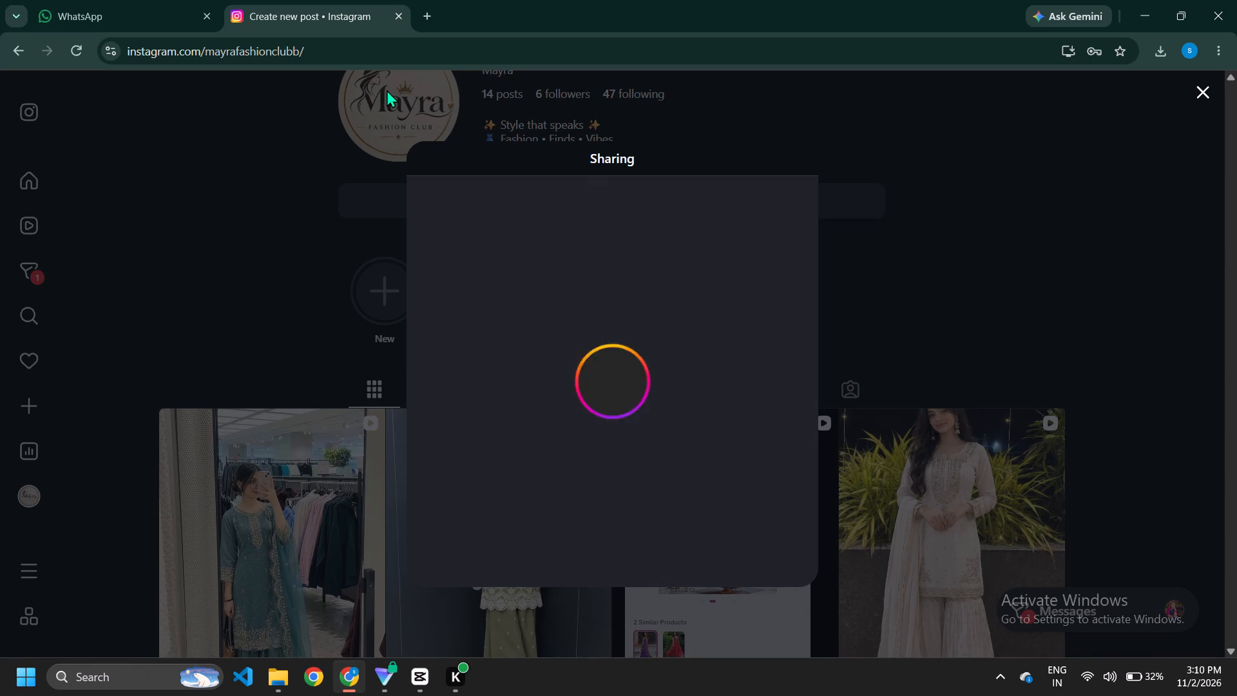
pyautogui.click(425, 7)
pyautogui.click(427, 293)
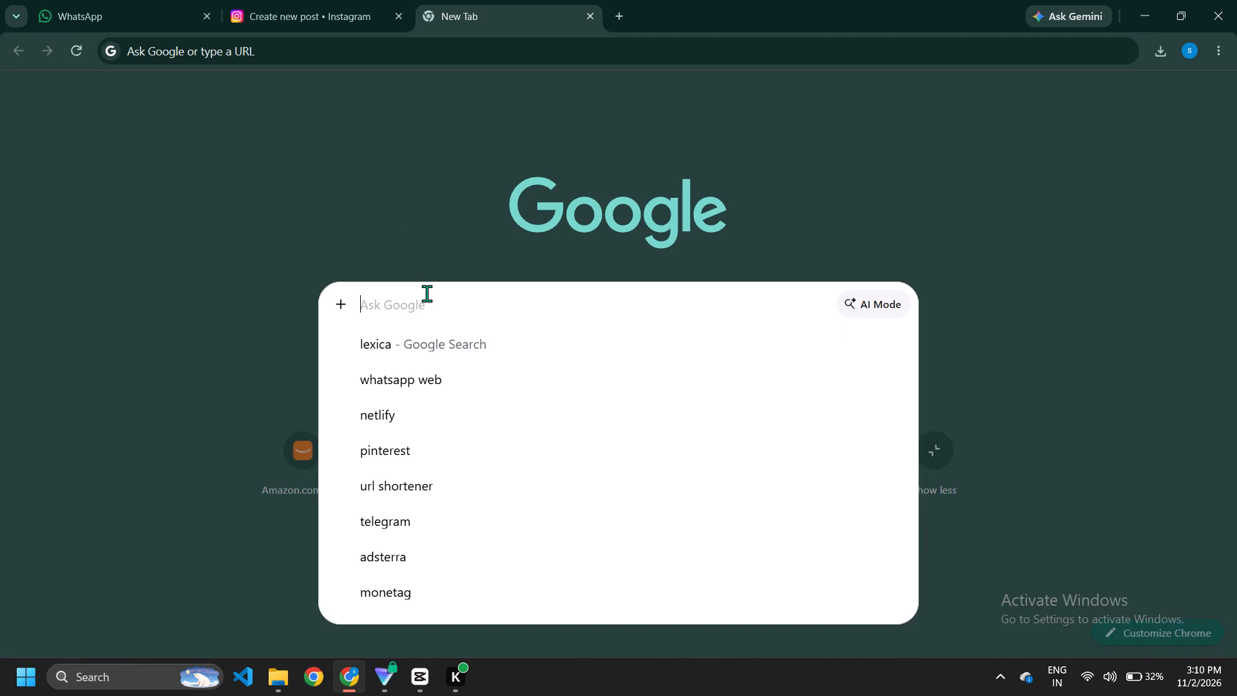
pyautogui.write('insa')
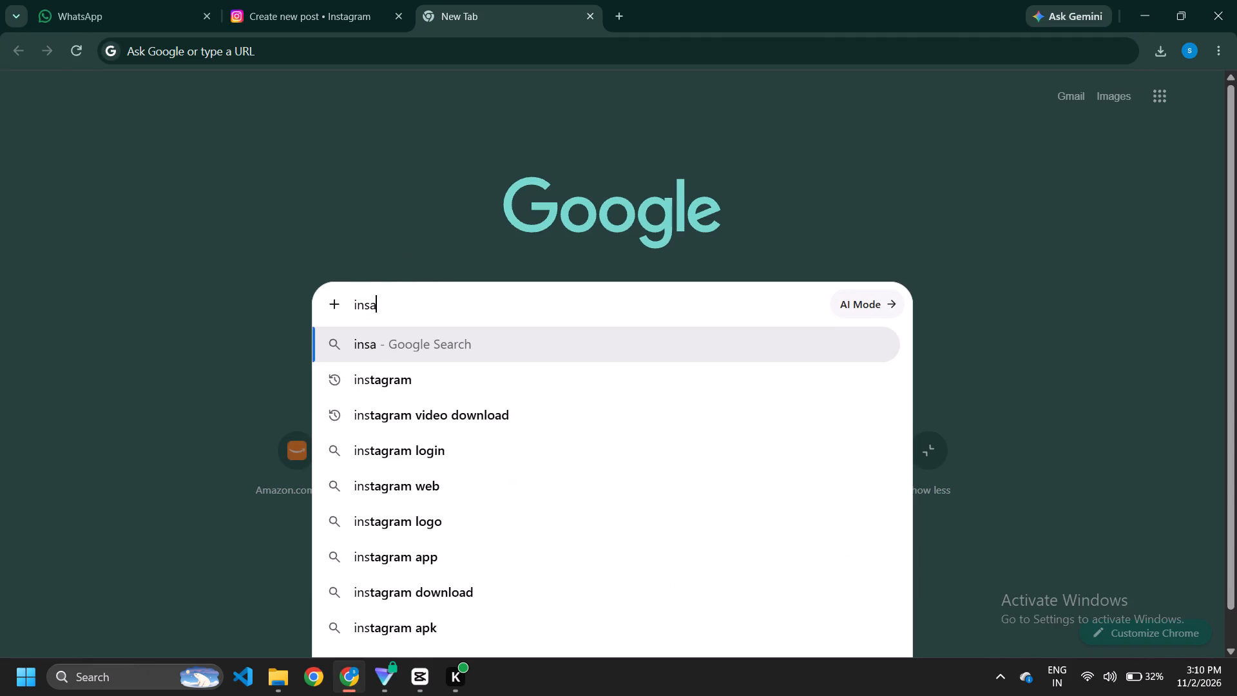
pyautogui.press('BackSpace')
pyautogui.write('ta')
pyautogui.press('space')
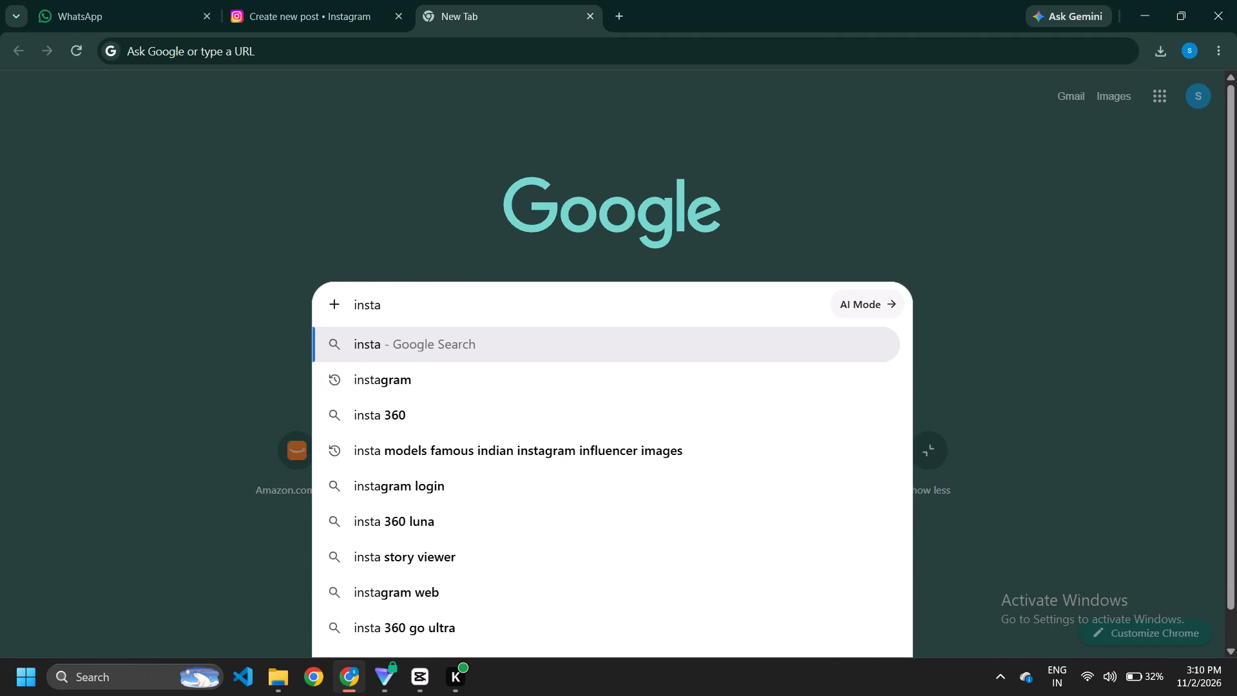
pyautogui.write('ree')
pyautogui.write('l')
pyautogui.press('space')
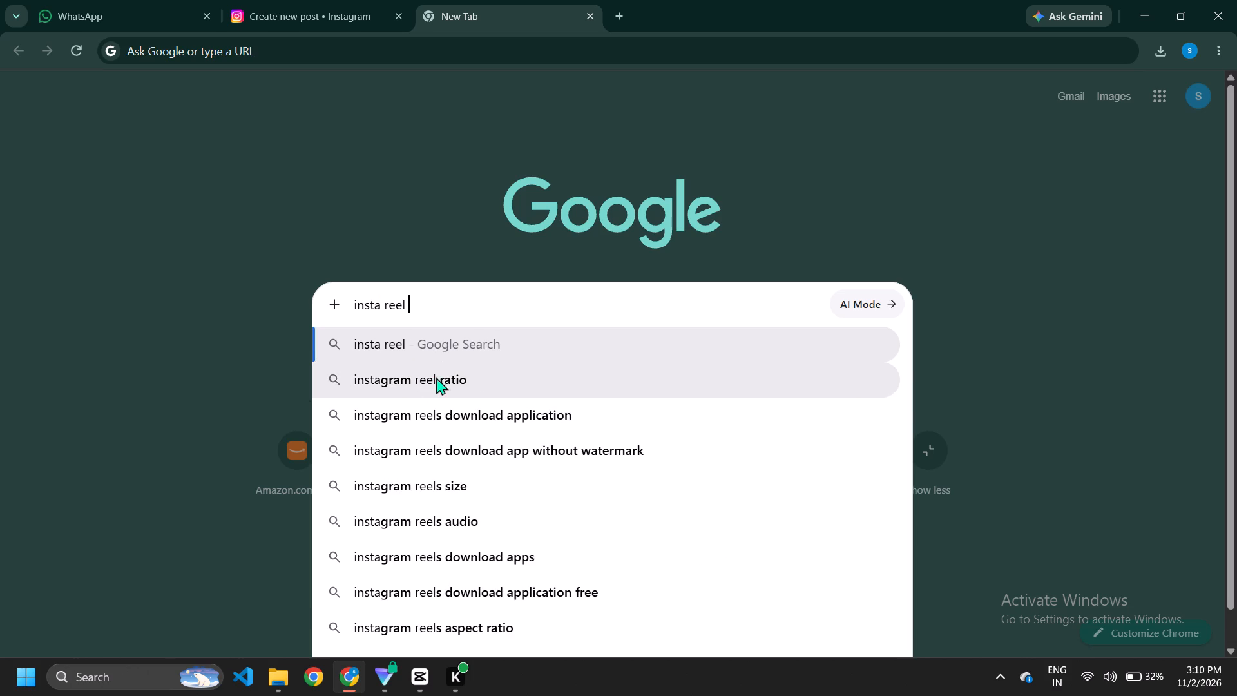
pyautogui.click(481, 373)
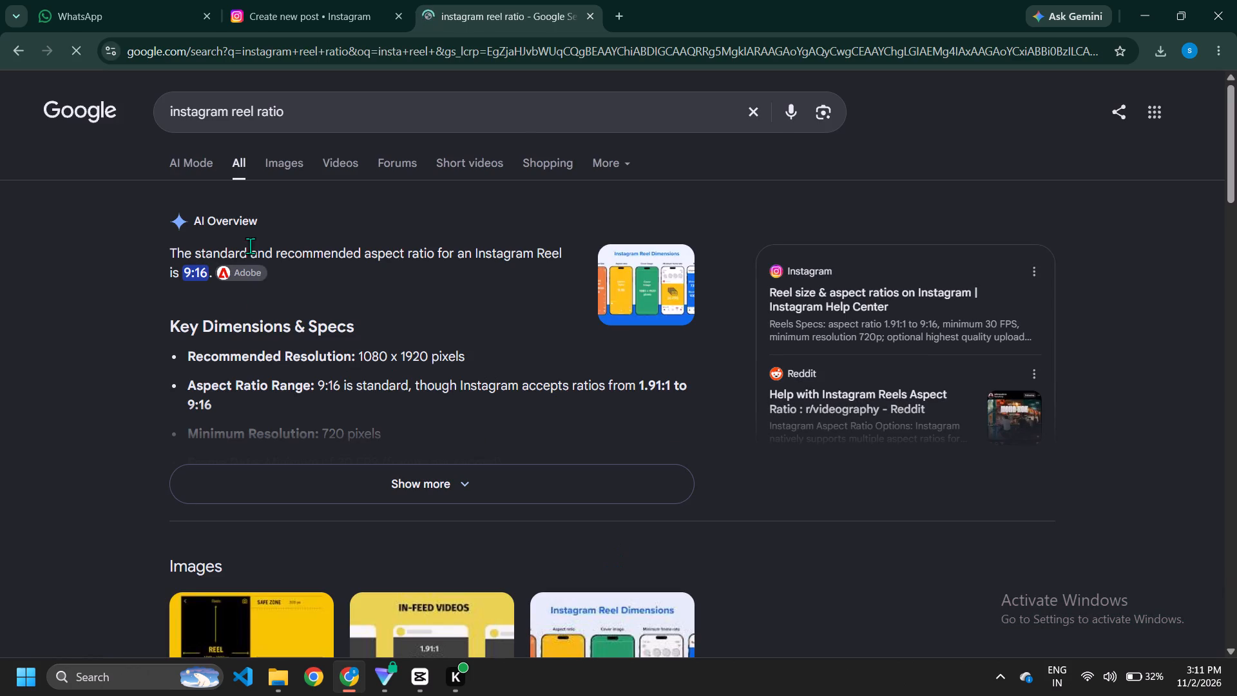
pyautogui.click(590, 19)
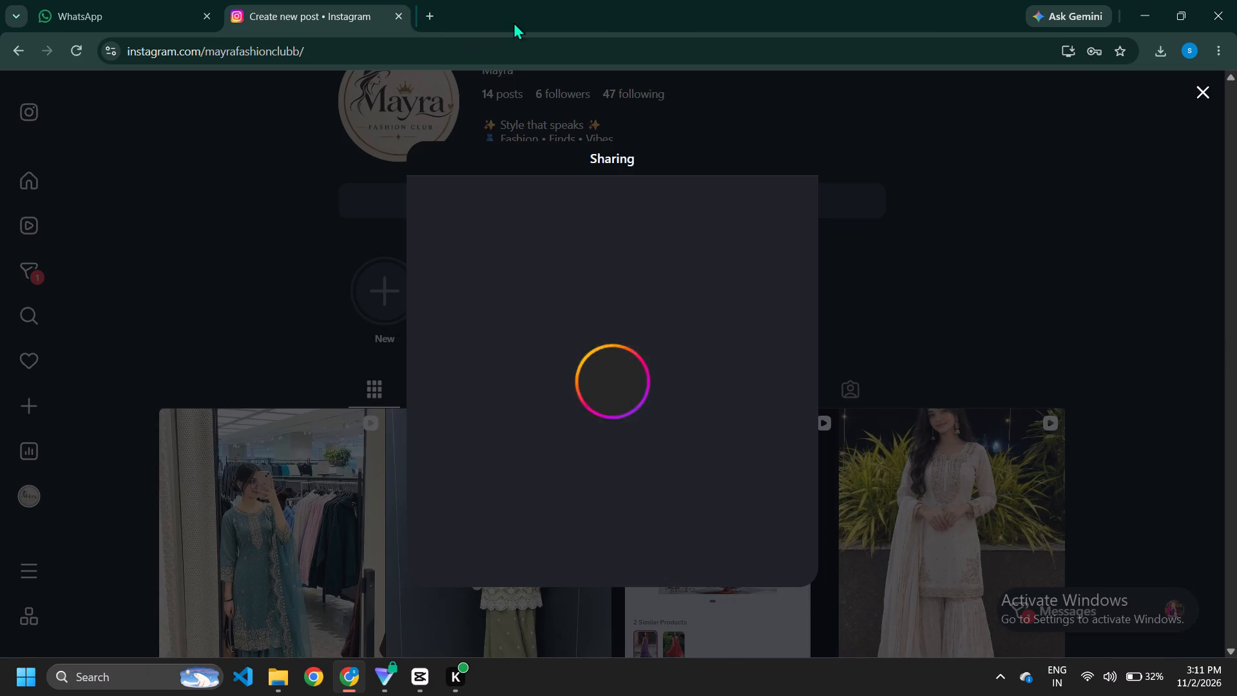
# Back in CapCut, enlarge the rust dress photo after the 141847 screenshot to 157% scale so it fills the vertical frame.
pyautogui.click(408, 680)
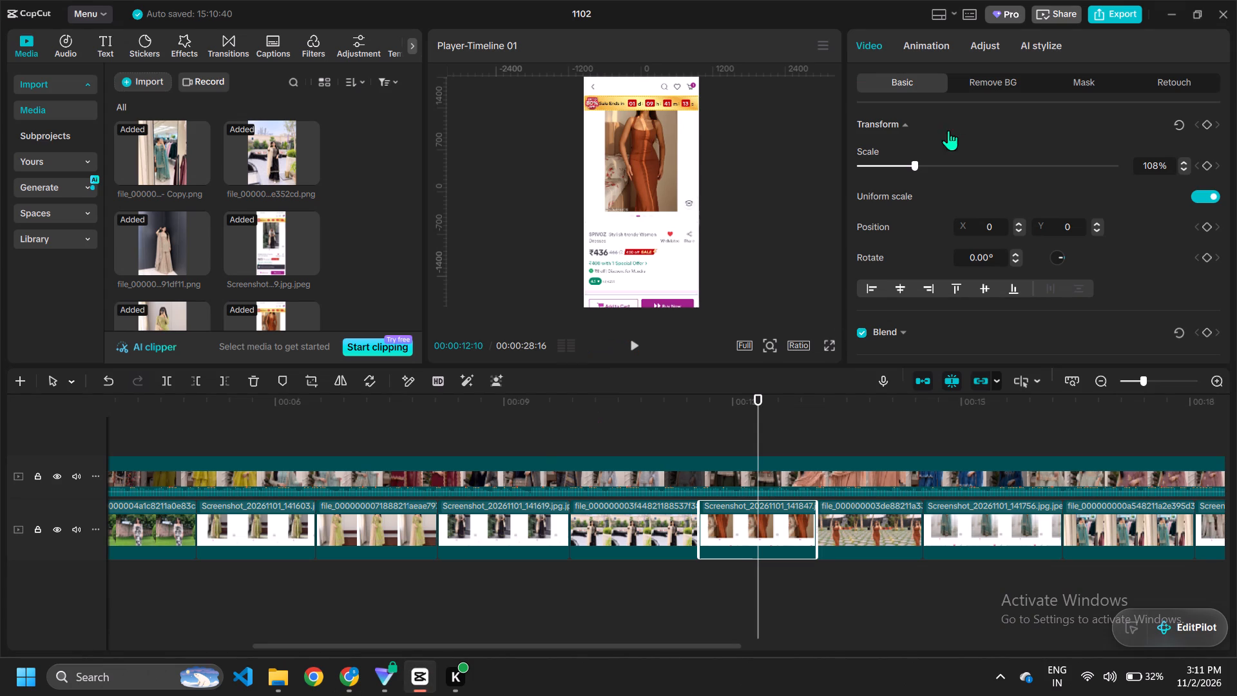
pyautogui.hscroll(-1, 823, 561)
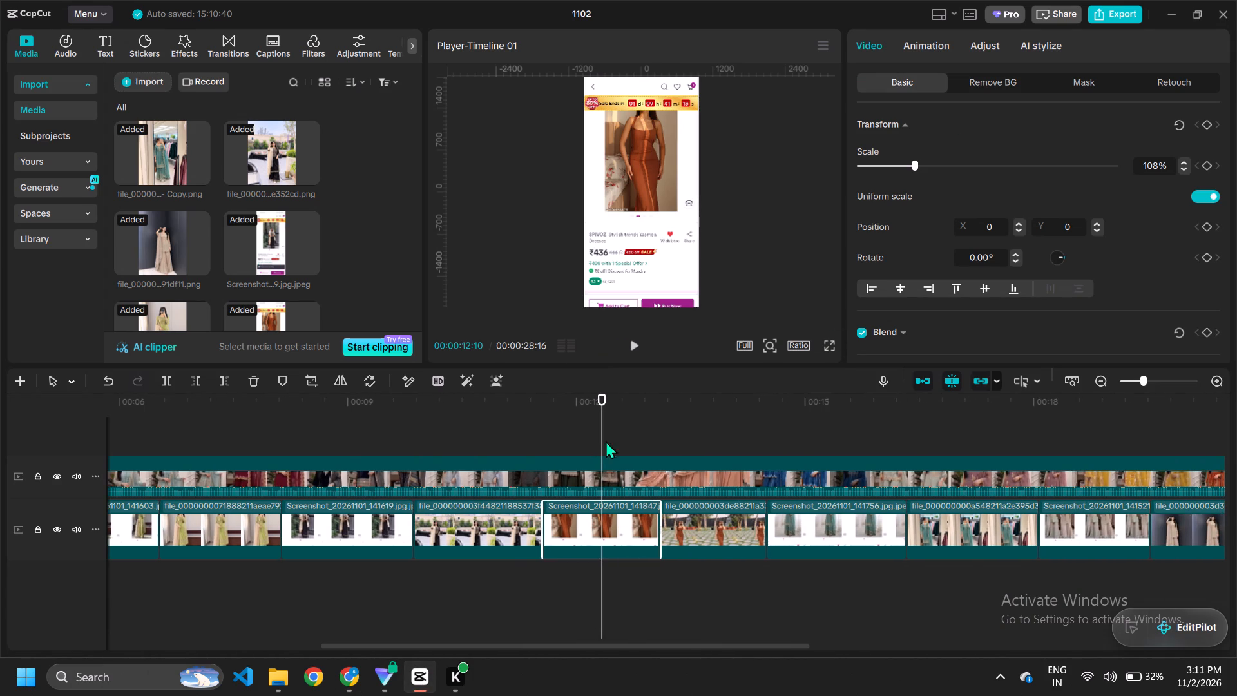
pyautogui.click(474, 534)
pyautogui.click(479, 398)
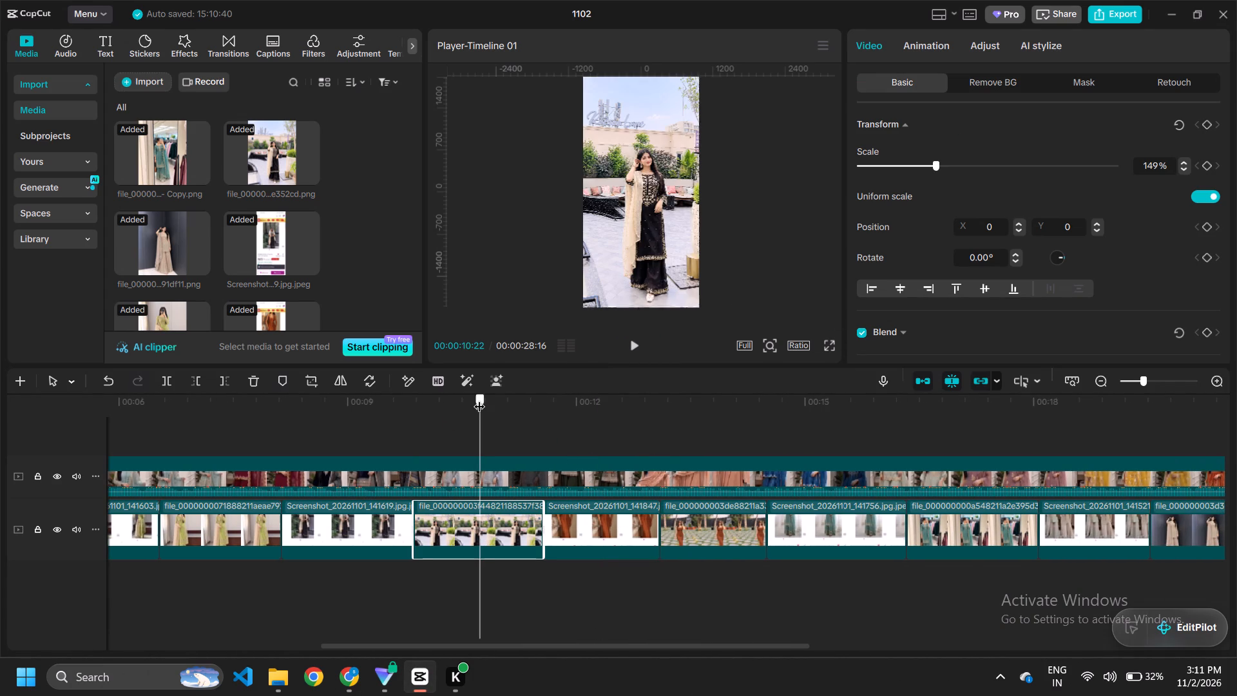
pyautogui.click(613, 398)
pyautogui.click(704, 396)
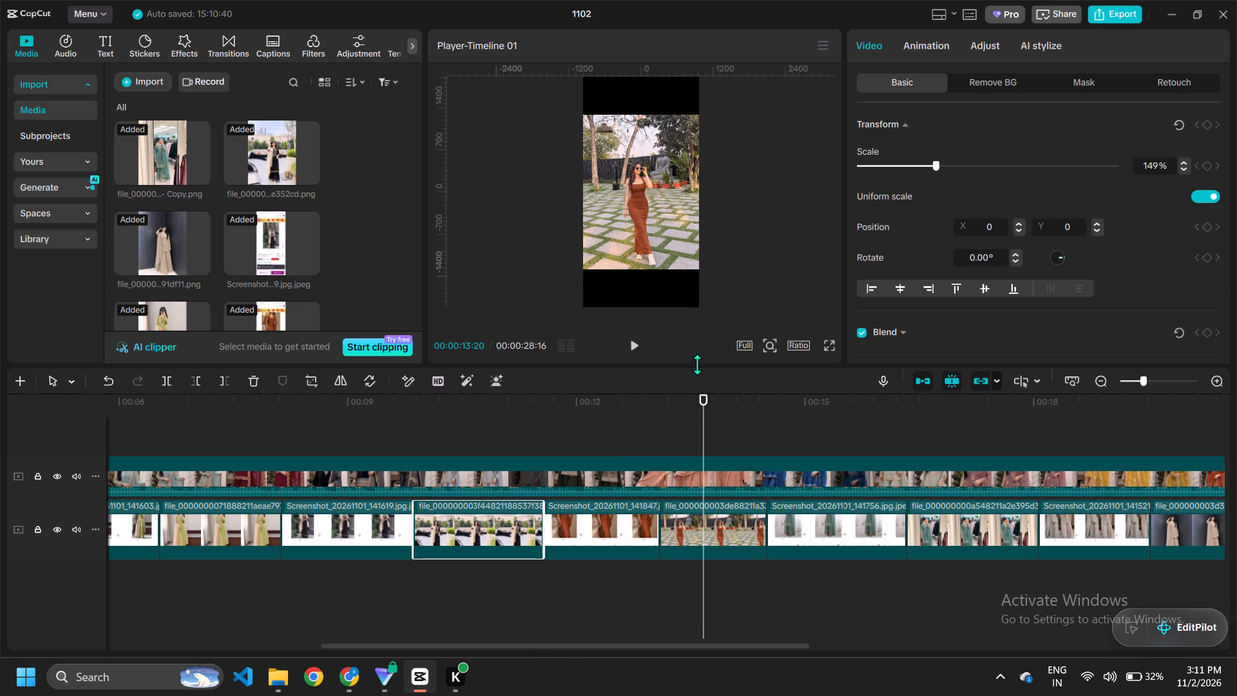
pyautogui.click(643, 216)
pyautogui.moveTo(696, 271); pyautogui.dragTo(729, 340)
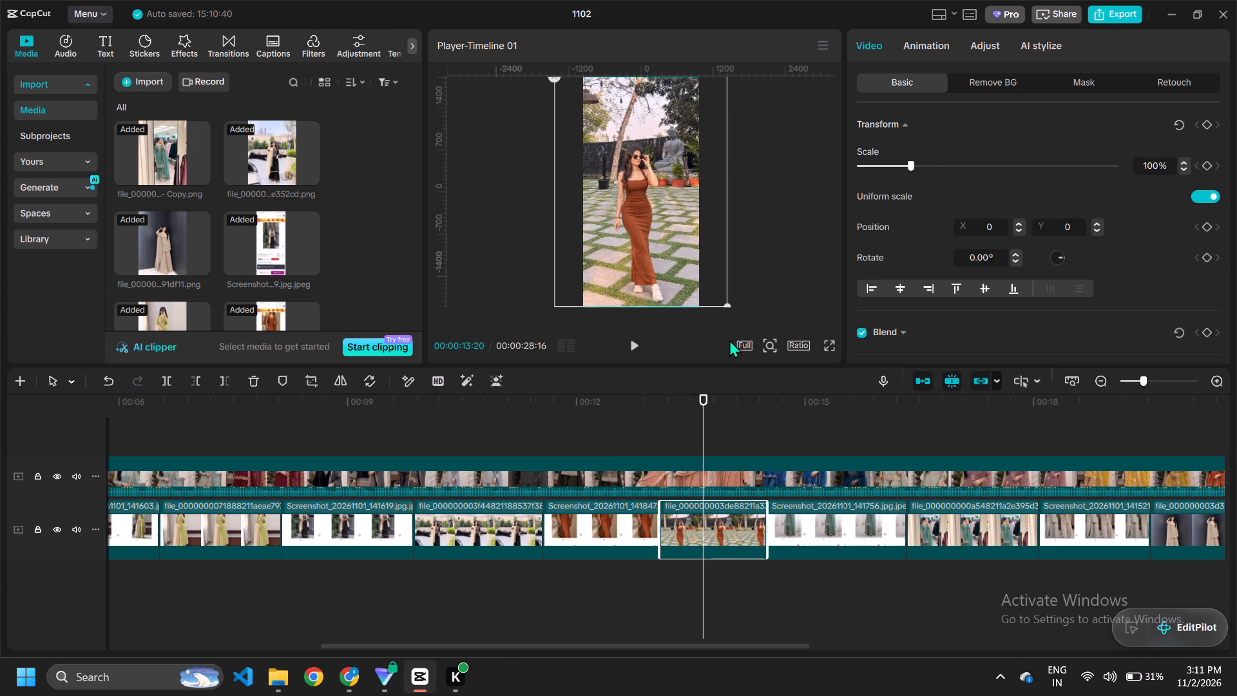
pyautogui.moveTo(729, 340); pyautogui.dragTo(731, 346)
# Enlarge the 141756 screenshot of the teal outfit to 119% scale.
pyautogui.click(827, 401)
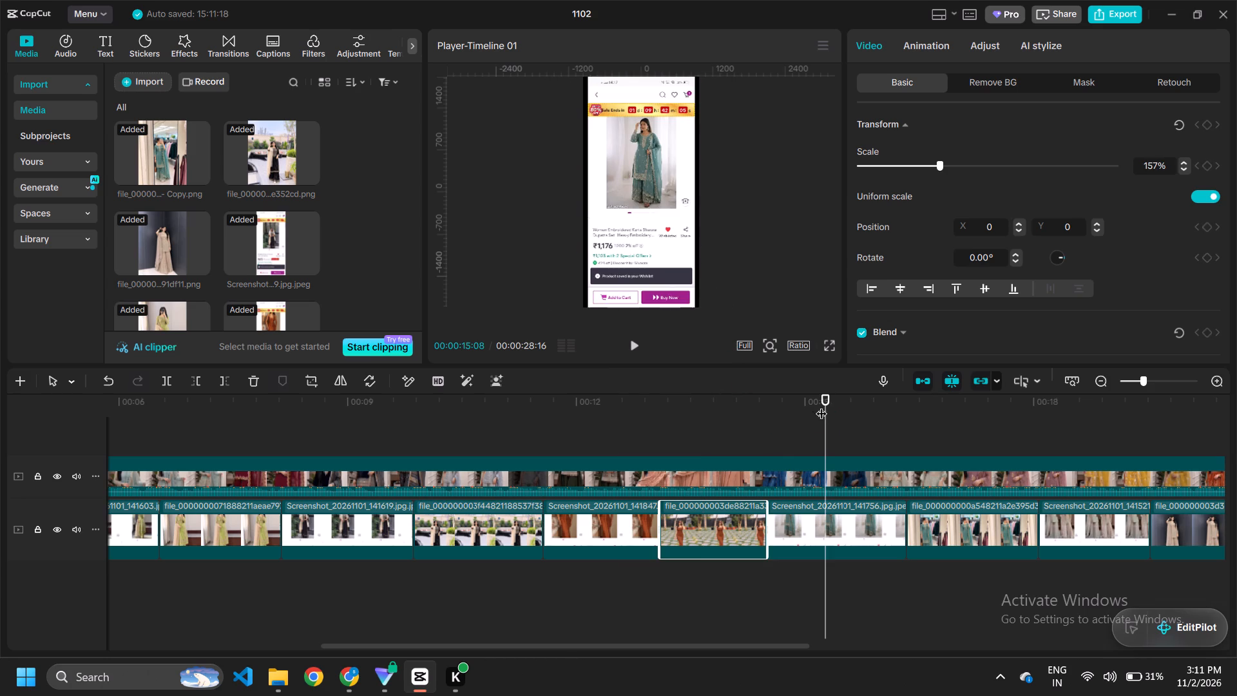
pyautogui.click(633, 200)
pyautogui.moveTo(693, 307); pyautogui.dragTo(724, 338)
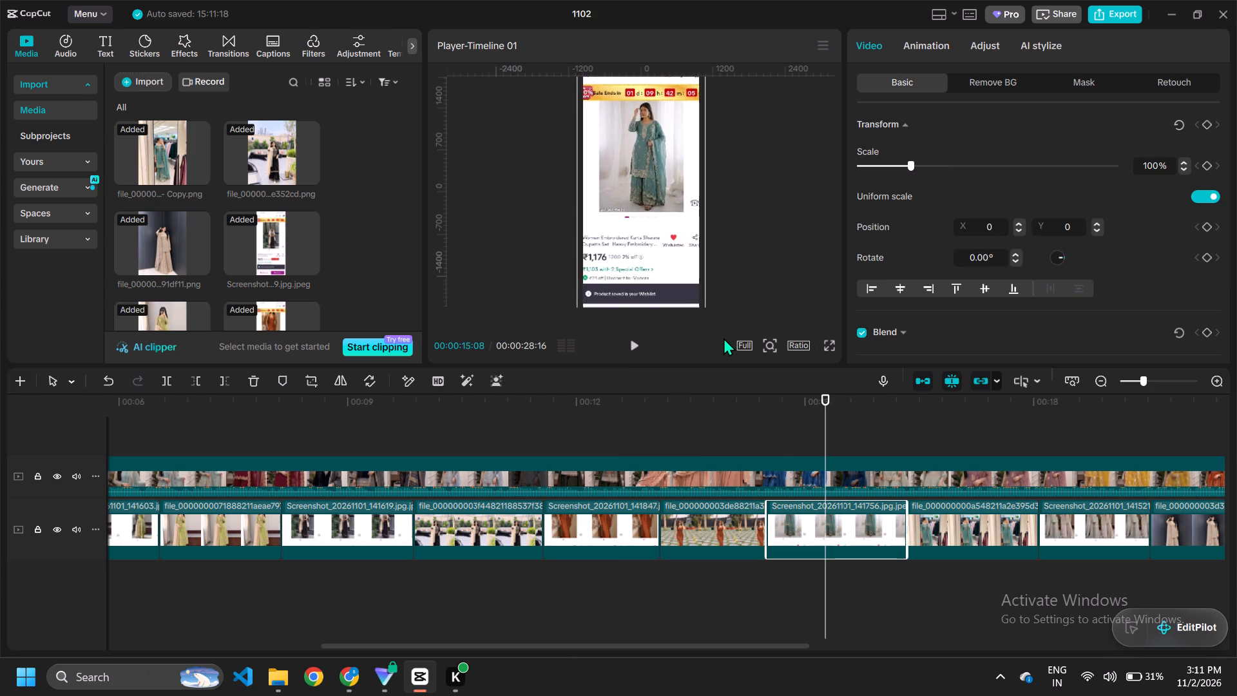
pyautogui.moveTo(724, 338); pyautogui.dragTo(714, 338)
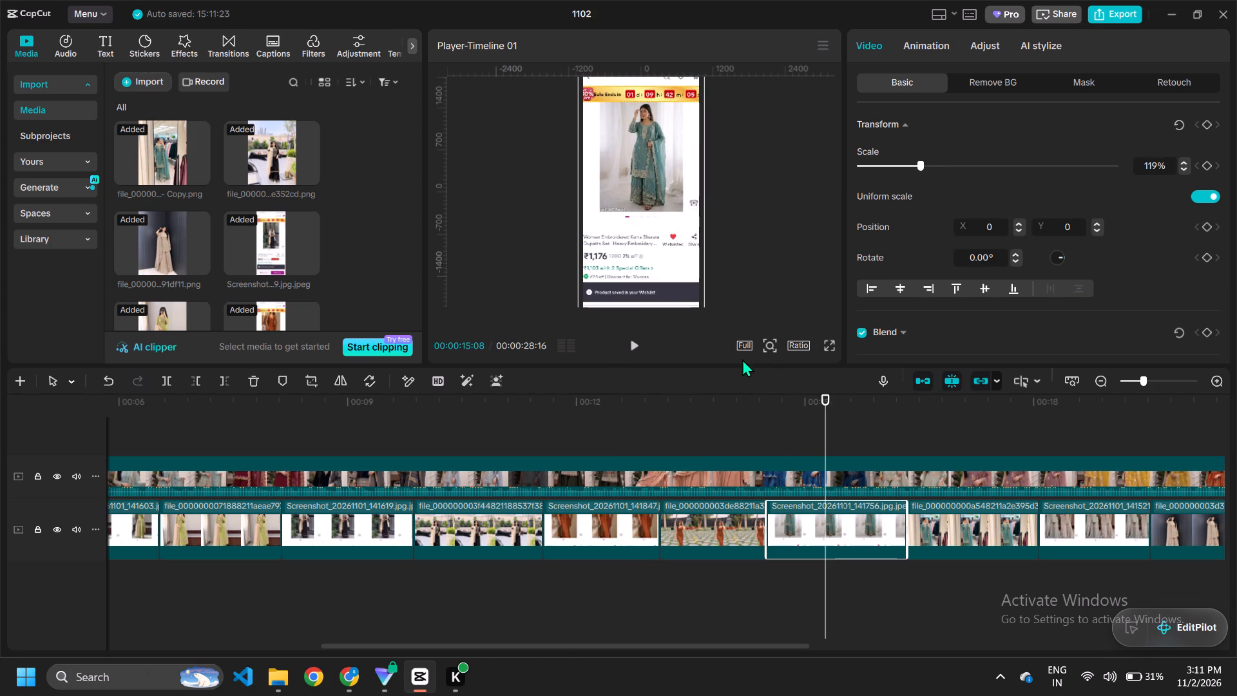
# Enlarge the teal outfit photo after the 141756 screenshot to 149% scale so it fills the vertical frame.
pyautogui.hscroll(-3, 740, 359)
pyautogui.hscroll(-1, 847, 521)
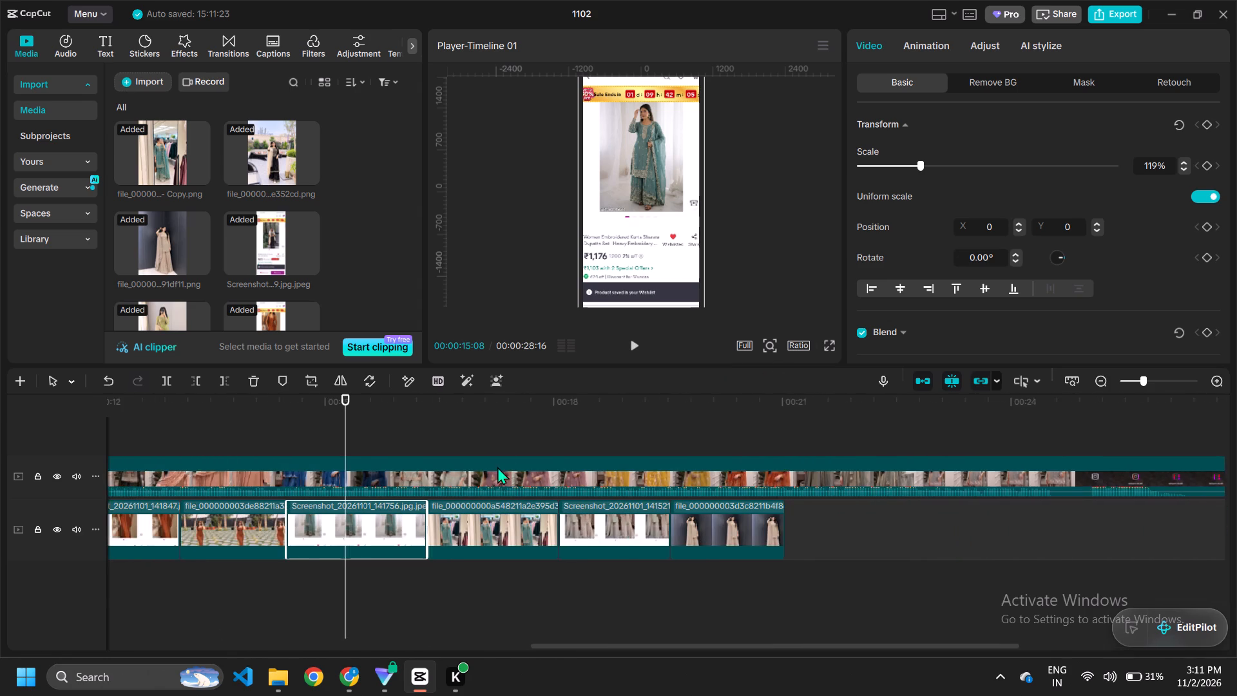
pyautogui.hscroll(-1, 497, 467)
pyautogui.click(532, 400)
pyautogui.click(623, 209)
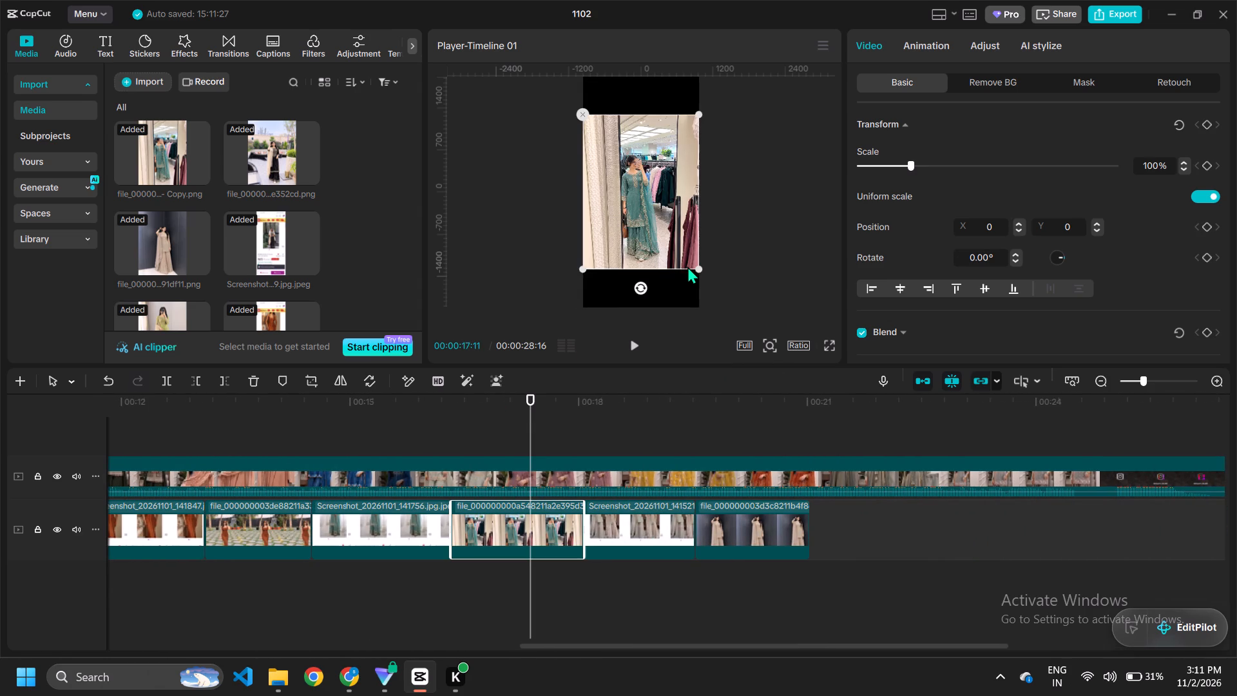
pyautogui.moveTo(700, 269); pyautogui.dragTo(733, 327)
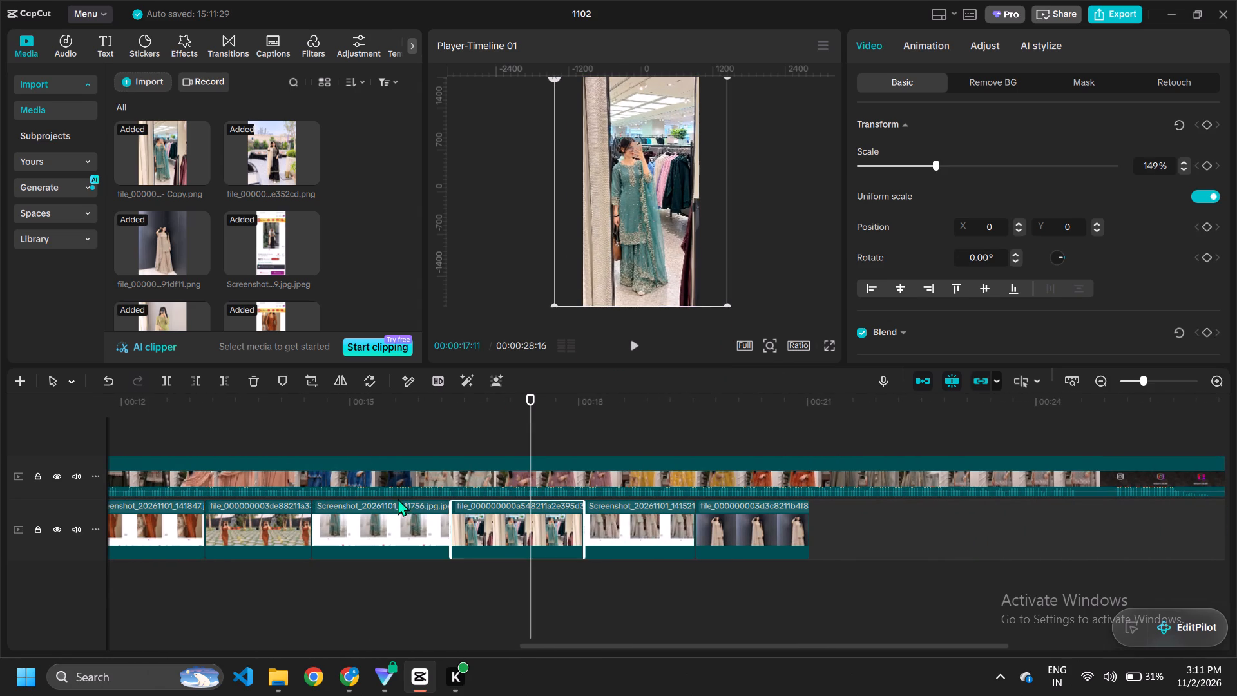
# Enlarge the 141521 screenshot of the beige outfit to 110% scale.
pyautogui.click(404, 401)
pyautogui.click(523, 398)
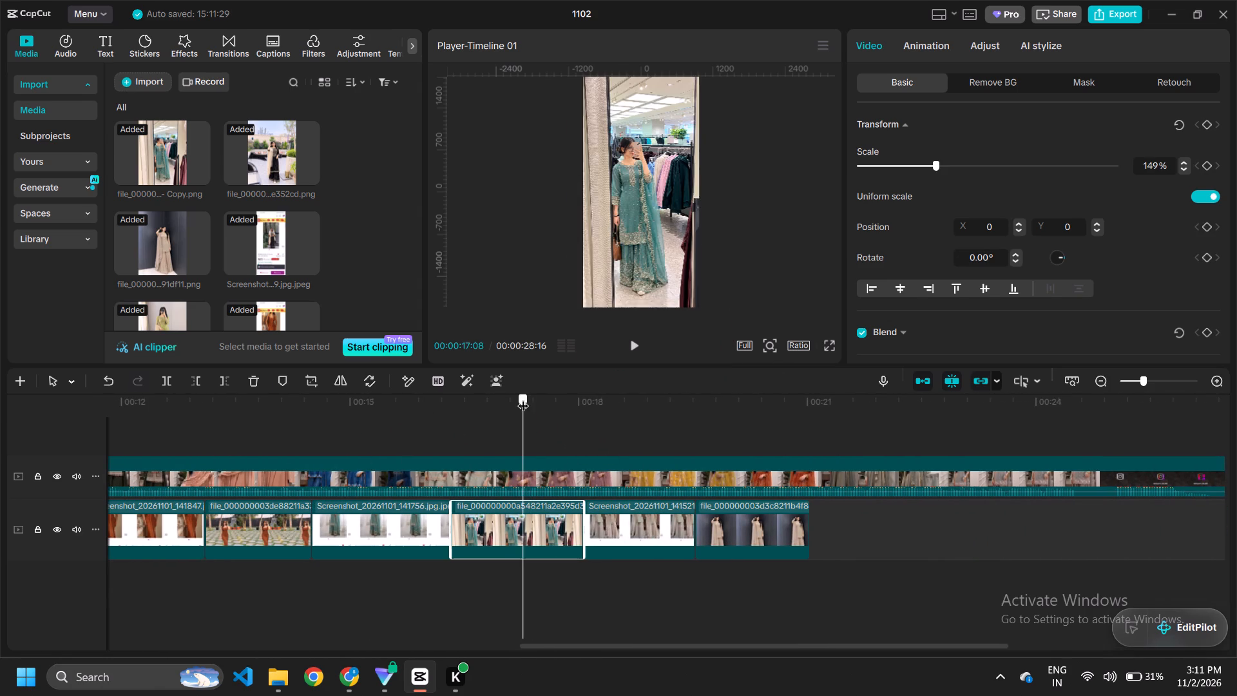
pyautogui.click(640, 407)
pyautogui.click(624, 266)
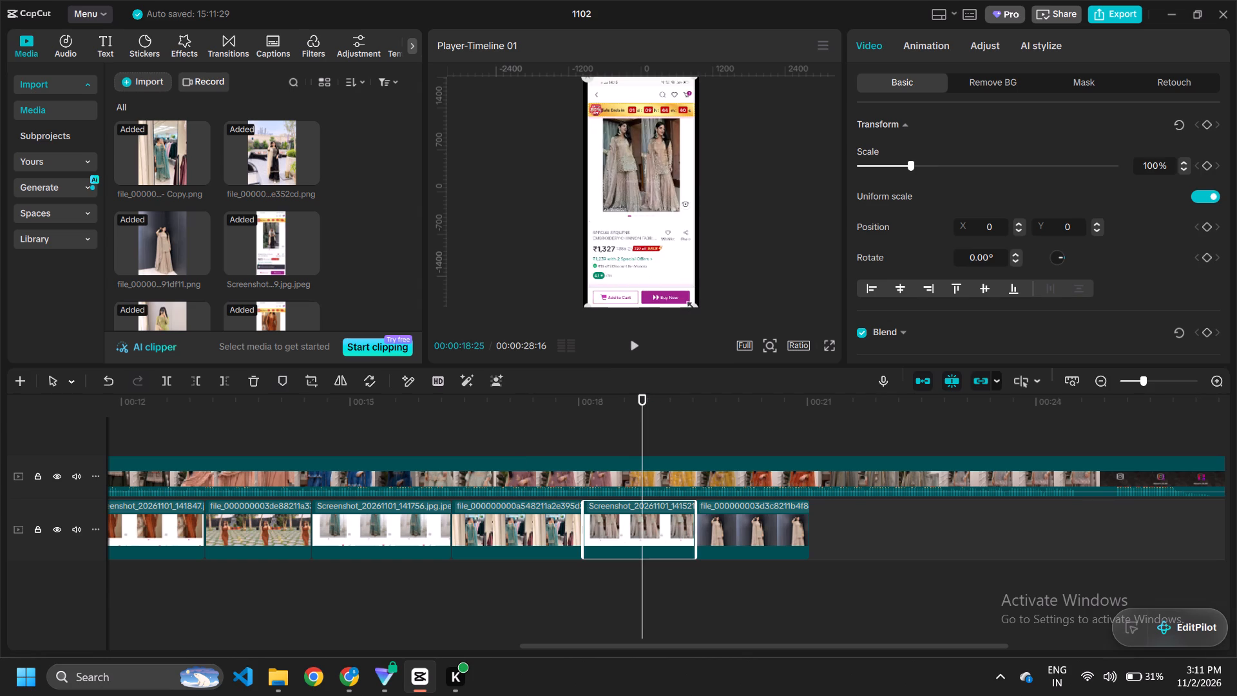
pyautogui.moveTo(689, 305); pyautogui.dragTo(709, 328)
# Enlarge the beige outfit photo at the end of the image sequence to 149% scale so it fills the vertical frame.
pyautogui.click(752, 405)
pyautogui.click(625, 248)
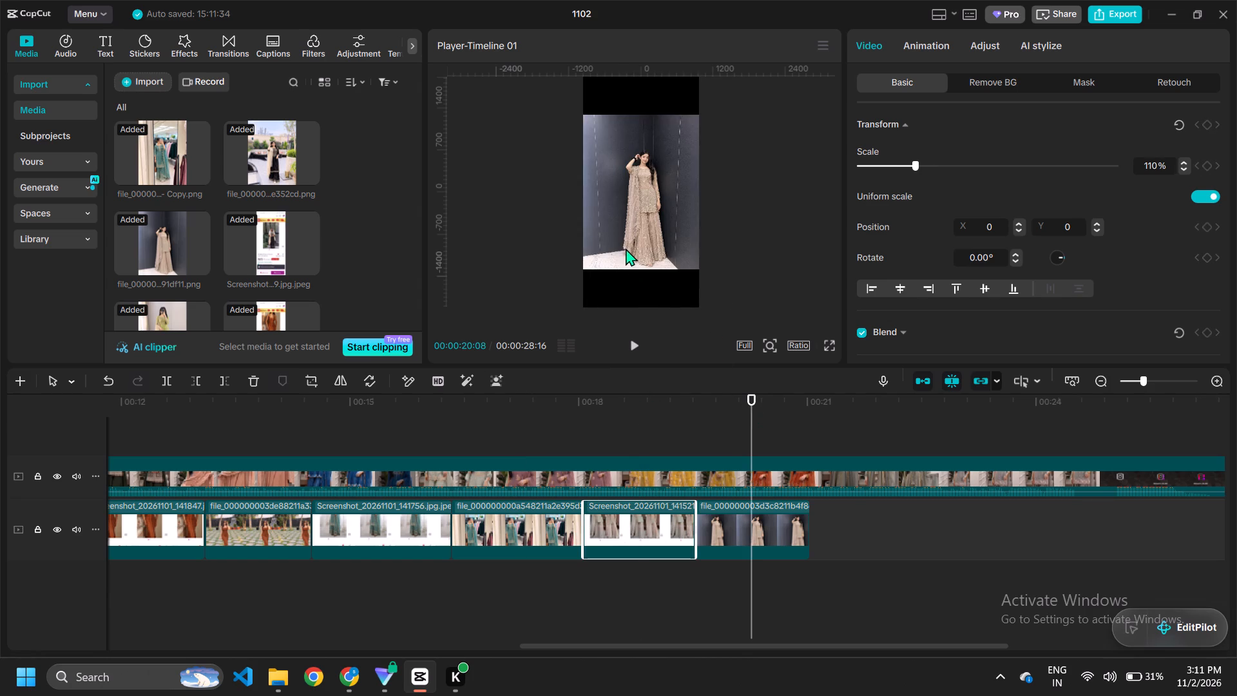
pyautogui.moveTo(694, 269); pyautogui.dragTo(736, 324)
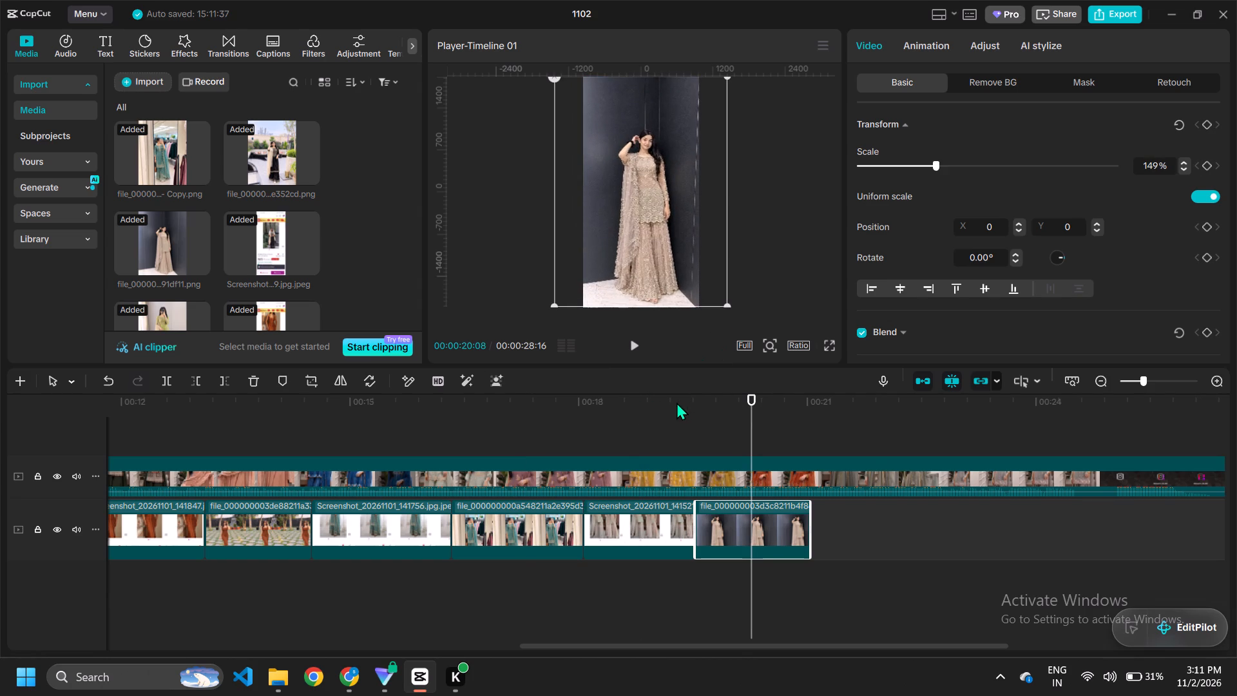
# Try to load the text effects and text templates for the starry opening clip.
pyautogui.hscroll(13, 676, 403)
pyautogui.hscroll(2, 618, 481)
pyautogui.click(232, 545)
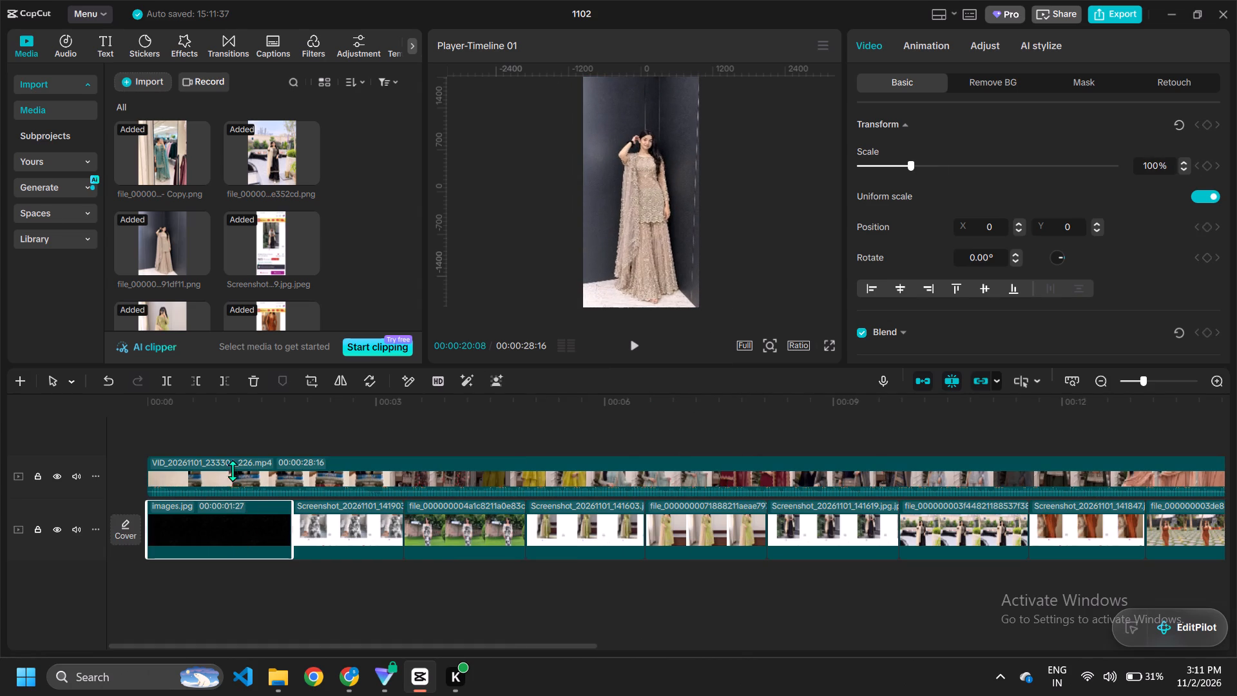
pyautogui.click(97, 50)
pyautogui.click(195, 401)
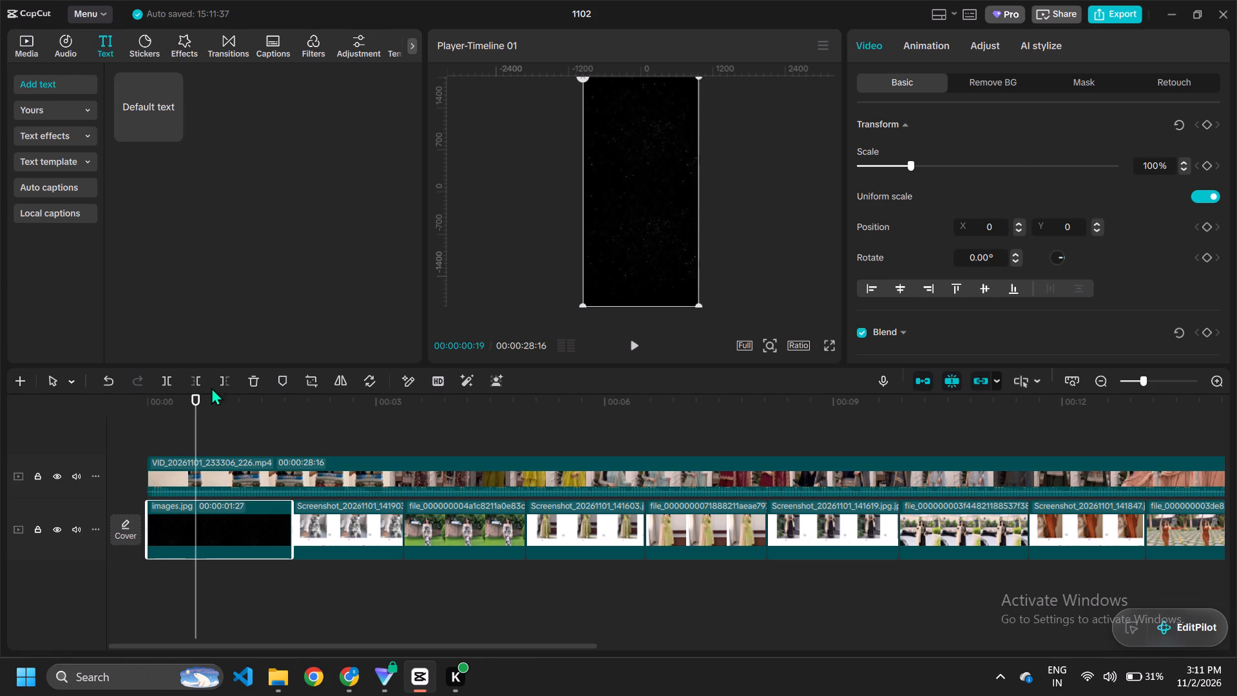
pyautogui.click(56, 104)
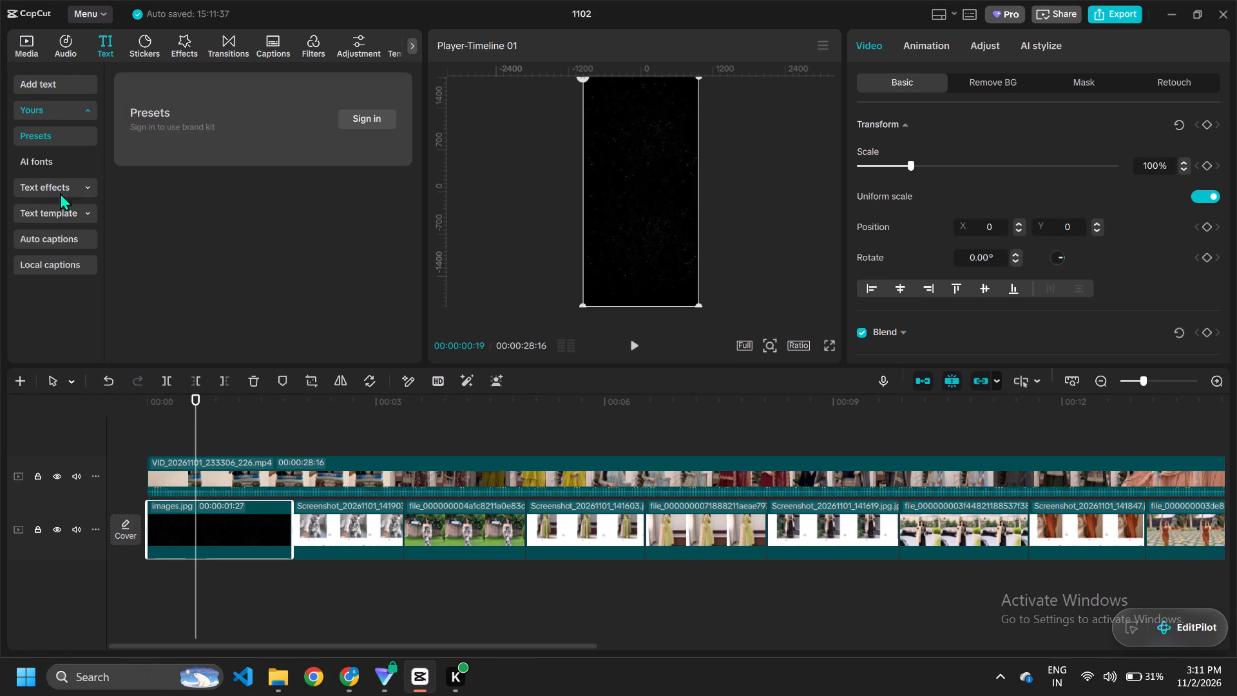
pyautogui.click(70, 191)
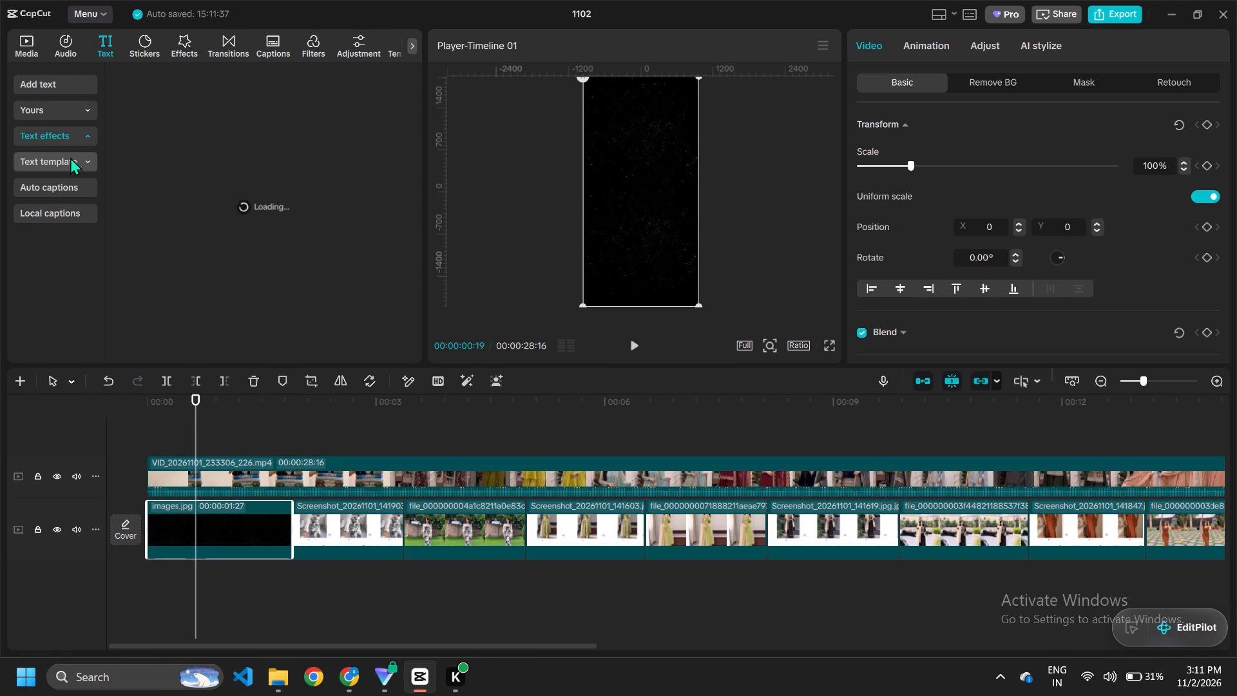
pyautogui.click(70, 157)
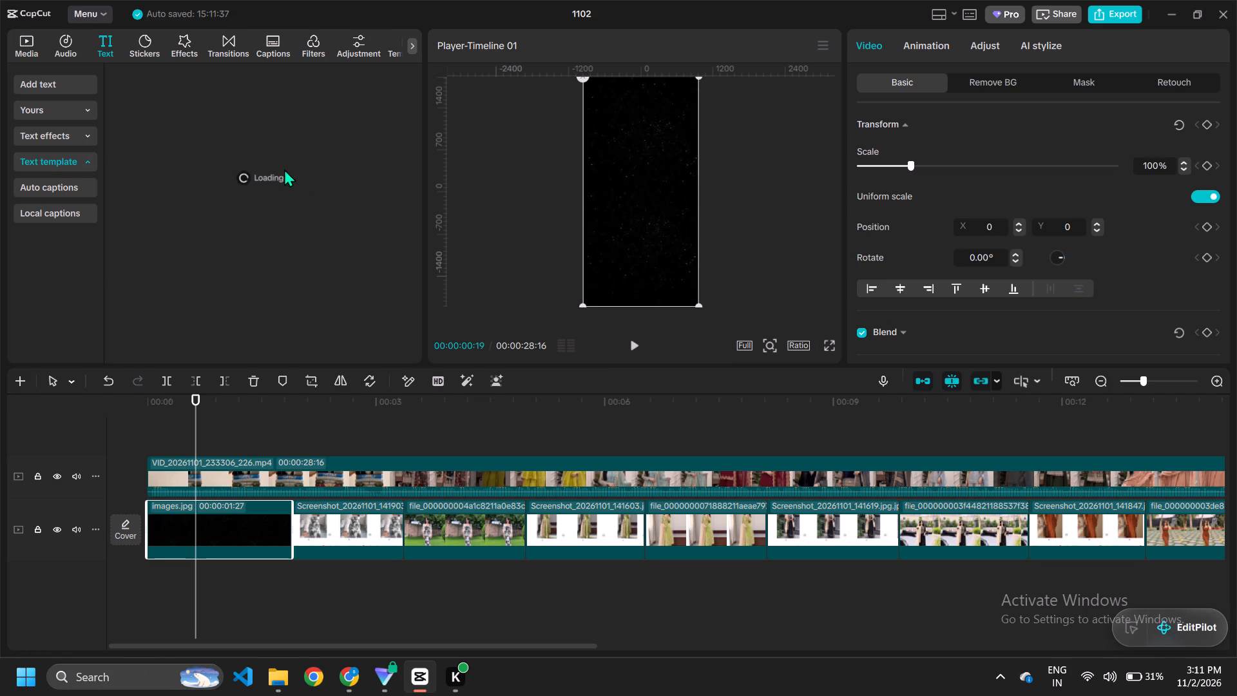
pyautogui.click(50, 147)
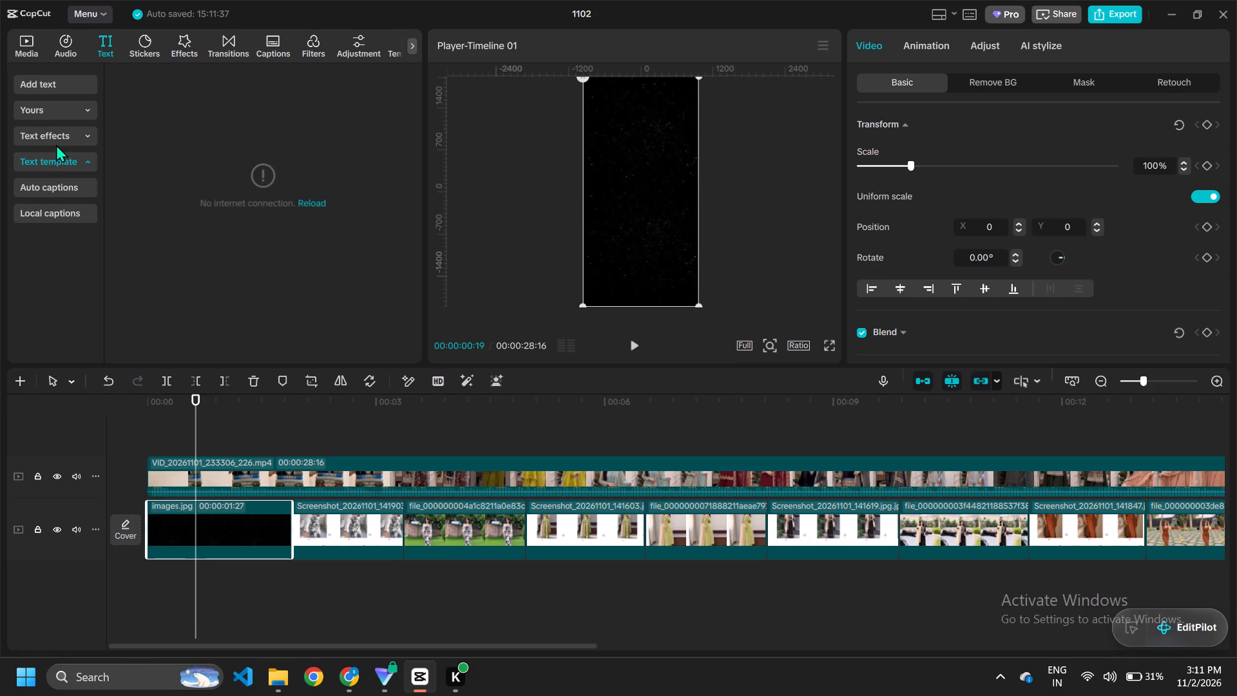
pyautogui.click(58, 142)
pyautogui.click(296, 207)
pyautogui.doubleClick(314, 208)
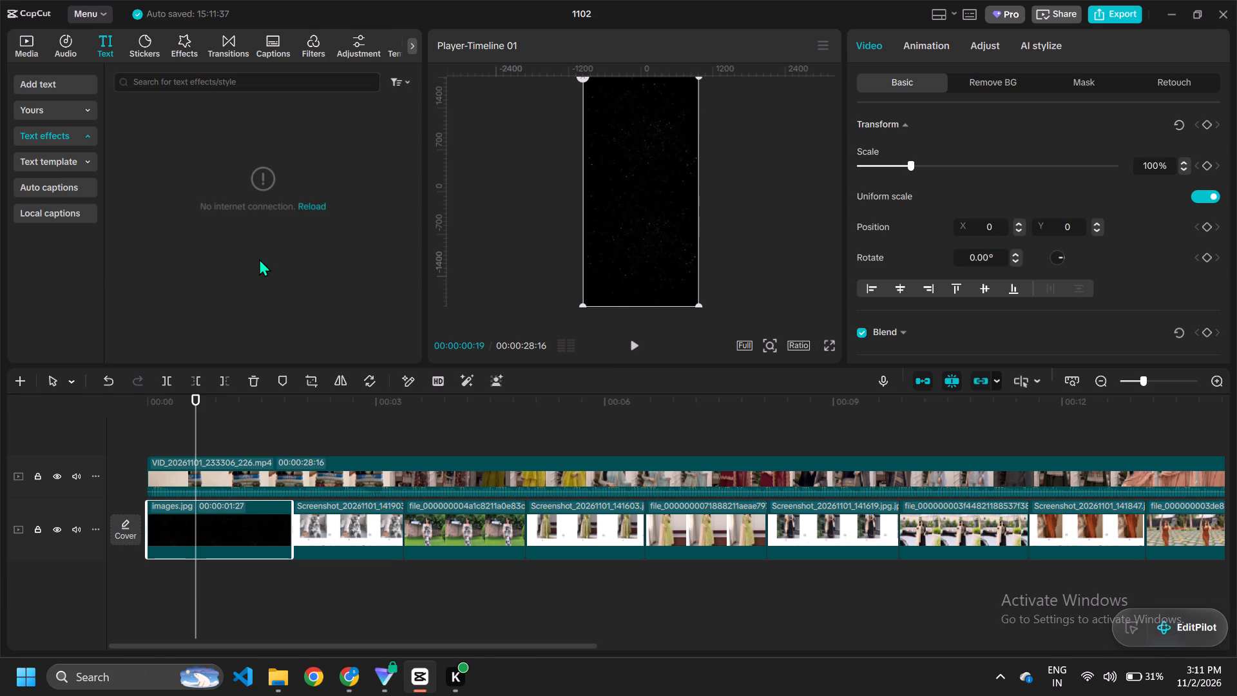
pyautogui.doubleClick(317, 211)
pyautogui.click(50, 160)
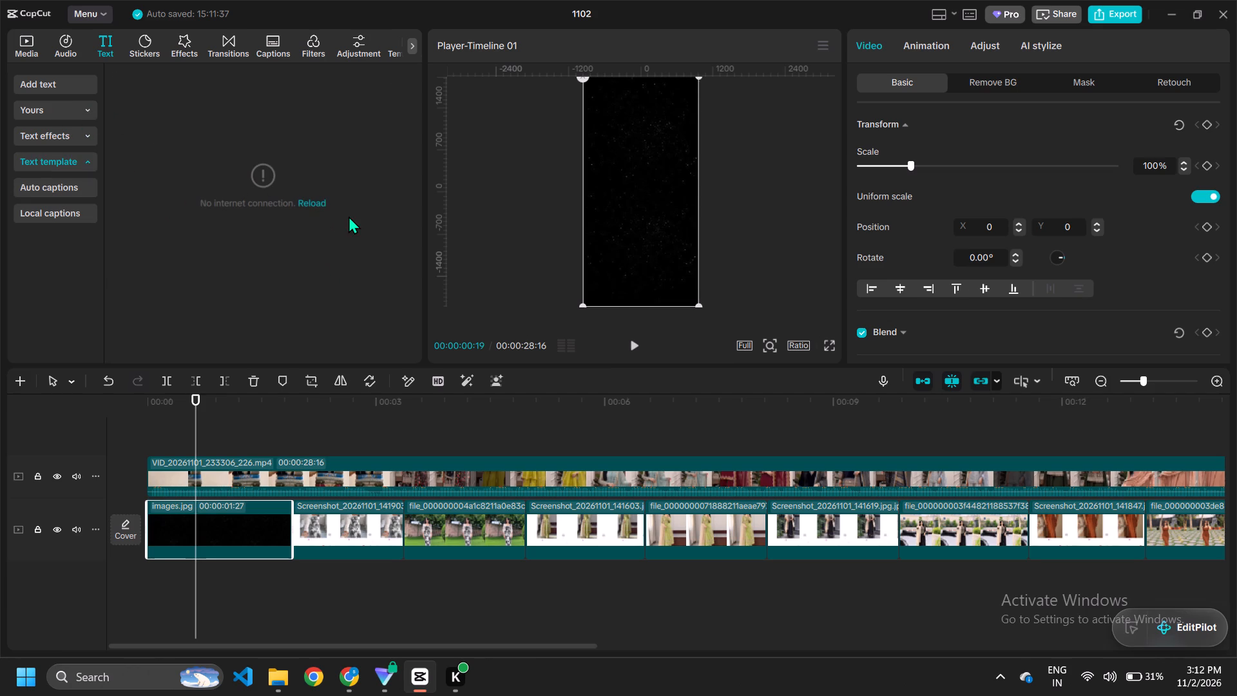
pyautogui.doubleClick(313, 201)
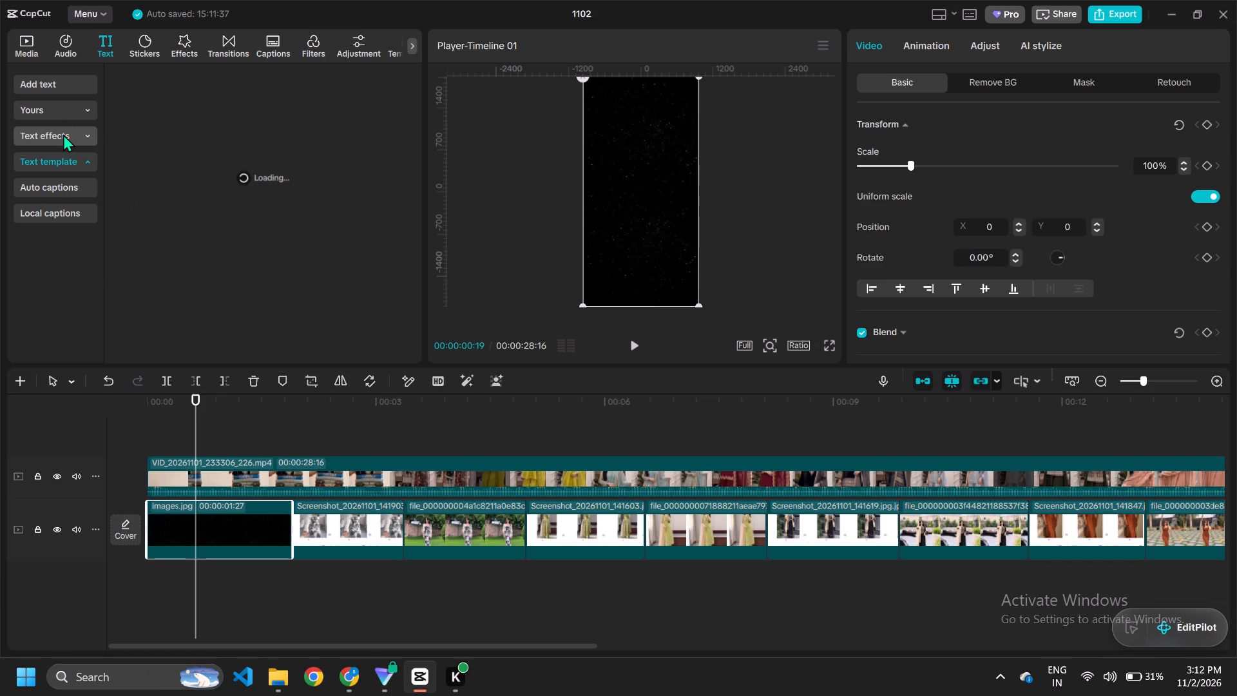
pyautogui.click(63, 134)
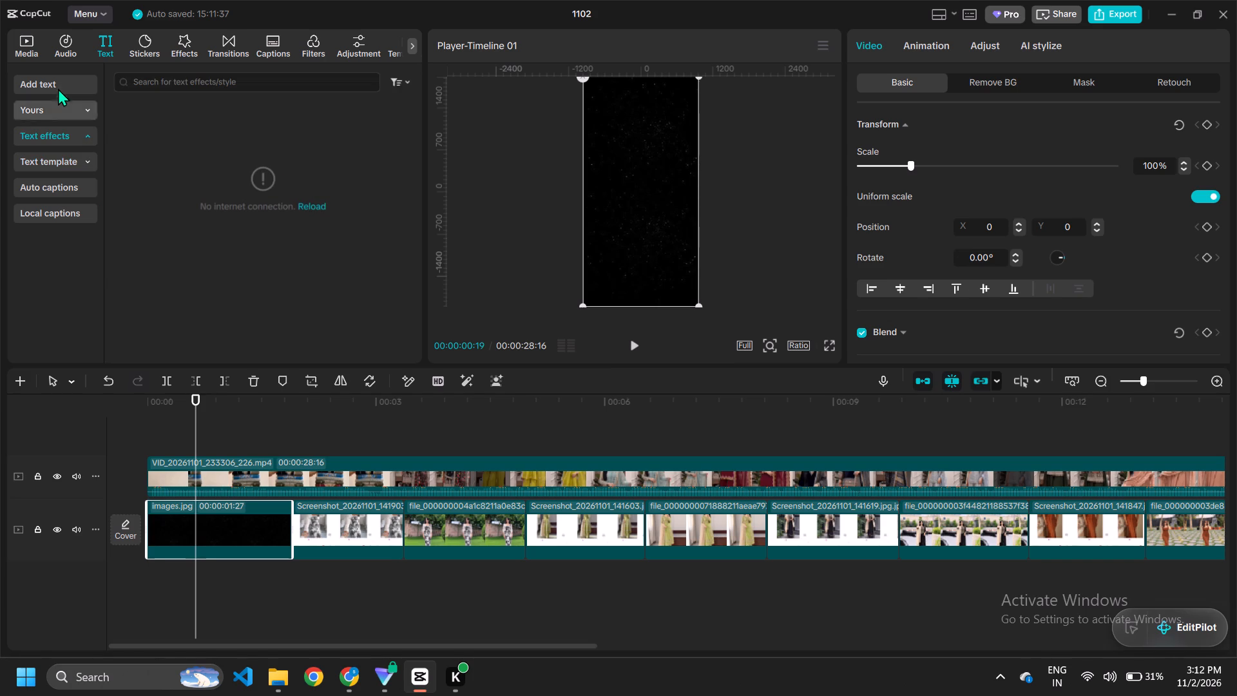
pyautogui.click(58, 85)
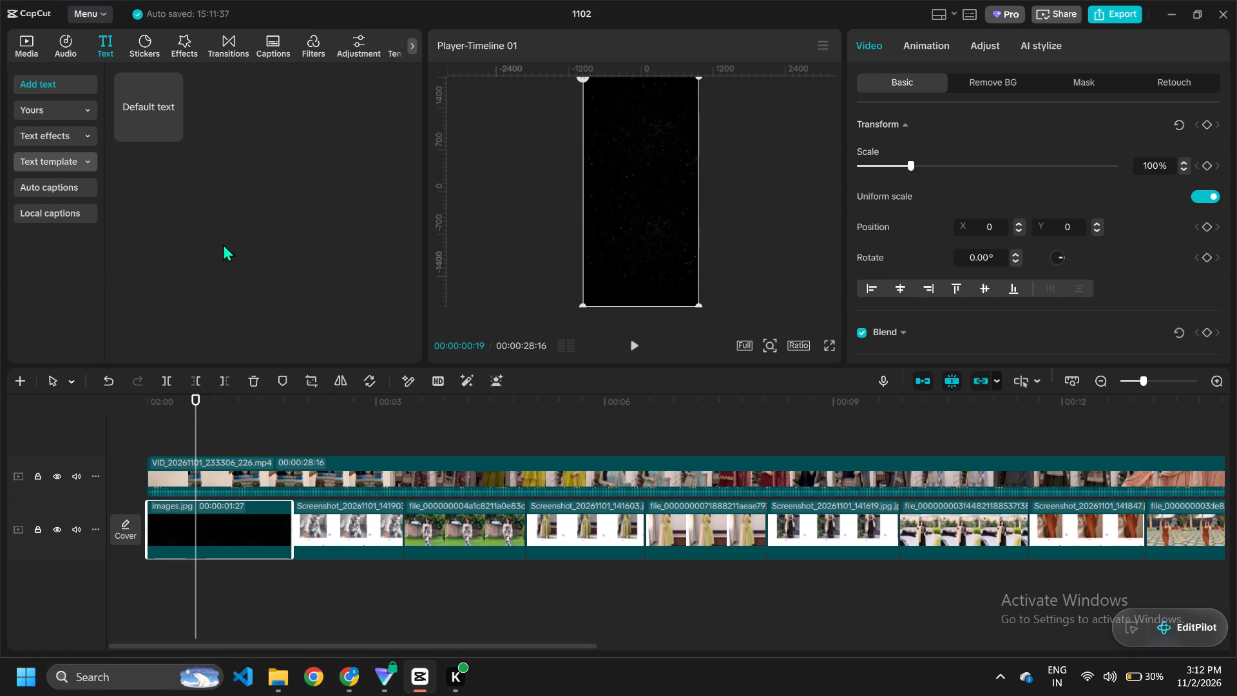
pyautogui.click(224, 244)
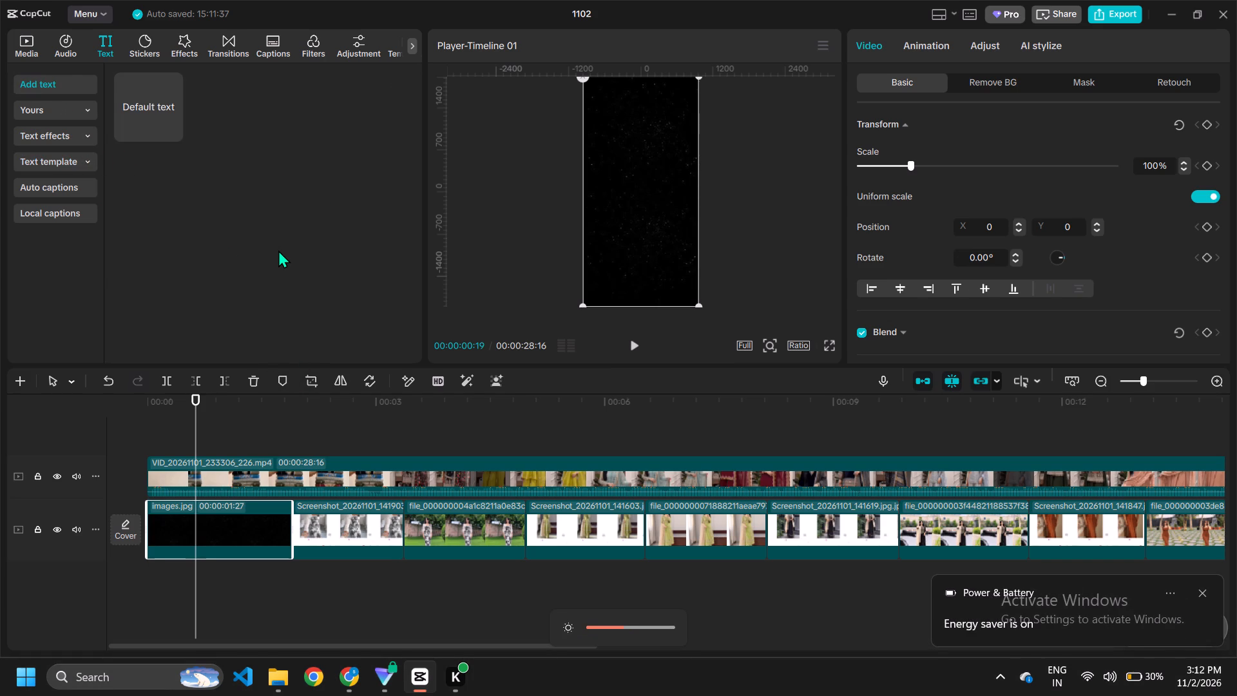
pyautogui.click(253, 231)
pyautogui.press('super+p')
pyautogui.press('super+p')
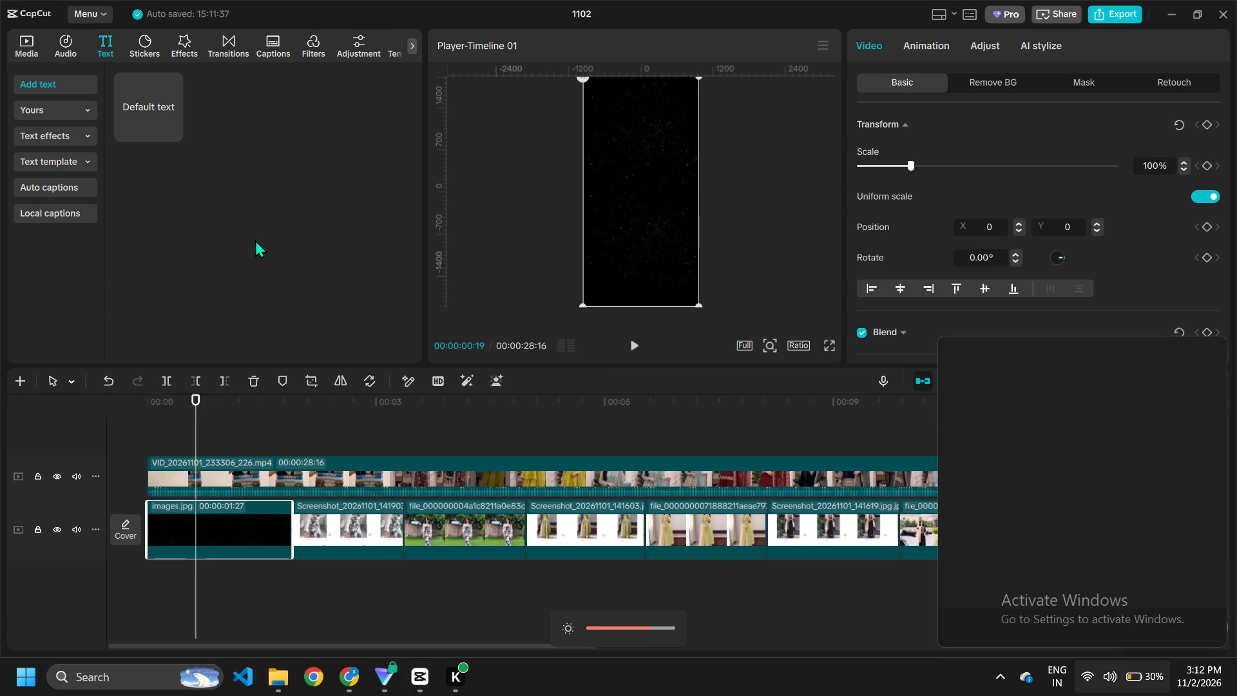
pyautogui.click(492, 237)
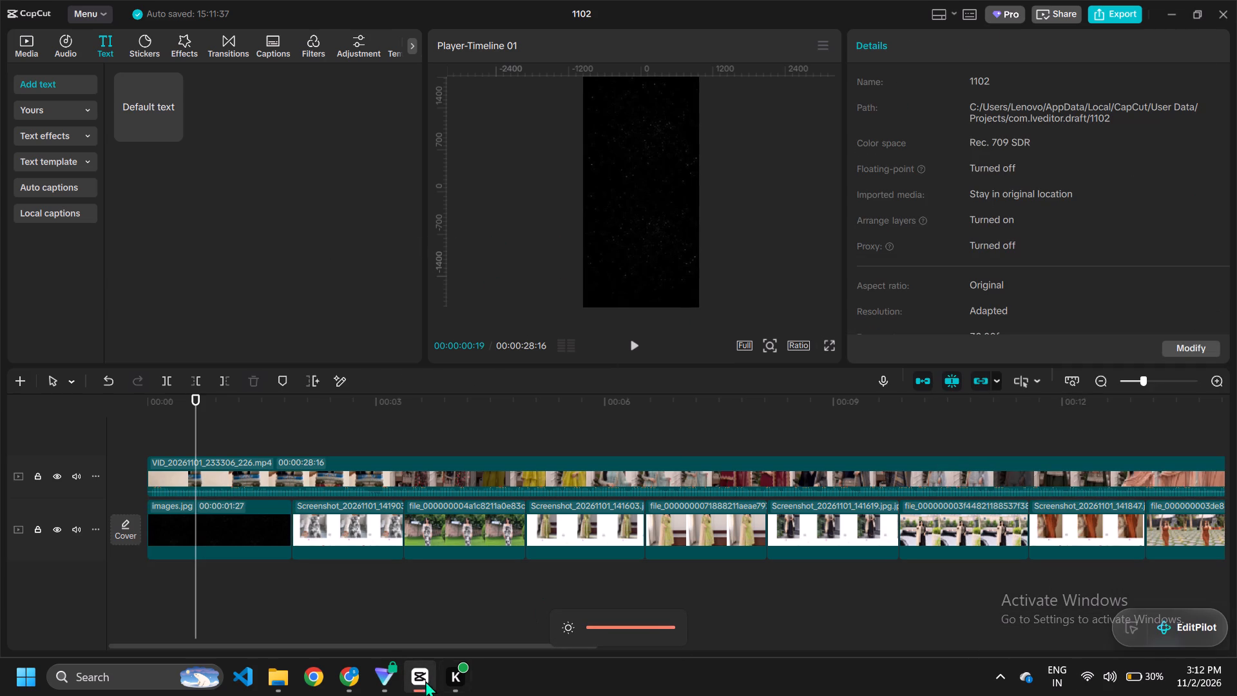
# Play back the opening sequence repeatedly to check the timing of the starry clip, first screenshot and first outfit photo.
pyautogui.click(639, 347)
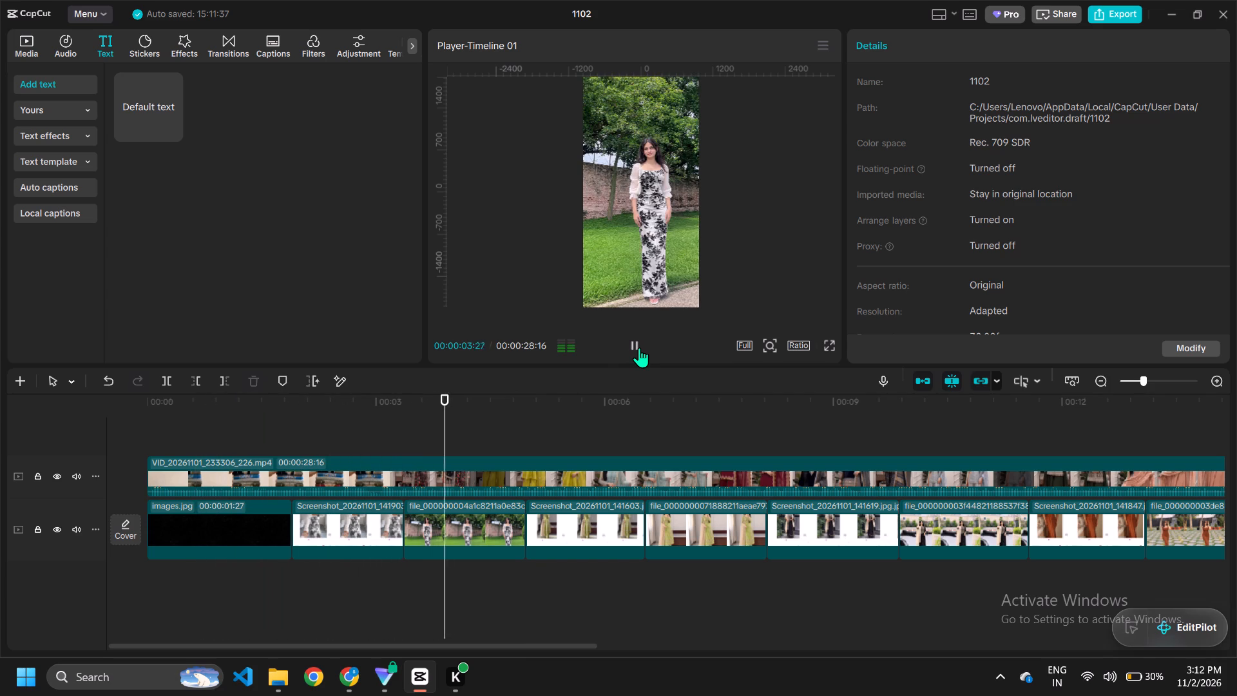
pyautogui.click(639, 347)
pyautogui.moveTo(458, 439); pyautogui.dragTo(344, 460)
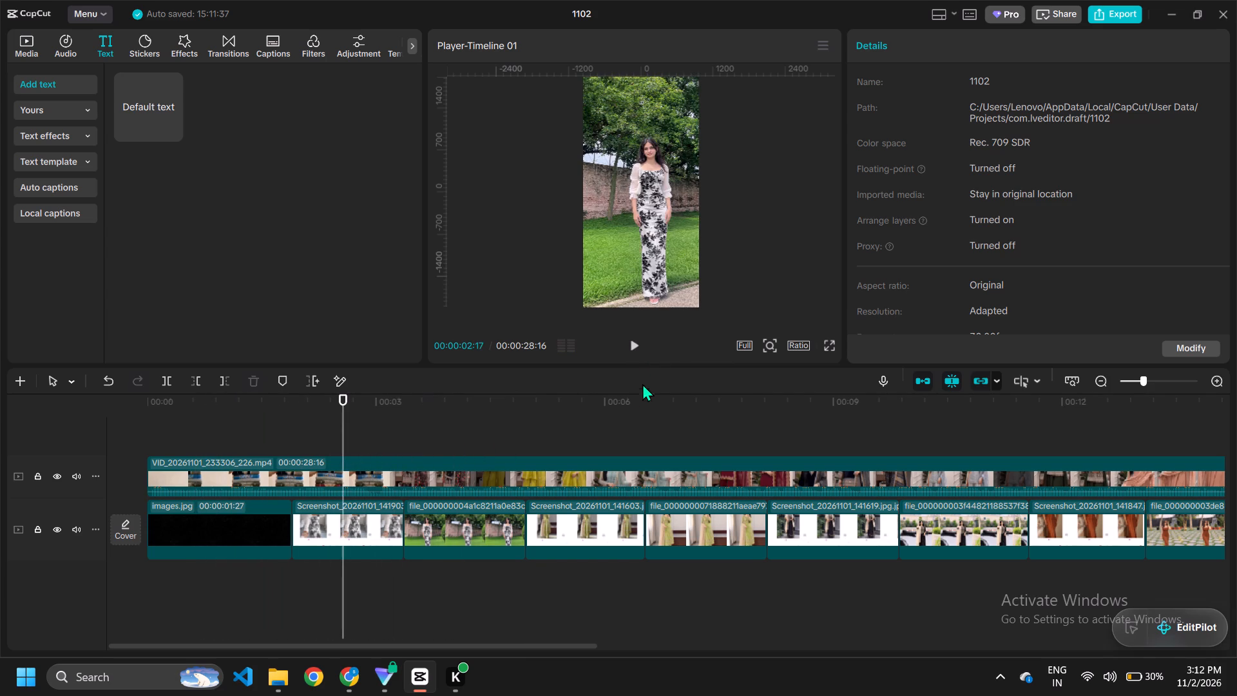
pyautogui.click(635, 348)
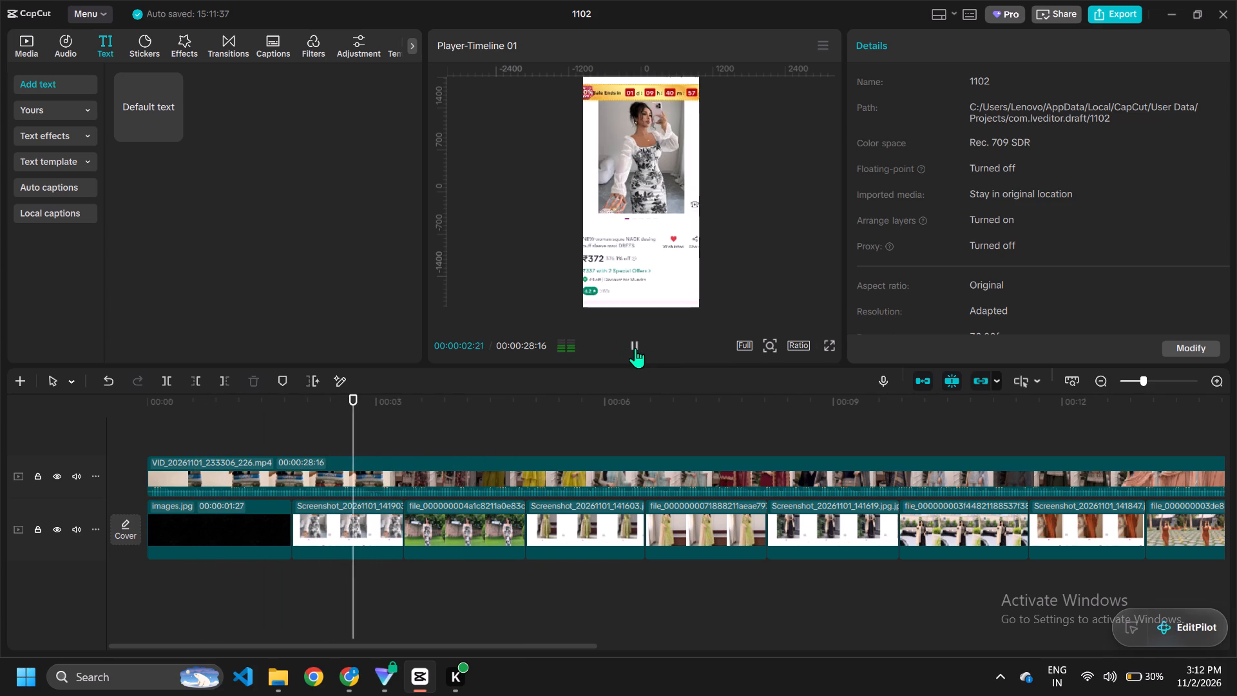
pyautogui.click(633, 348)
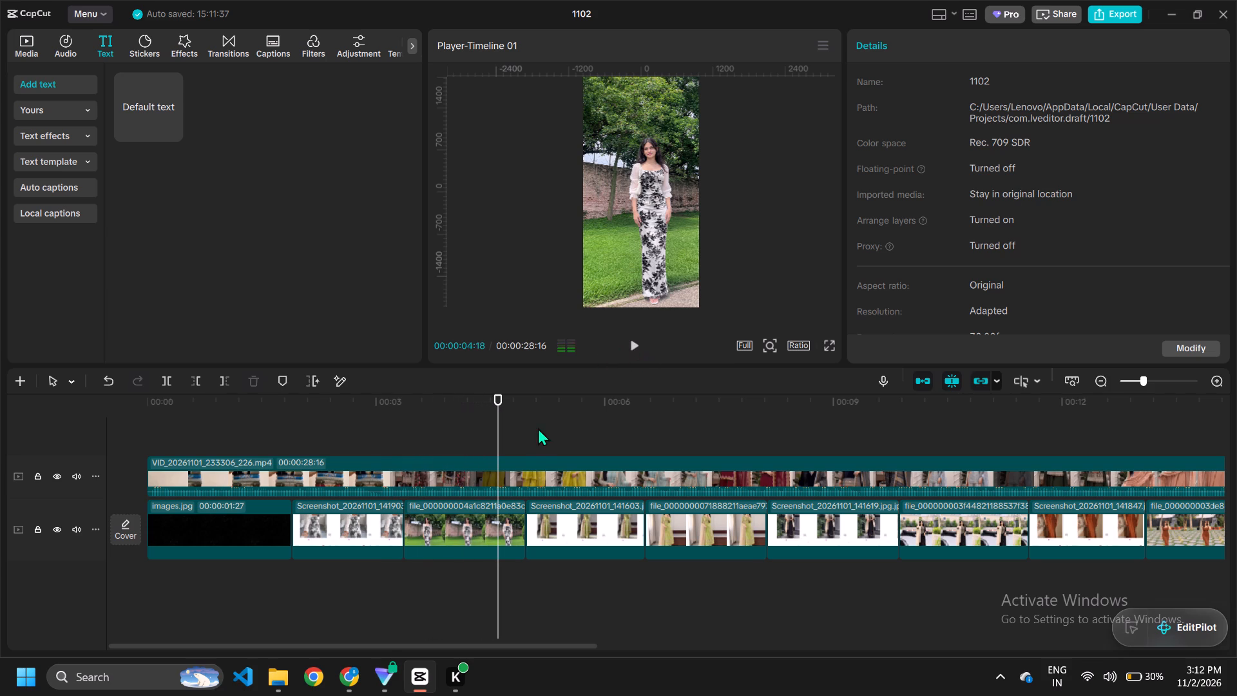
pyautogui.moveTo(496, 440); pyautogui.dragTo(97, 463)
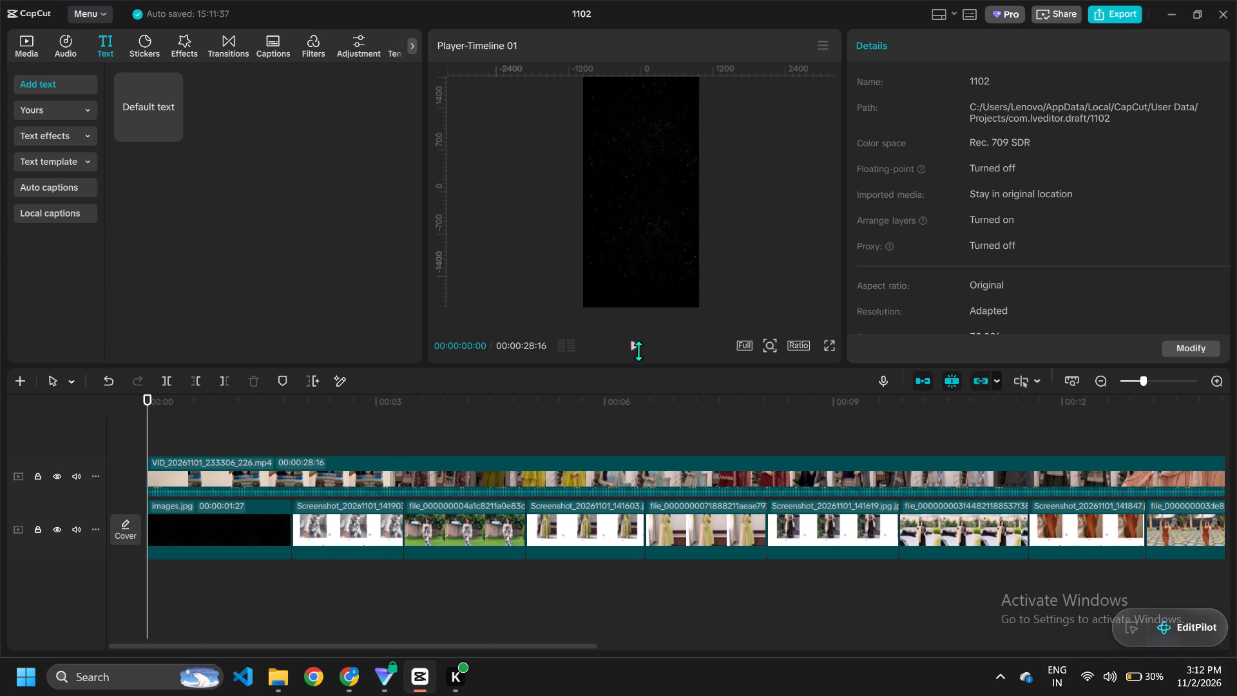
pyautogui.click(638, 345)
pyautogui.click(315, 530)
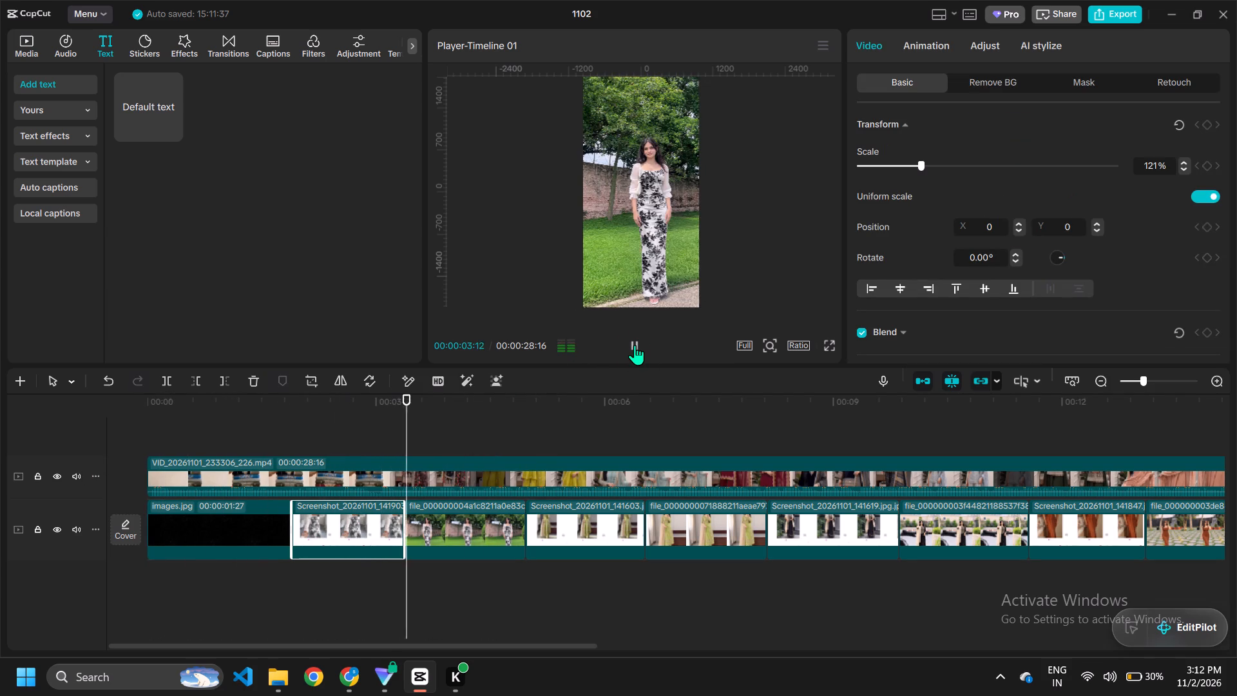
pyautogui.click(635, 345)
# Trim the start of the VID_20261101_233306_226 clip to a 27:23 duration, move it back to the timeline's beginning and preview it.
pyautogui.click(236, 535)
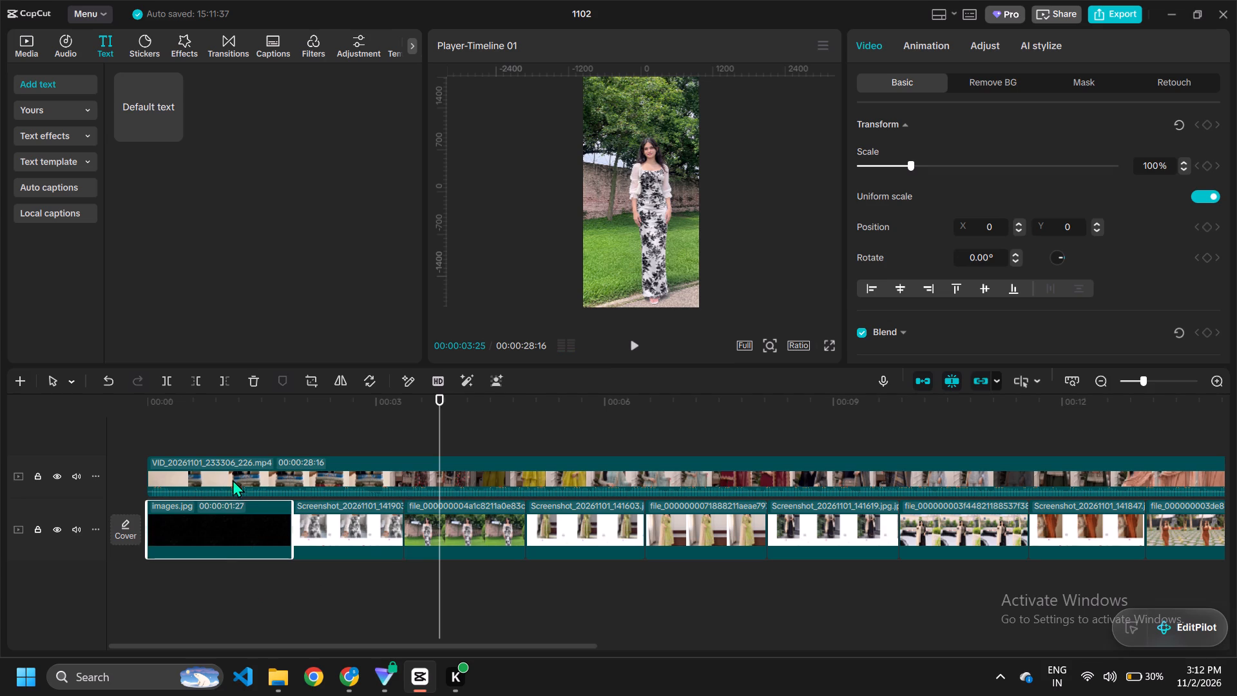
pyautogui.click(233, 478)
pyautogui.moveTo(148, 475); pyautogui.dragTo(206, 483)
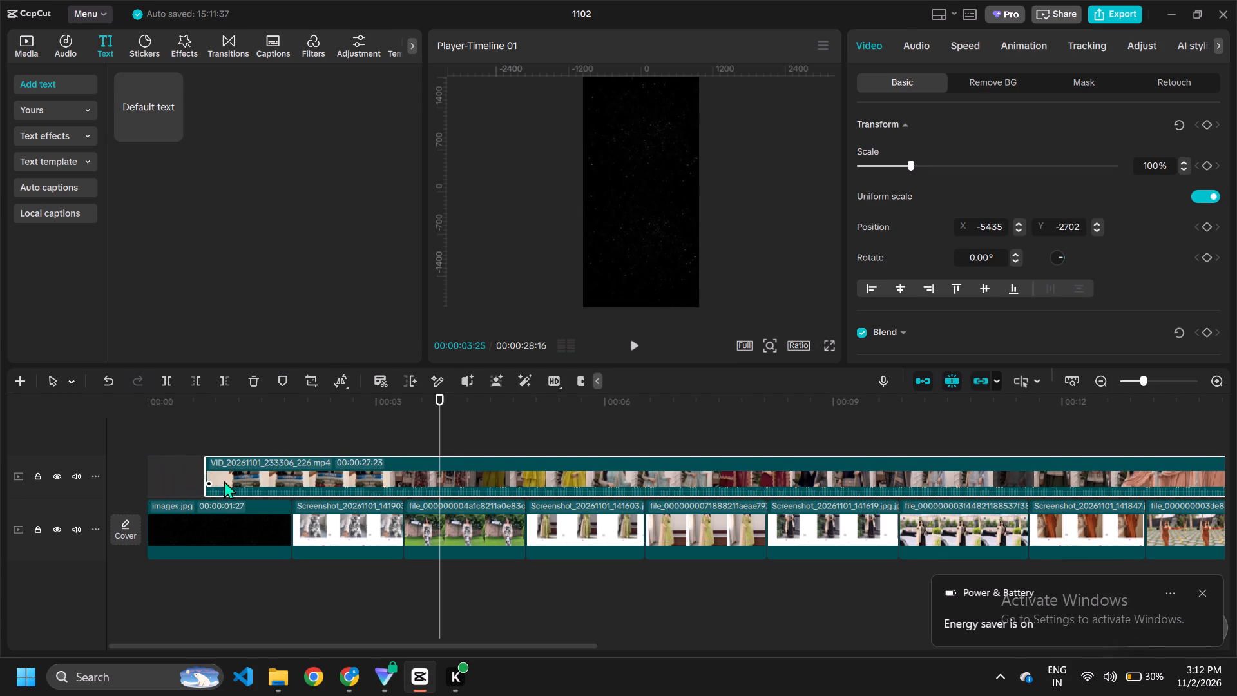
pyautogui.moveTo(248, 471); pyautogui.dragTo(180, 474)
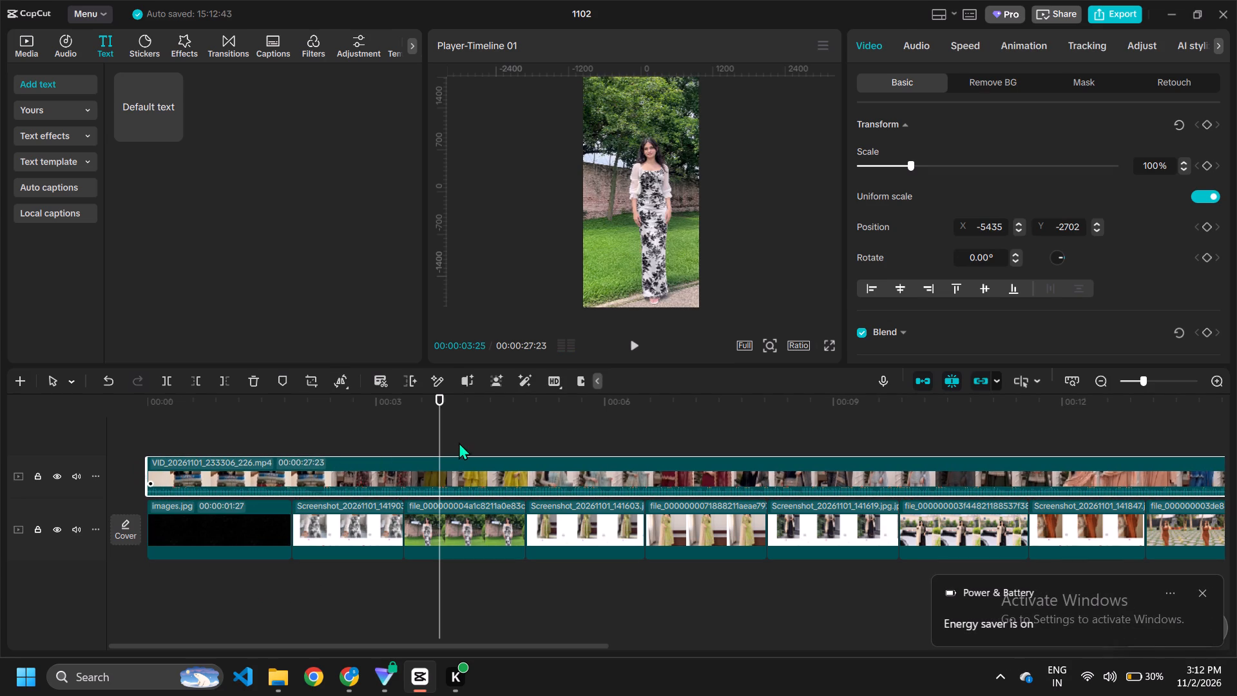
pyautogui.moveTo(437, 439); pyautogui.dragTo(43, 473)
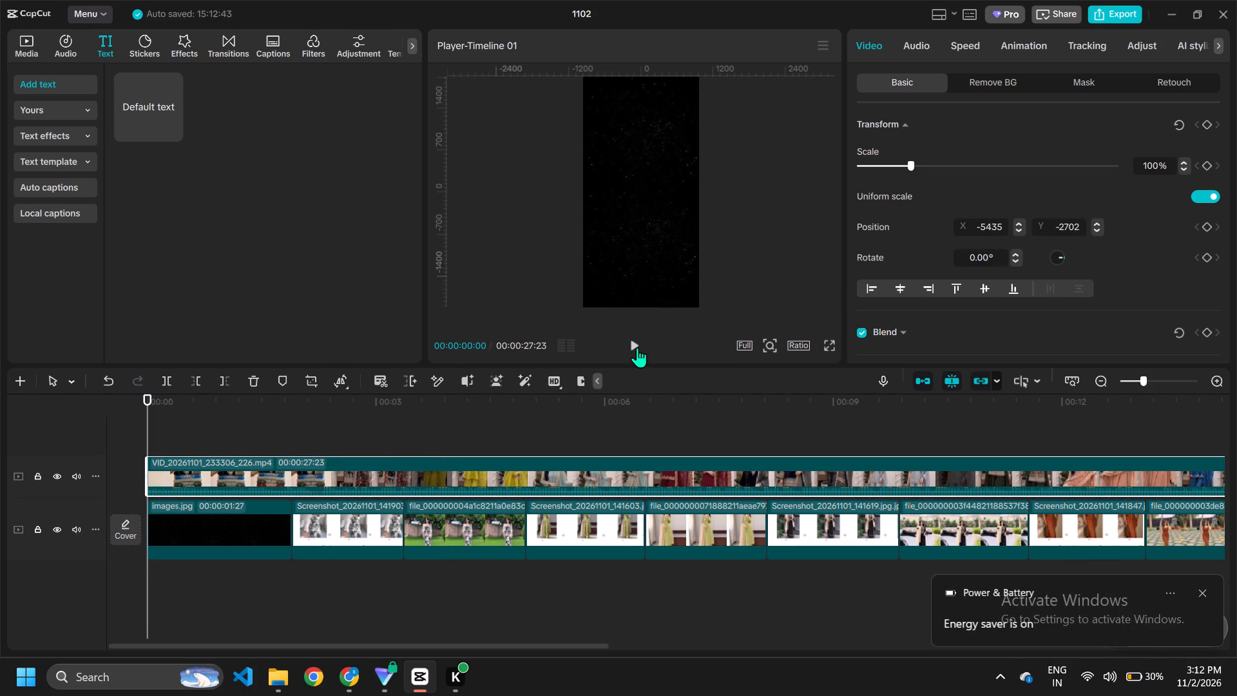
pyautogui.click(637, 347)
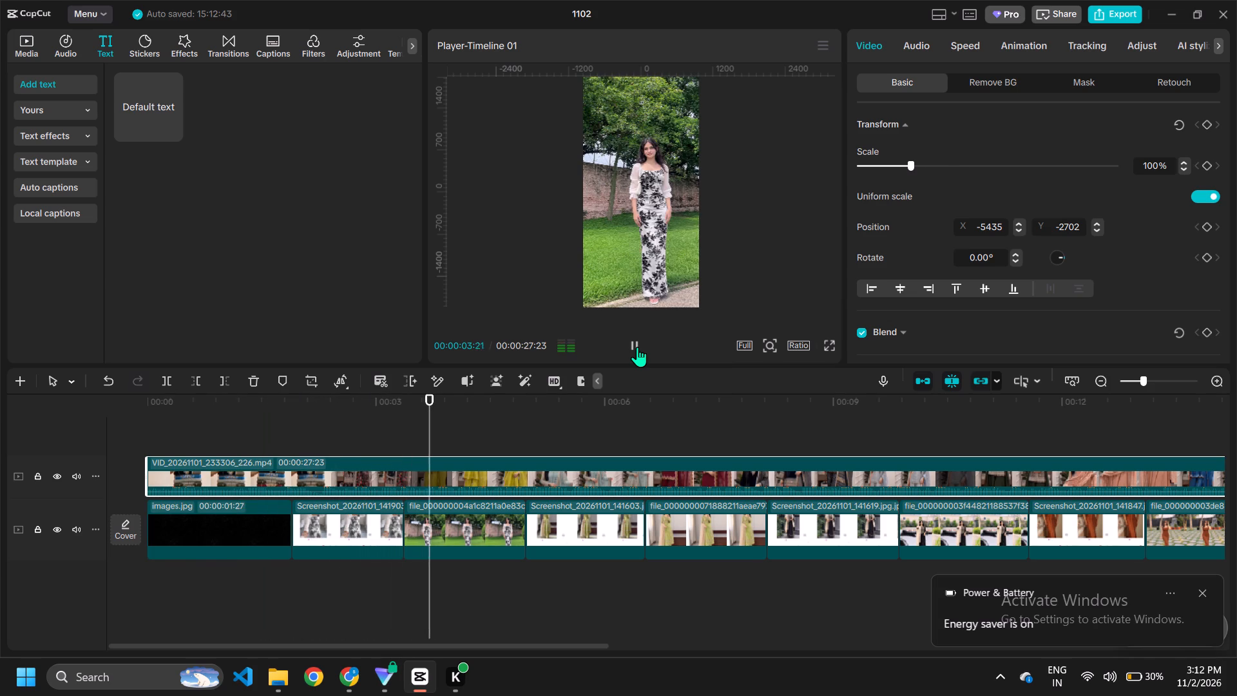
pyautogui.click(637, 347)
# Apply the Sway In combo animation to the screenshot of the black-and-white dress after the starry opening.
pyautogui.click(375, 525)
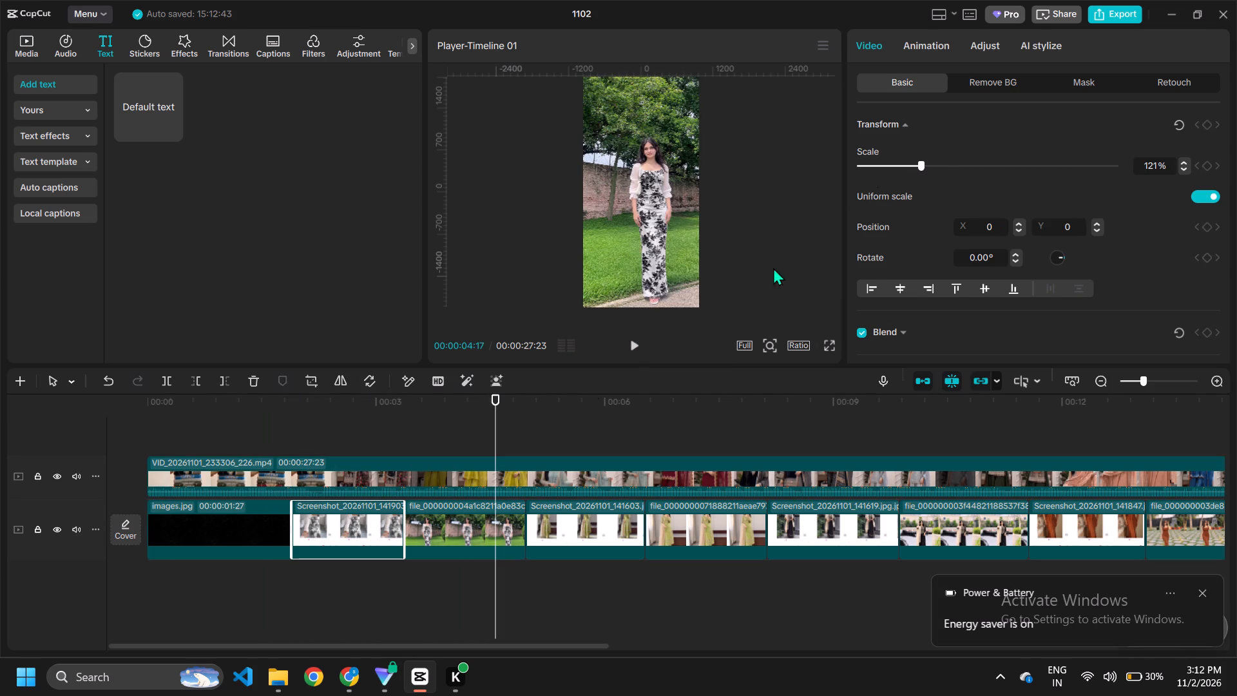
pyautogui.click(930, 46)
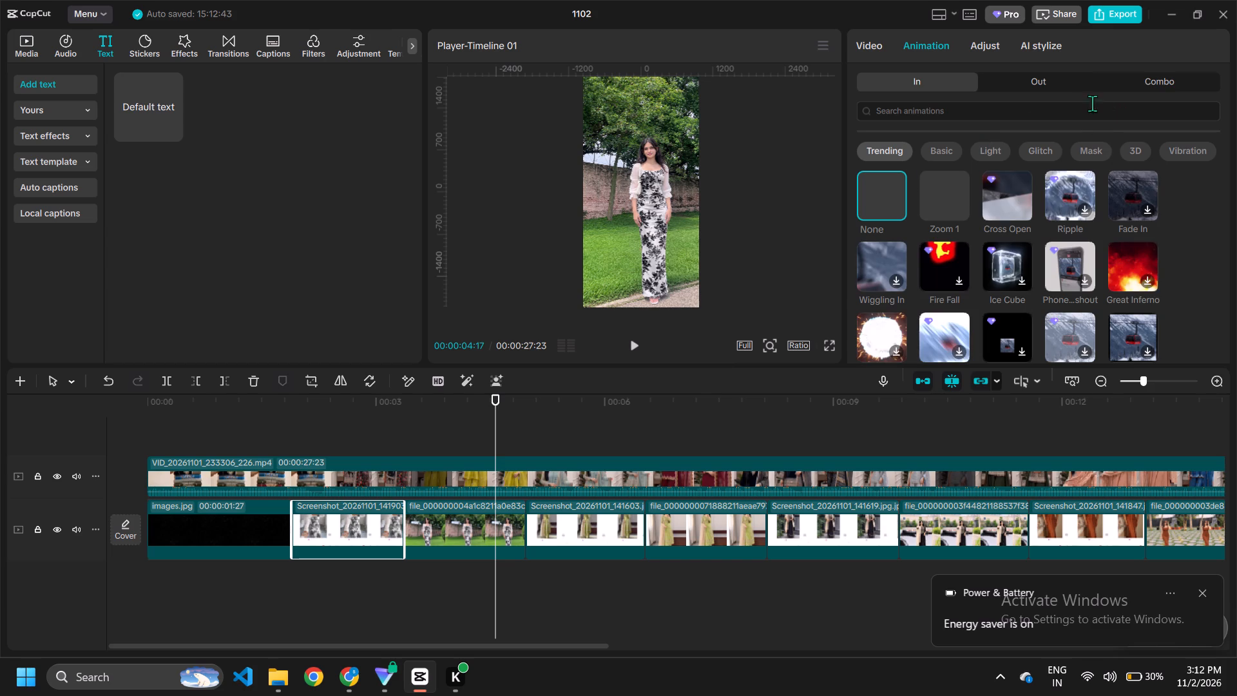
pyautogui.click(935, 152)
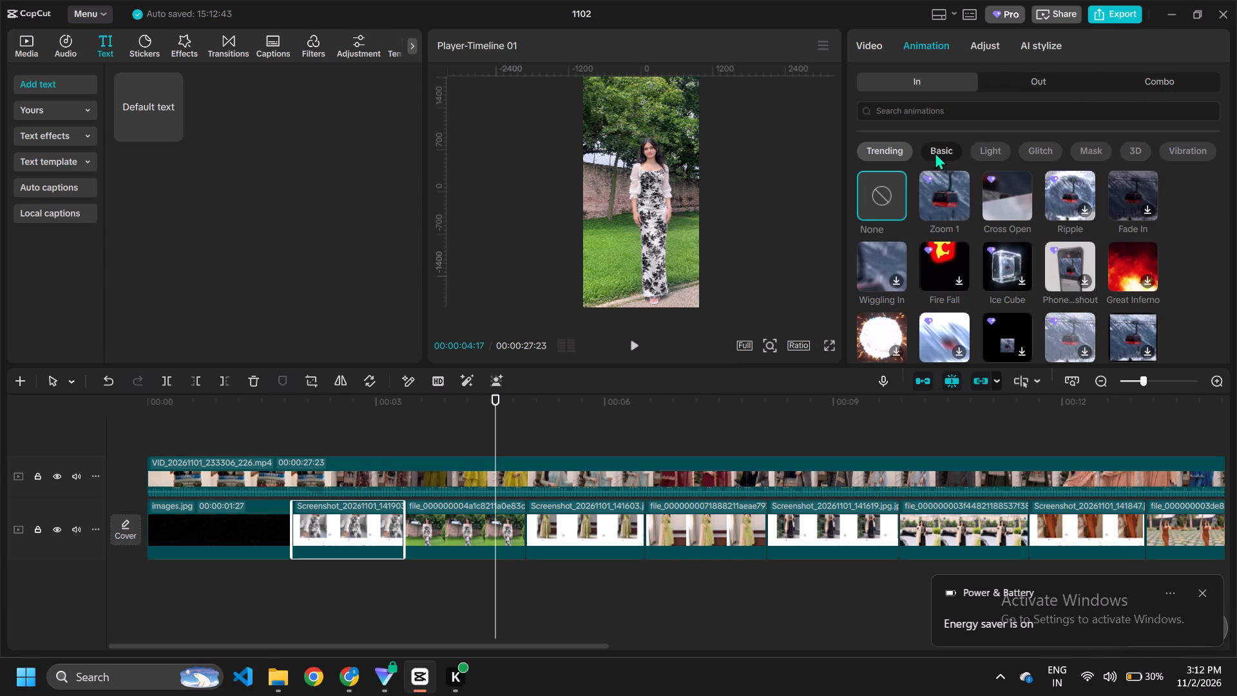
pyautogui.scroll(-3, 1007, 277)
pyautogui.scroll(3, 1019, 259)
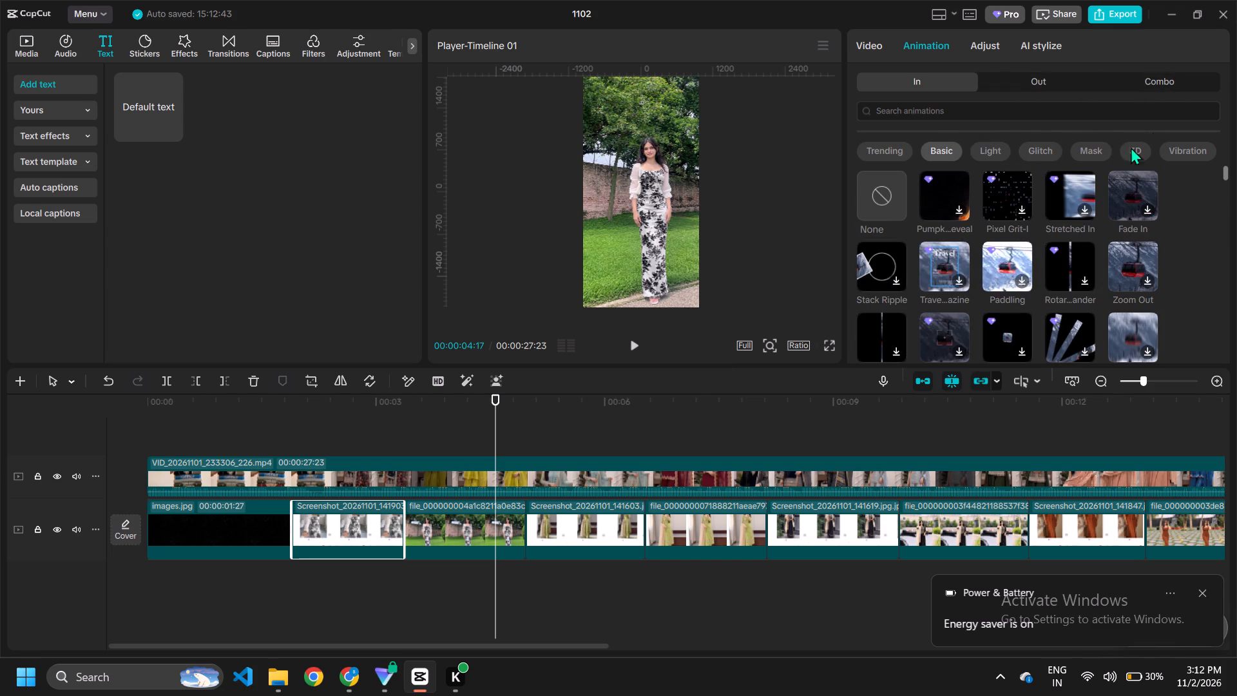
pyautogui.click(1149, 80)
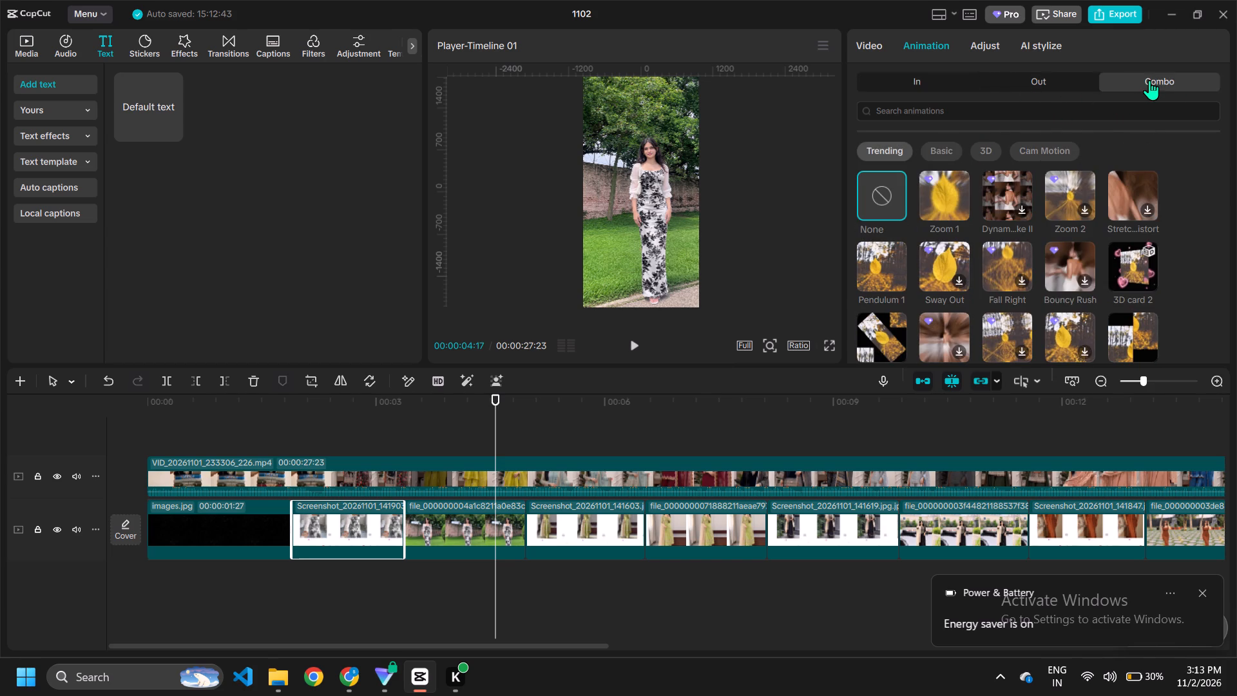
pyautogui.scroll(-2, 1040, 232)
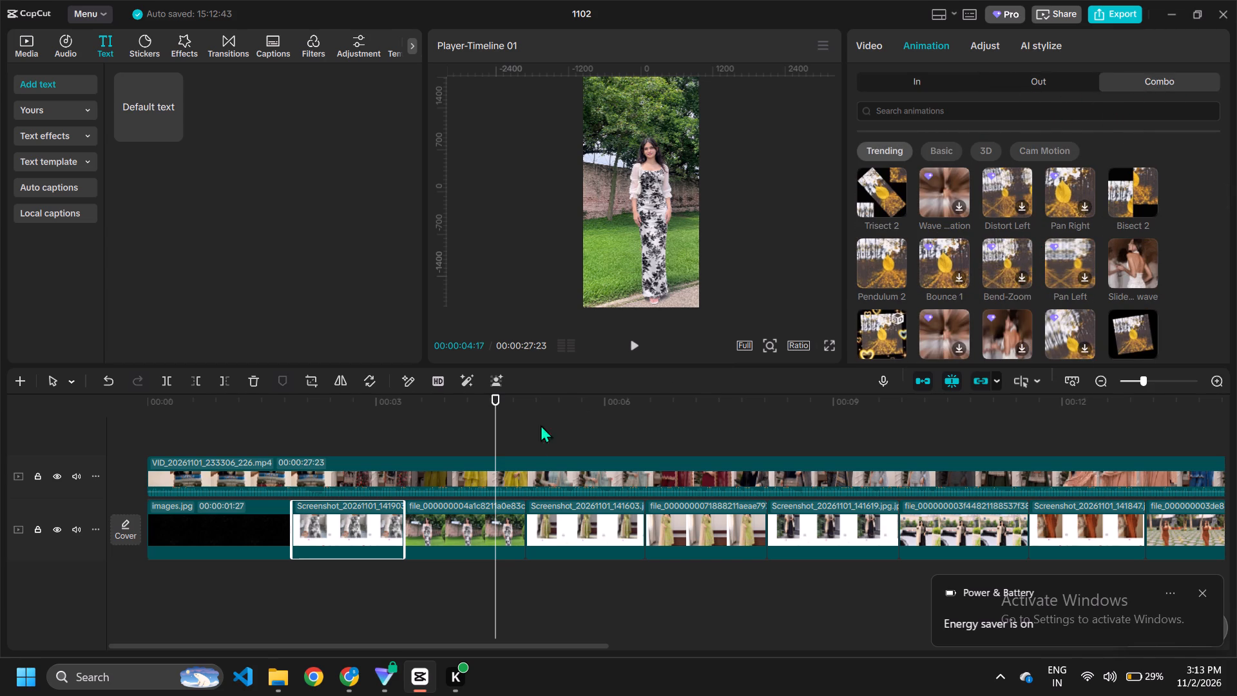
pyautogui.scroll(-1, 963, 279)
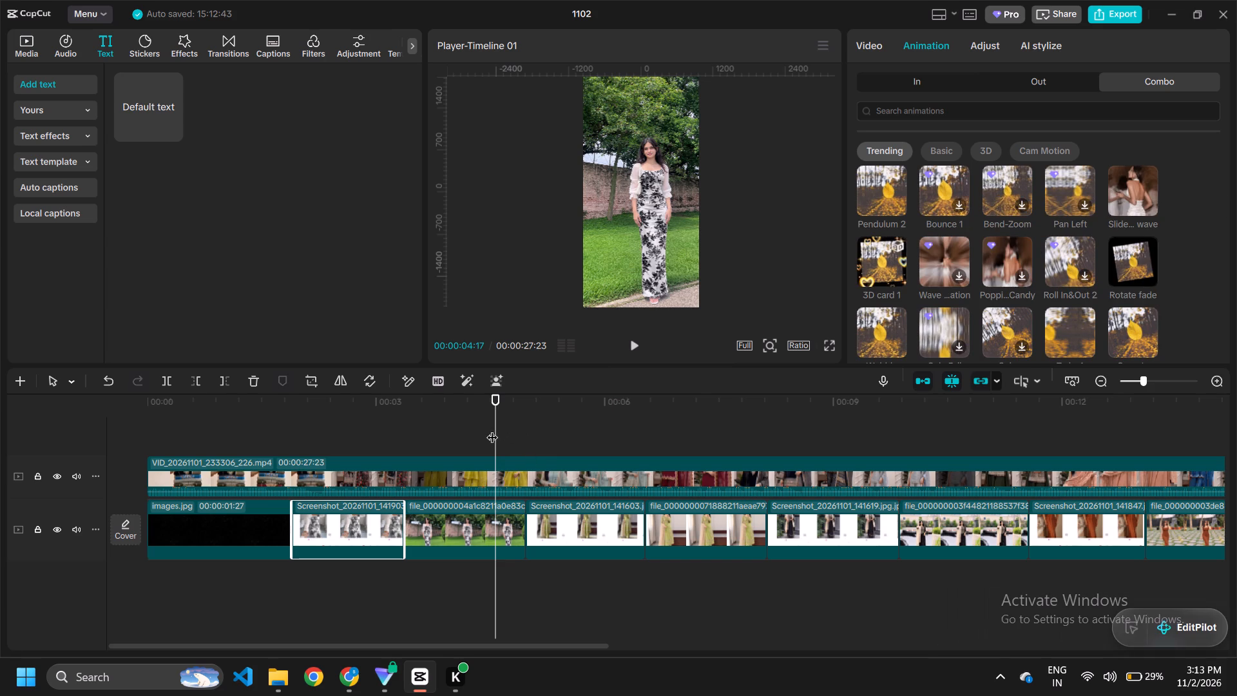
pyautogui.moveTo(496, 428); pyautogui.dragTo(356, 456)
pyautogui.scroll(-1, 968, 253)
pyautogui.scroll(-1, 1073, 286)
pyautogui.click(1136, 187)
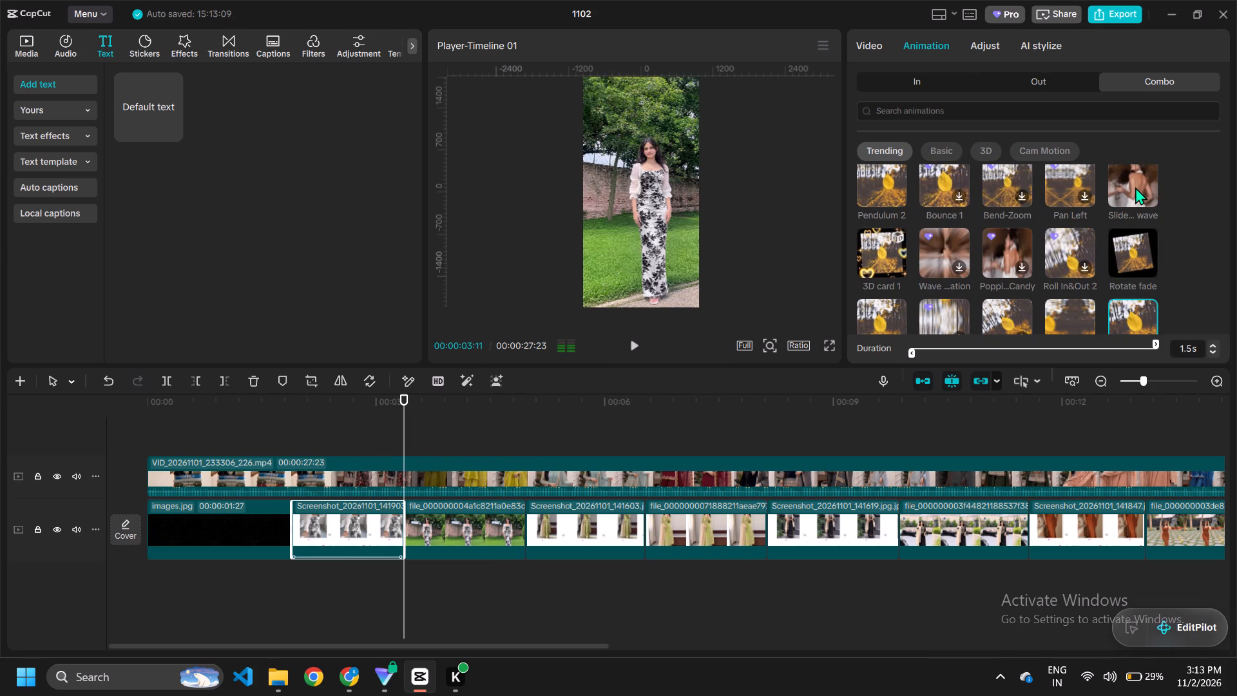
# Apply the Fall Left combo animation to the screenshot of the black-and-white dress.
pyautogui.click(481, 398)
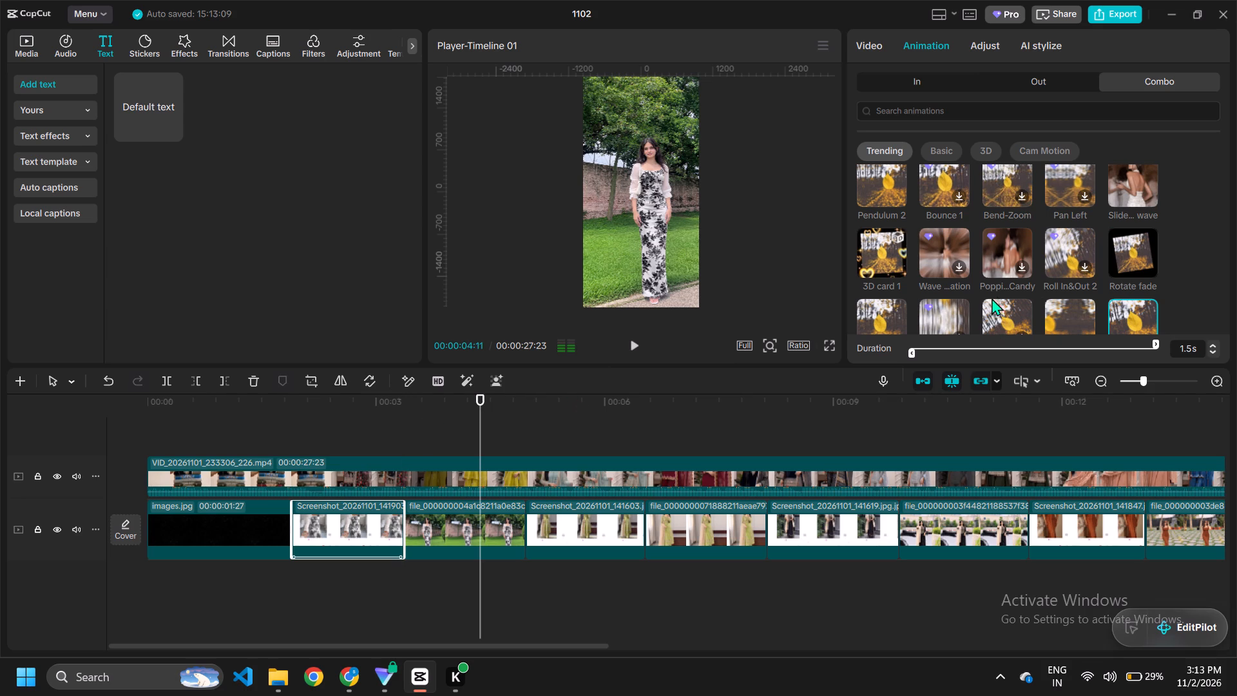
pyautogui.scroll(-1, 1069, 249)
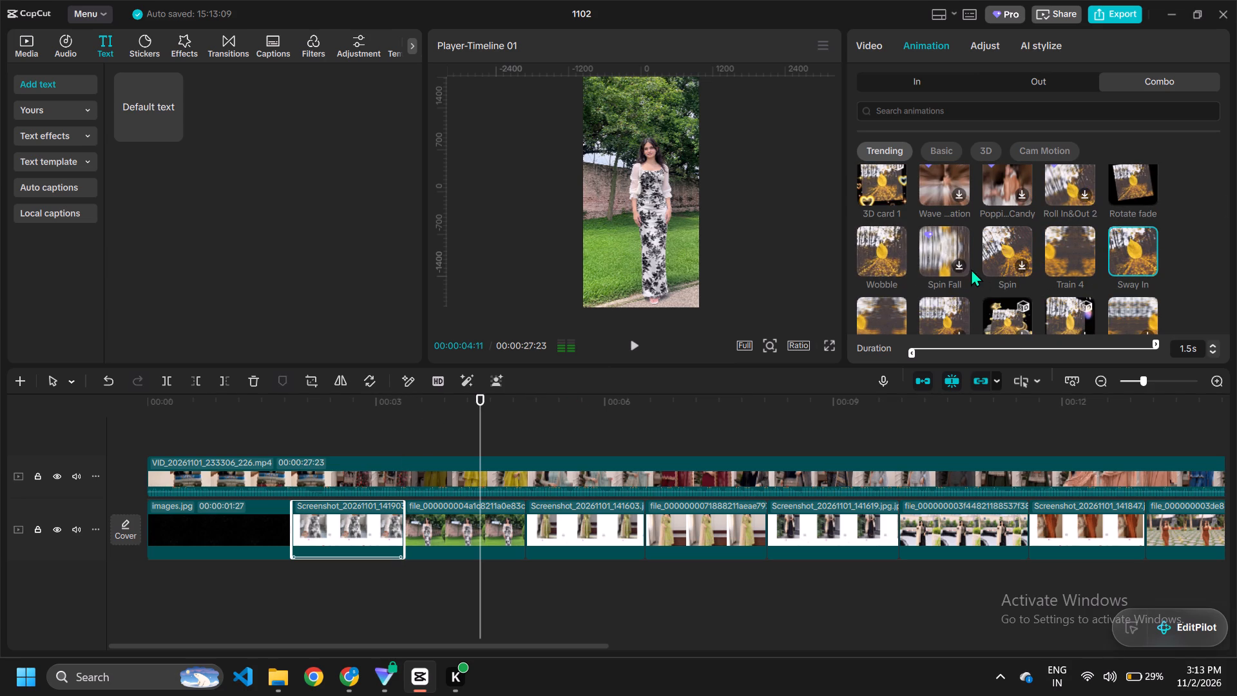
pyautogui.scroll(-1, 979, 270)
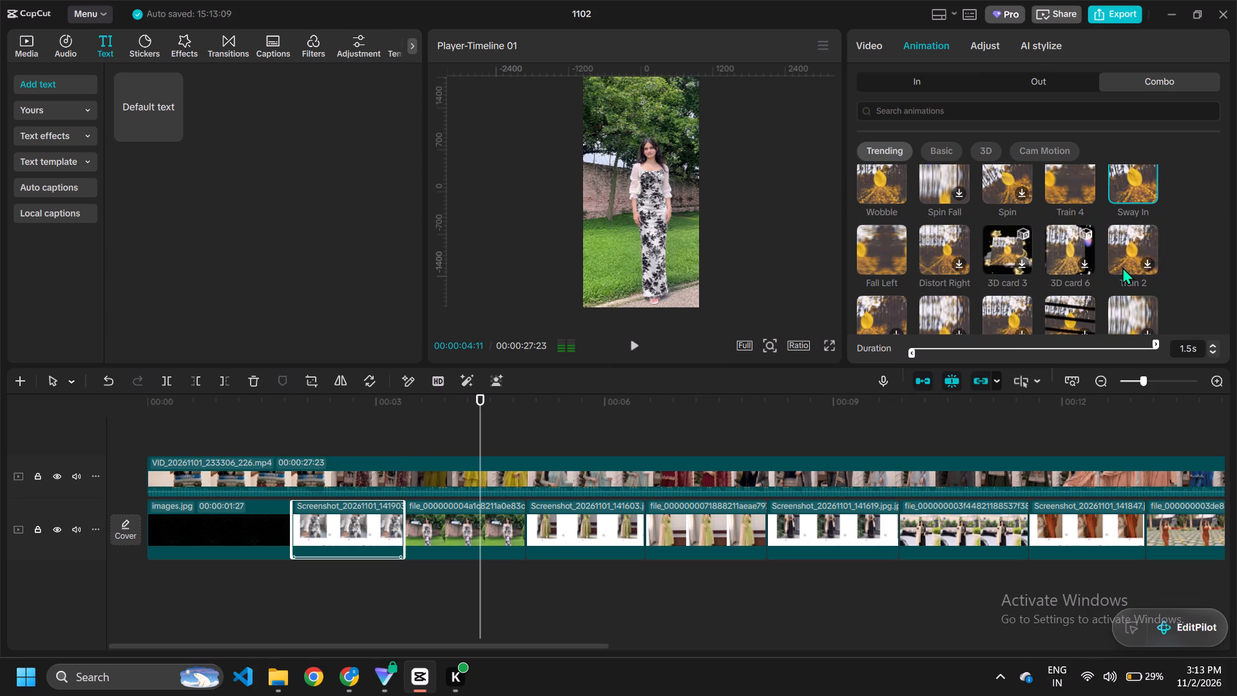
pyautogui.click(874, 254)
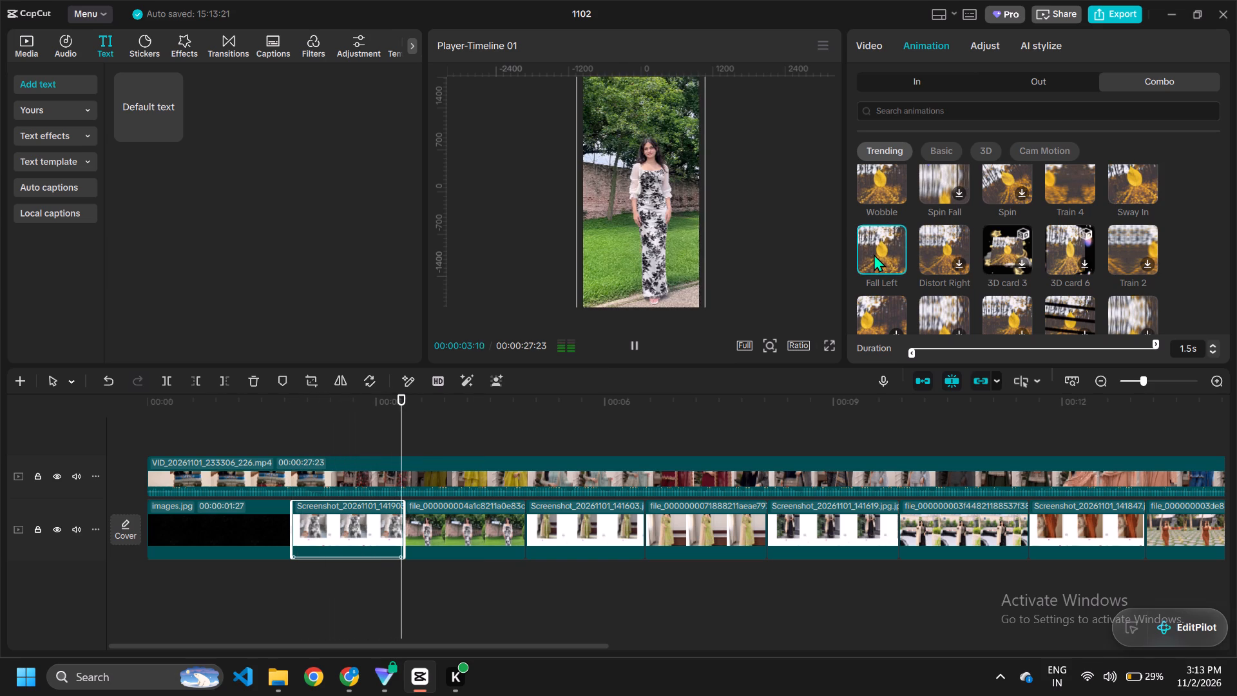
# Apply the Sway In combo animation to the black-and-white dress photo and play back the opening clips.
pyautogui.click(478, 405)
pyautogui.click(468, 538)
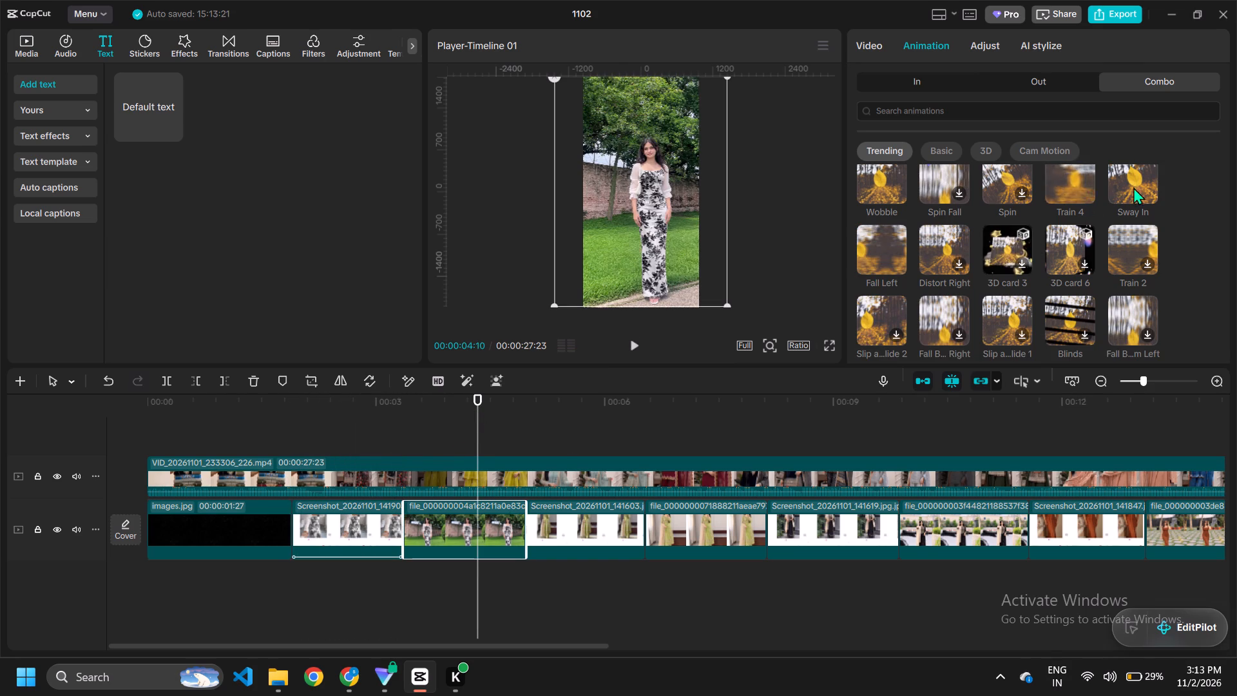
pyautogui.click(1136, 186)
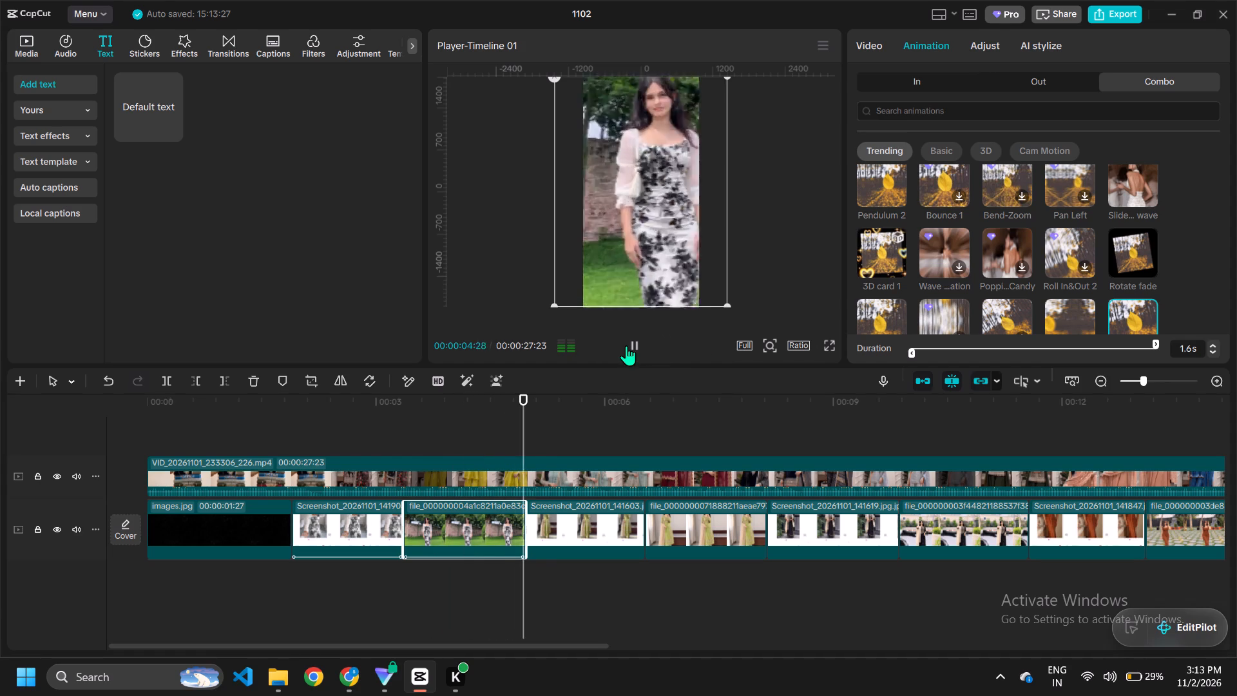
pyautogui.click(626, 345)
pyautogui.click(639, 349)
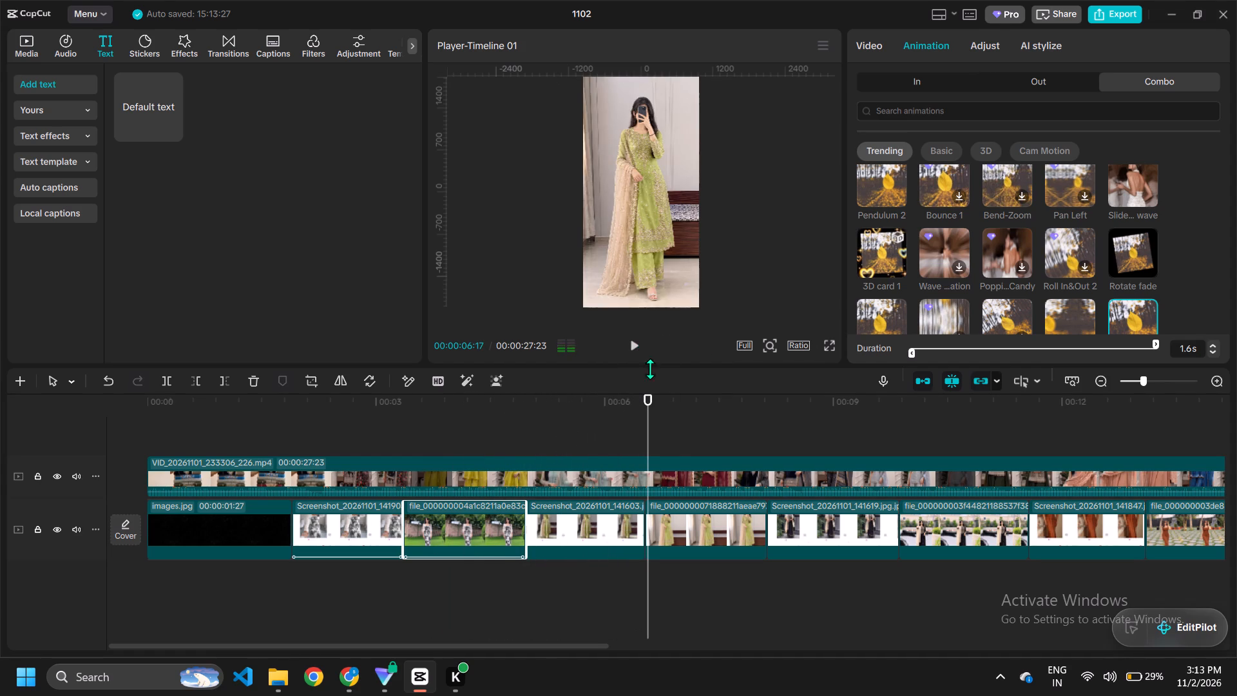
pyautogui.moveTo(644, 445); pyautogui.dragTo(193, 469)
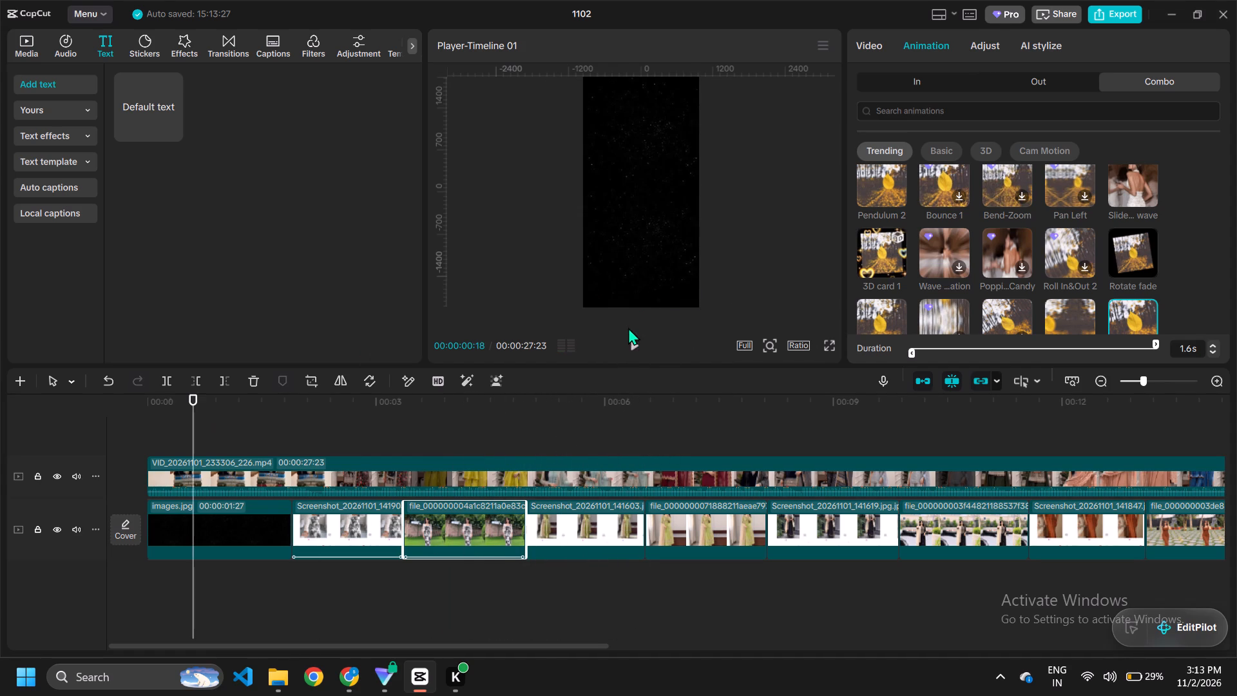
pyautogui.click(635, 344)
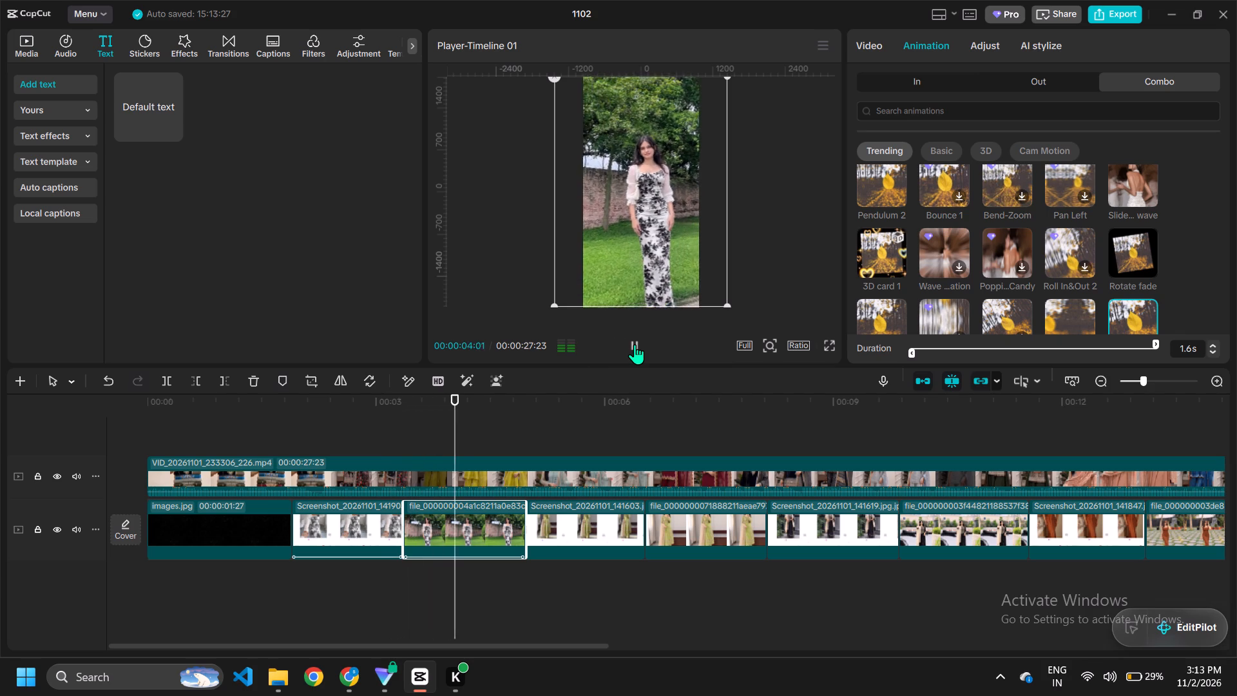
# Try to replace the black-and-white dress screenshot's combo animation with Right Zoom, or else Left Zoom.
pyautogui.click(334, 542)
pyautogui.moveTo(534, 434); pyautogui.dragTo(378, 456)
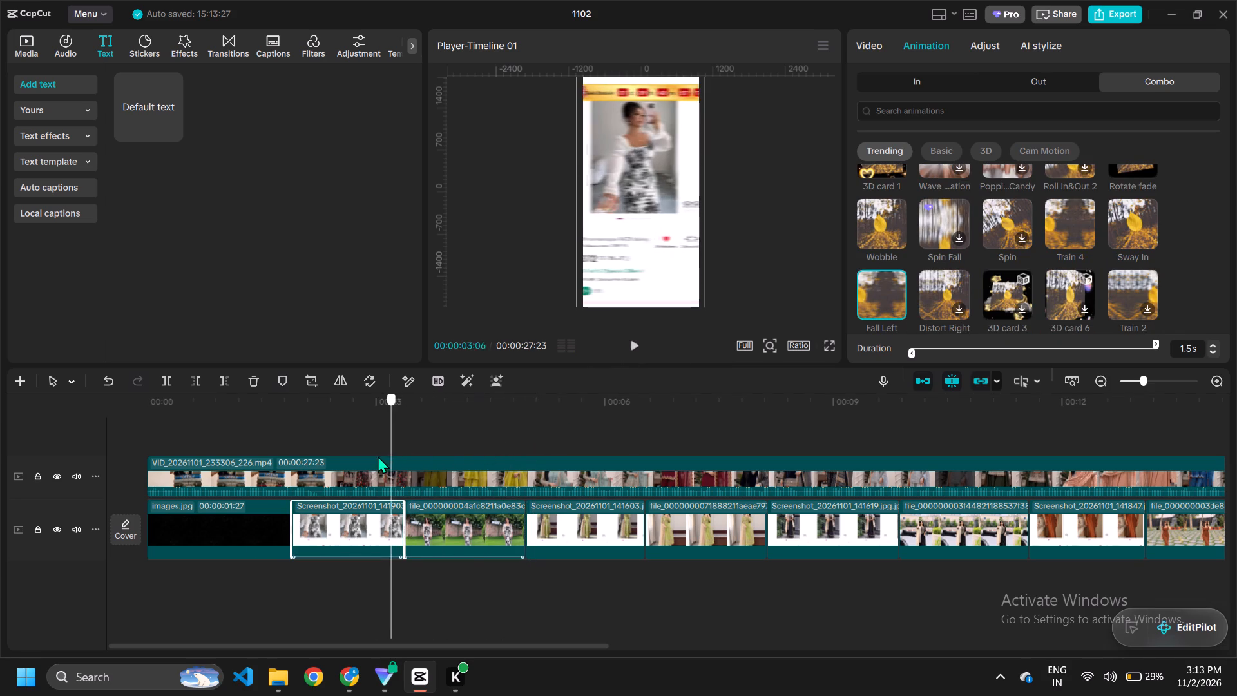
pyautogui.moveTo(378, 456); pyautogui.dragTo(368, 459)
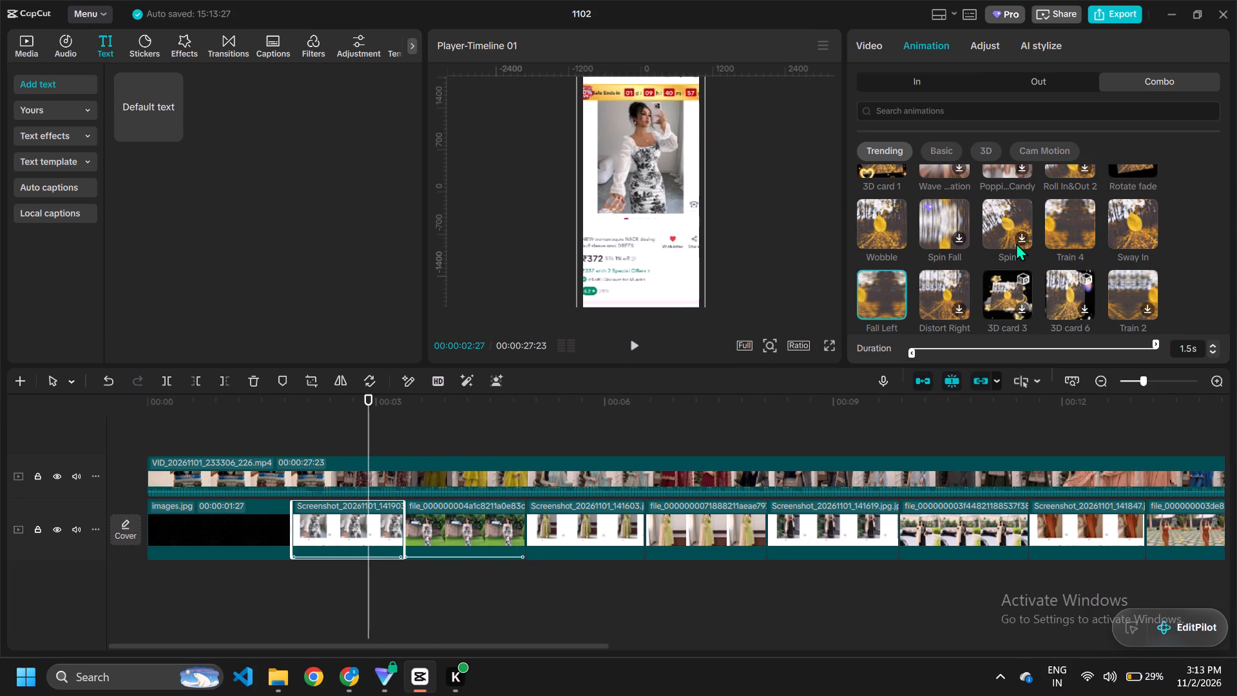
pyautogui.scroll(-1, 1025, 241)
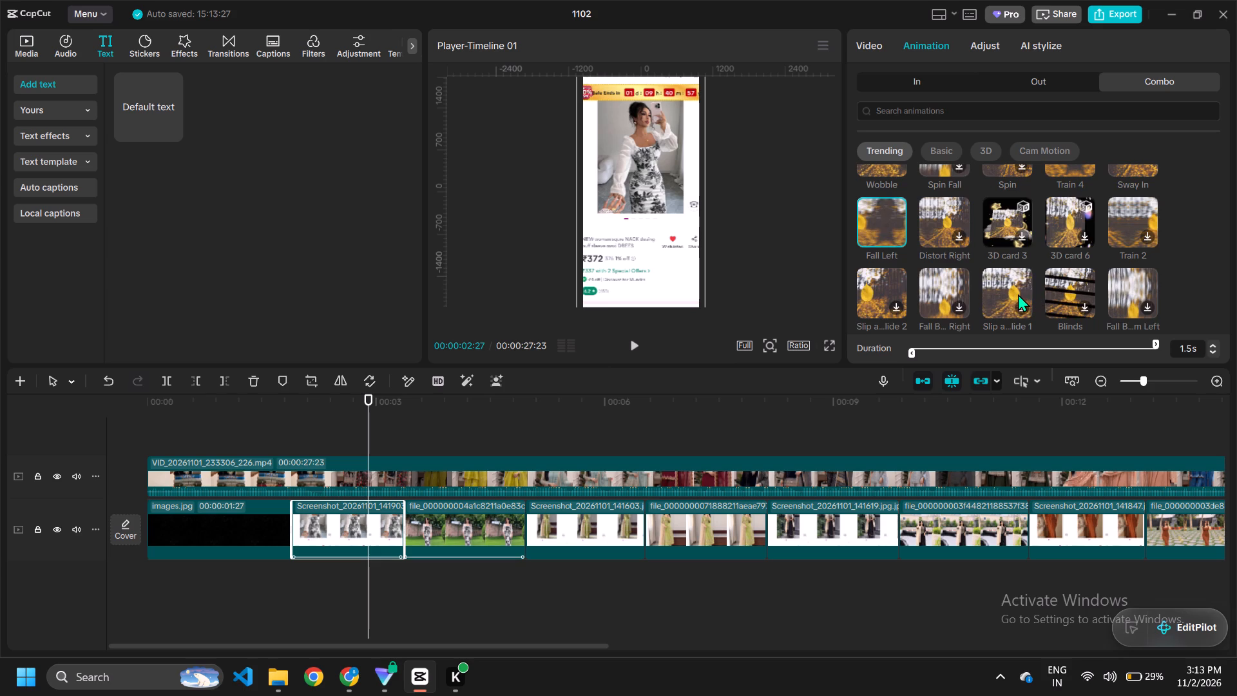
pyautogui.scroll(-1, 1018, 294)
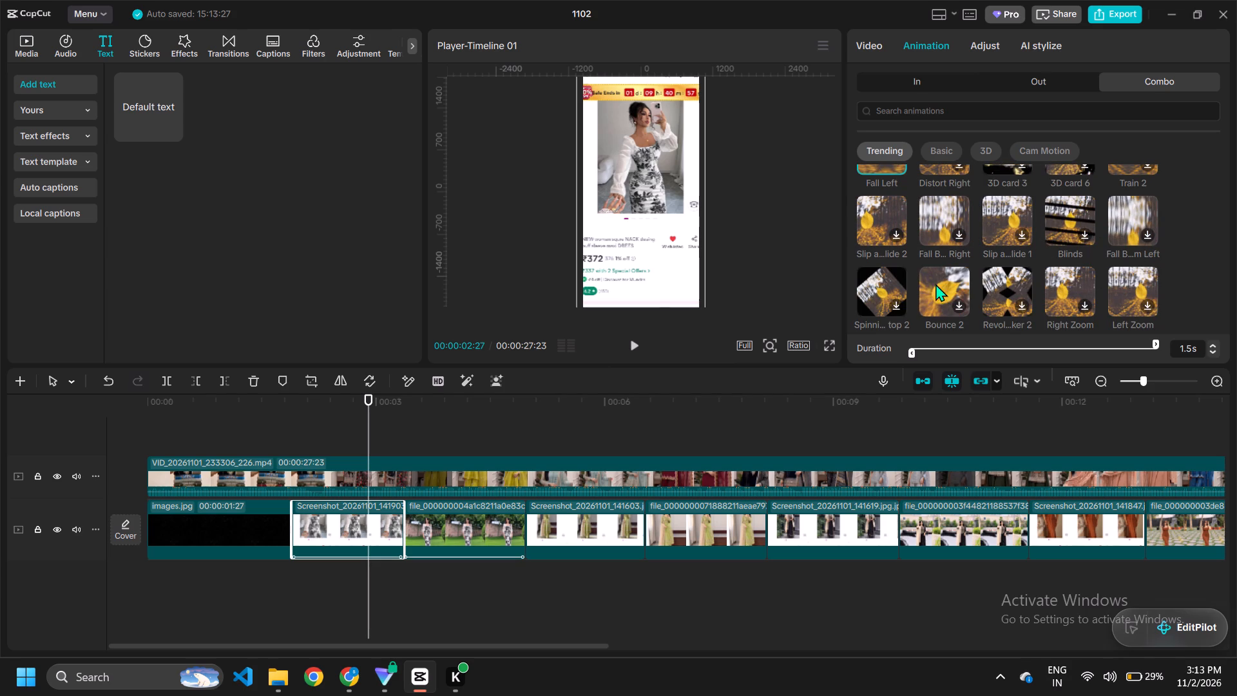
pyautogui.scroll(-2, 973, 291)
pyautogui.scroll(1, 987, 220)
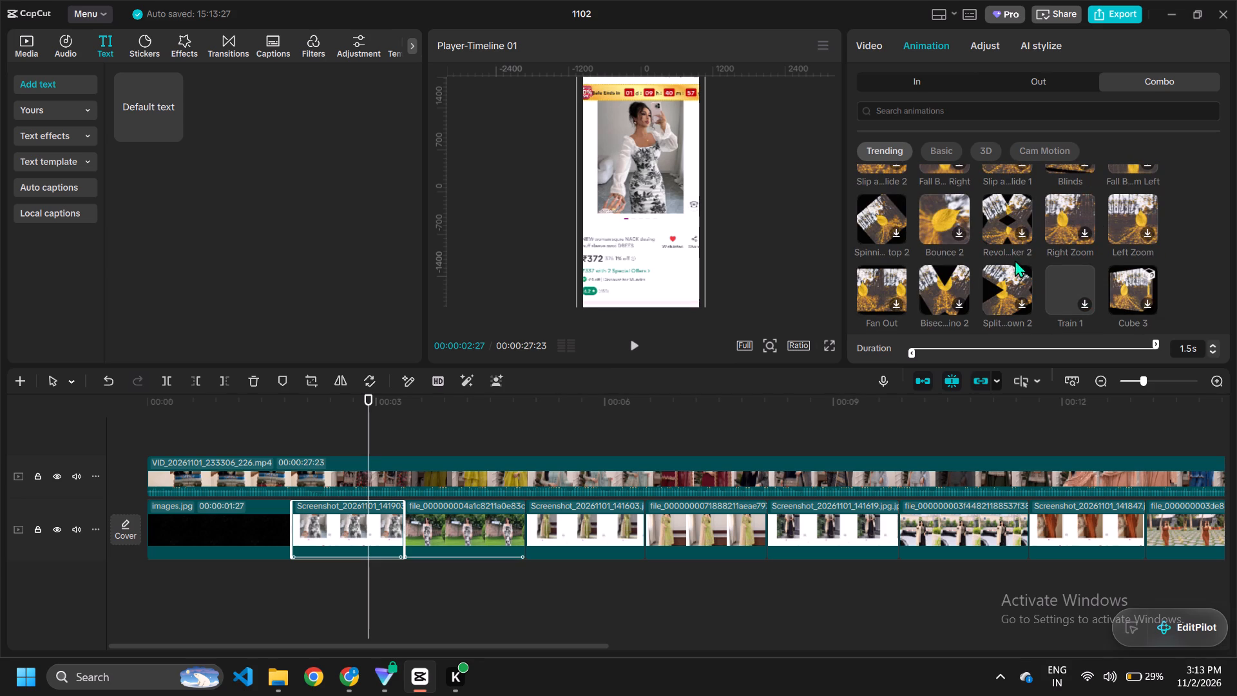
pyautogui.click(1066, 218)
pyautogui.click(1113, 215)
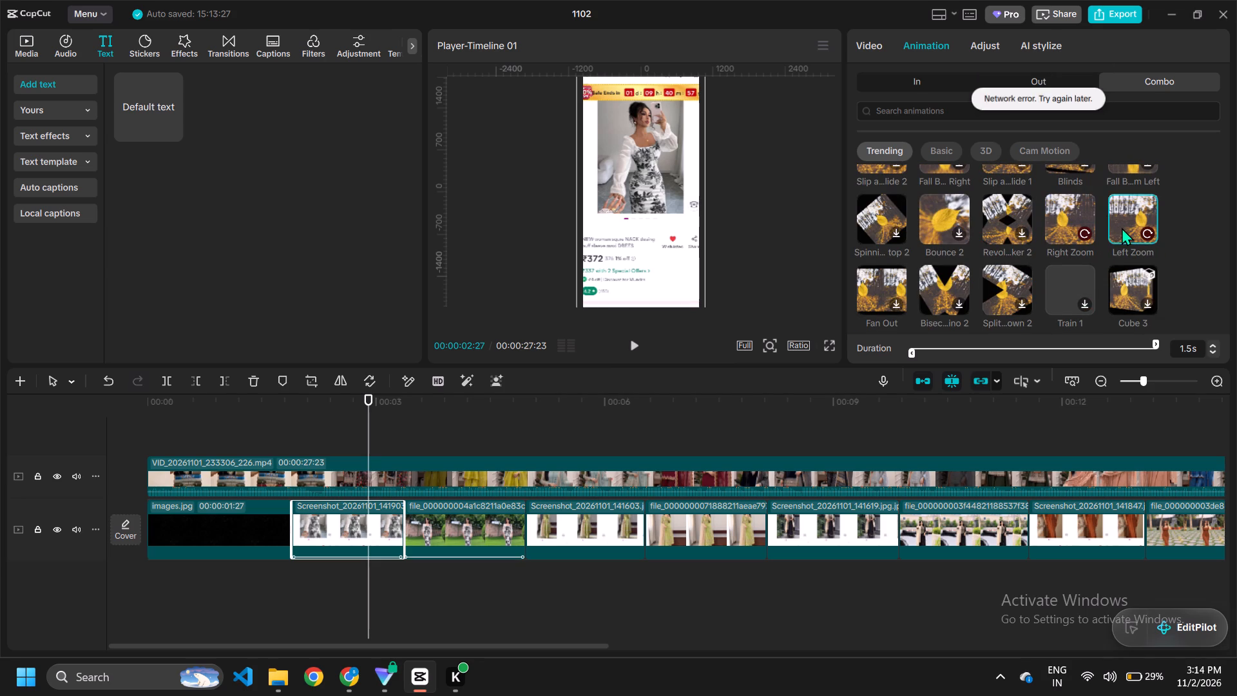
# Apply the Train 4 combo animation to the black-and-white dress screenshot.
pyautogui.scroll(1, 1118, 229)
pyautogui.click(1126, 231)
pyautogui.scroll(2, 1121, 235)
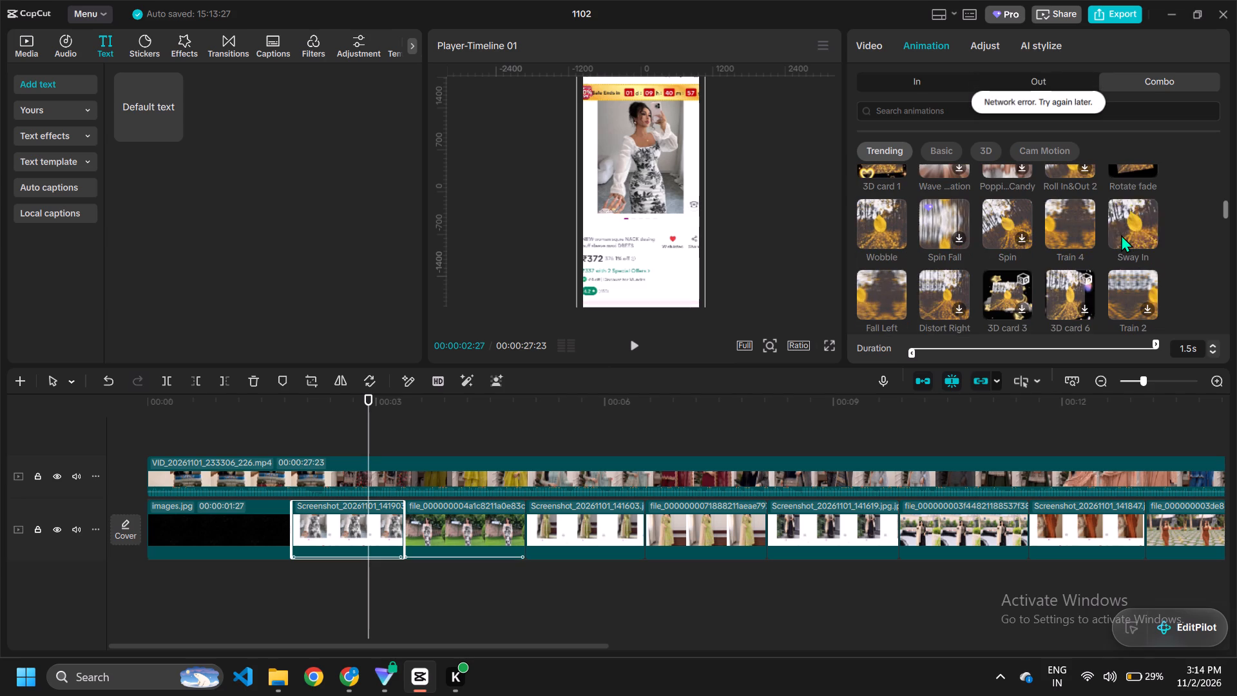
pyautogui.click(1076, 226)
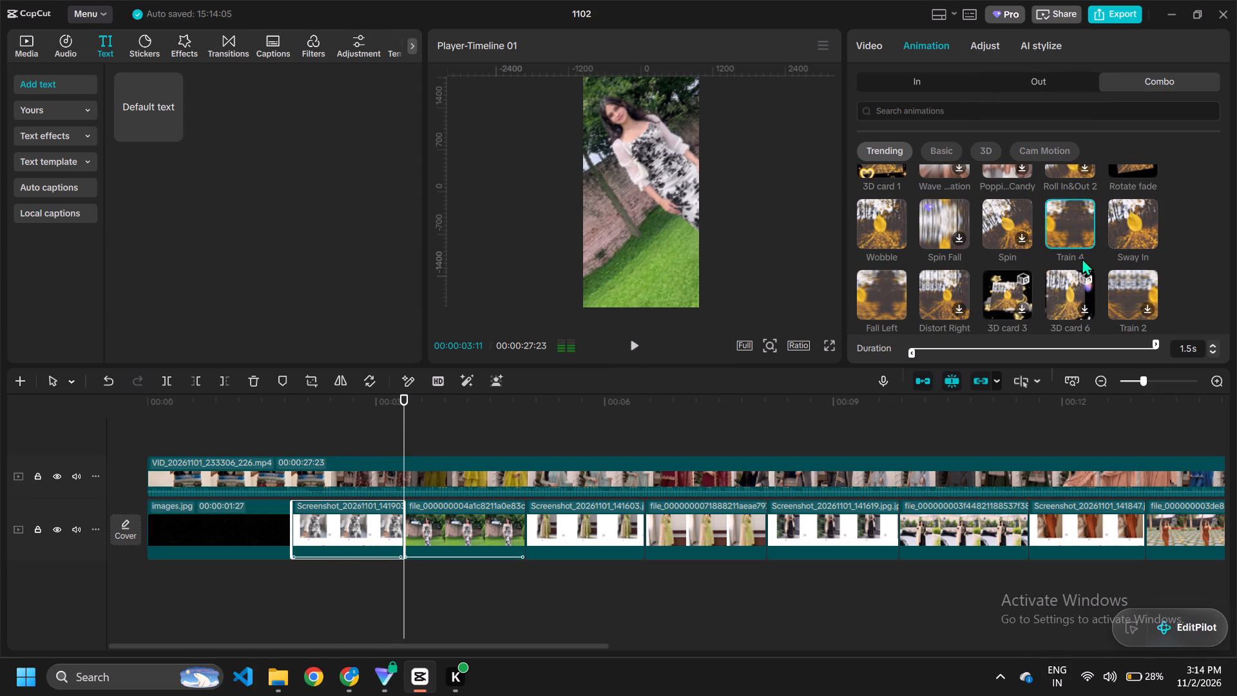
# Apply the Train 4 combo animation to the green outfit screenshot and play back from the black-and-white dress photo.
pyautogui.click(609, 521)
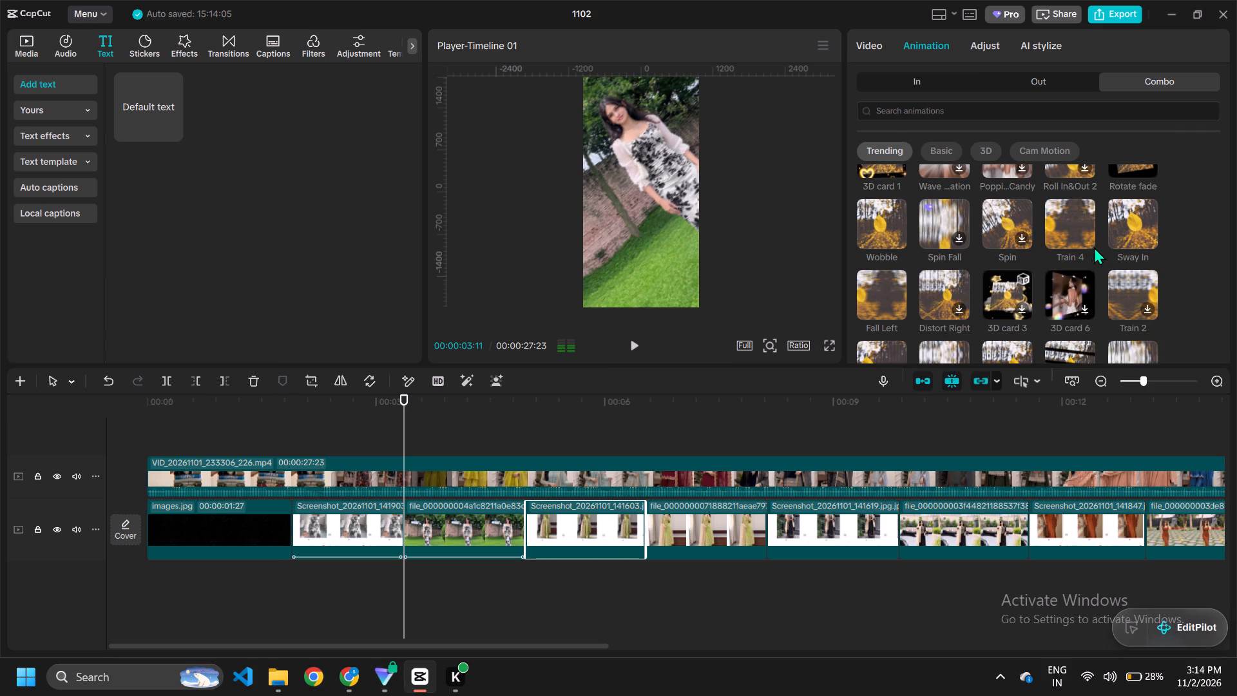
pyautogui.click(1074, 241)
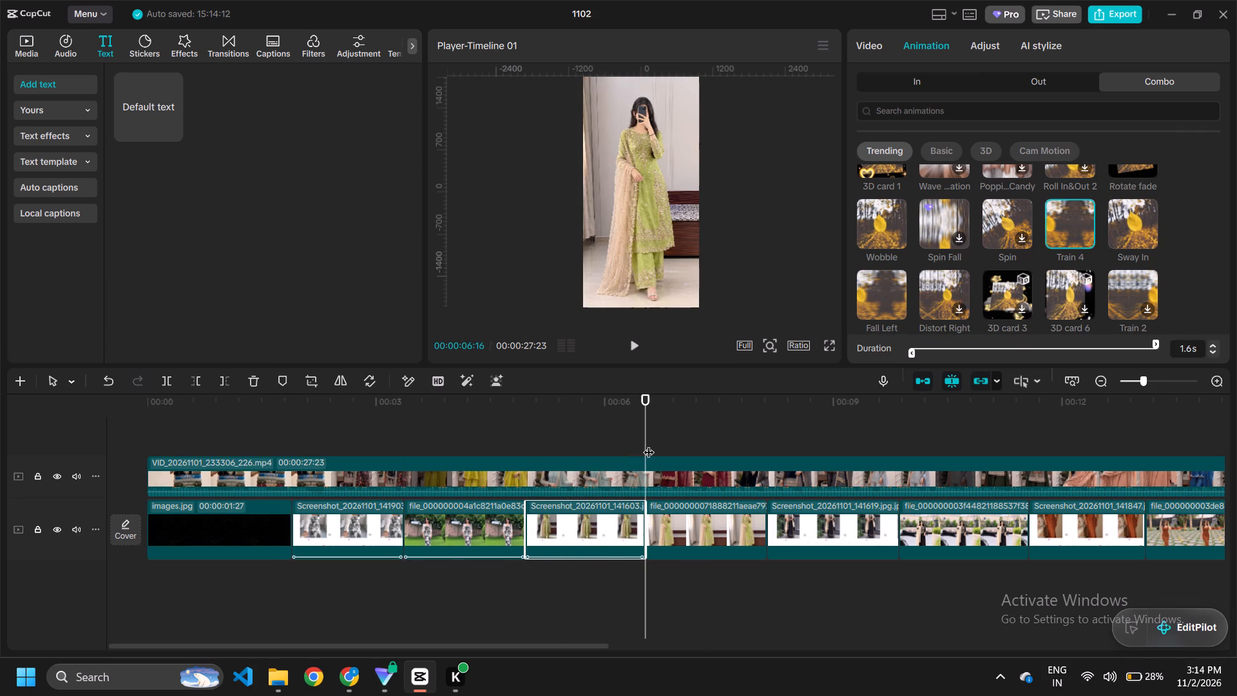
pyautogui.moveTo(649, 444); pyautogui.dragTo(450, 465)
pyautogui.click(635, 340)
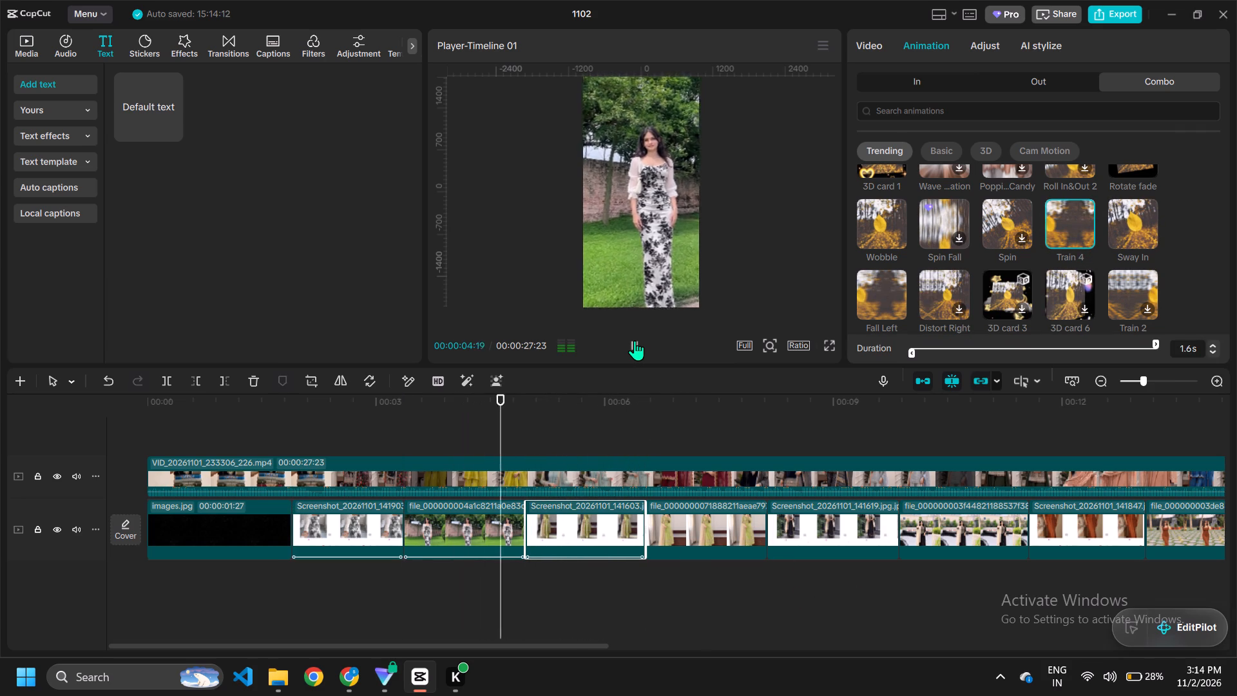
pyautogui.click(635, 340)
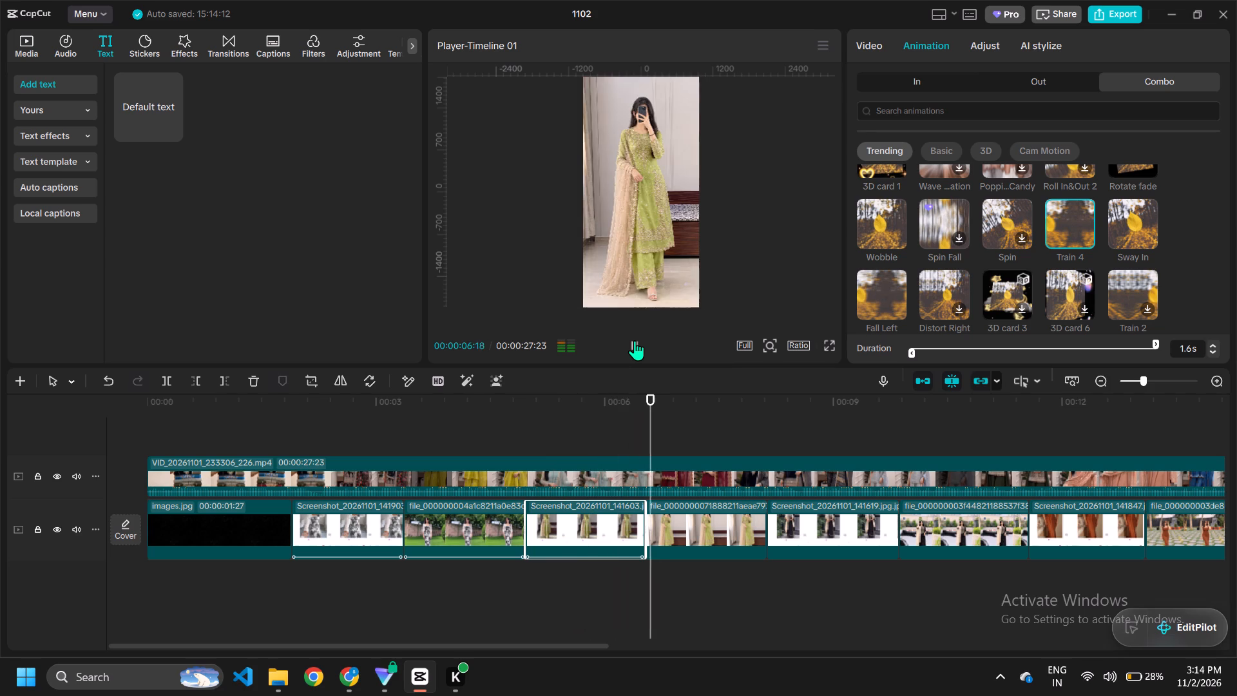
# Change the green outfit screenshot's combo animation to Wobble.
pyautogui.moveTo(658, 443); pyautogui.dragTo(608, 461)
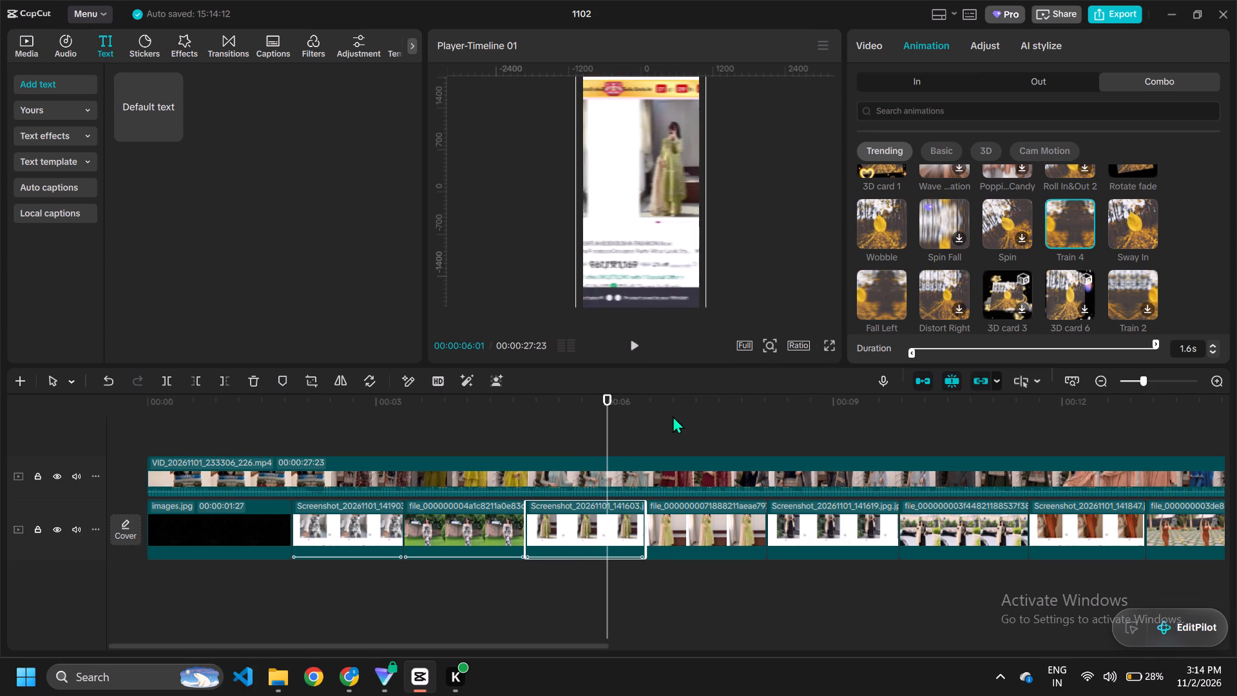
pyautogui.click(885, 230)
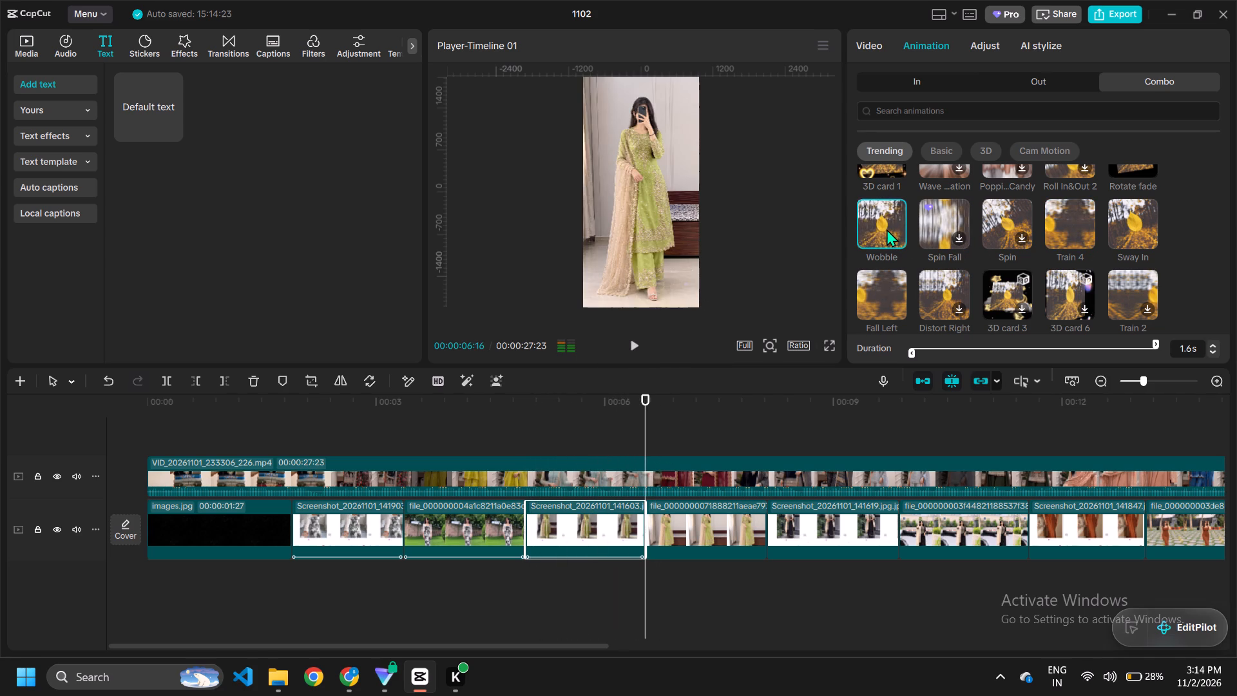
# Apply the Sway In combo animation to the green outfit photo.
pyautogui.click(702, 537)
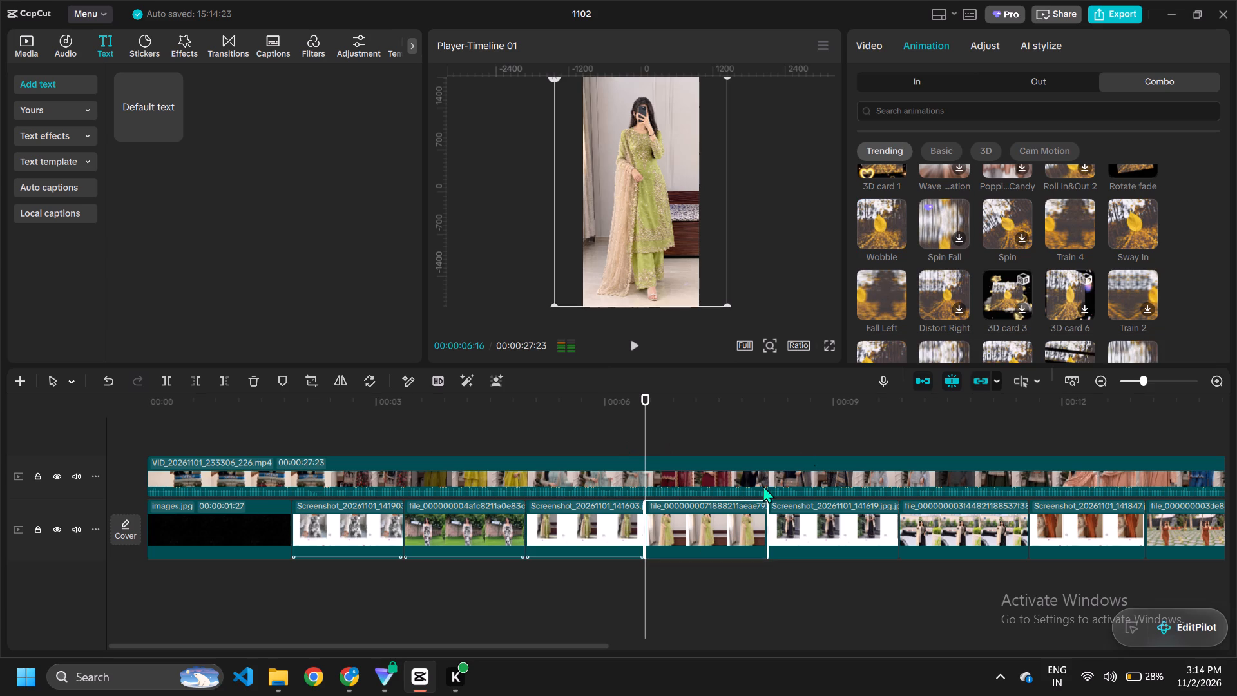
pyautogui.click(1135, 233)
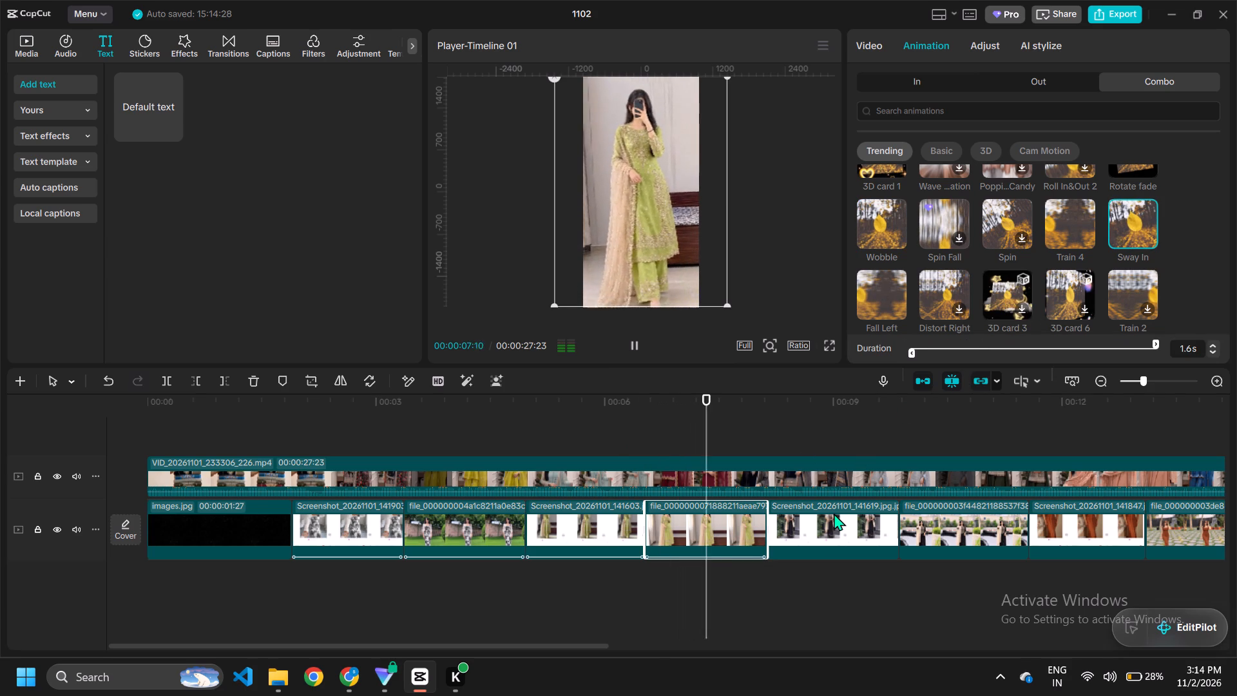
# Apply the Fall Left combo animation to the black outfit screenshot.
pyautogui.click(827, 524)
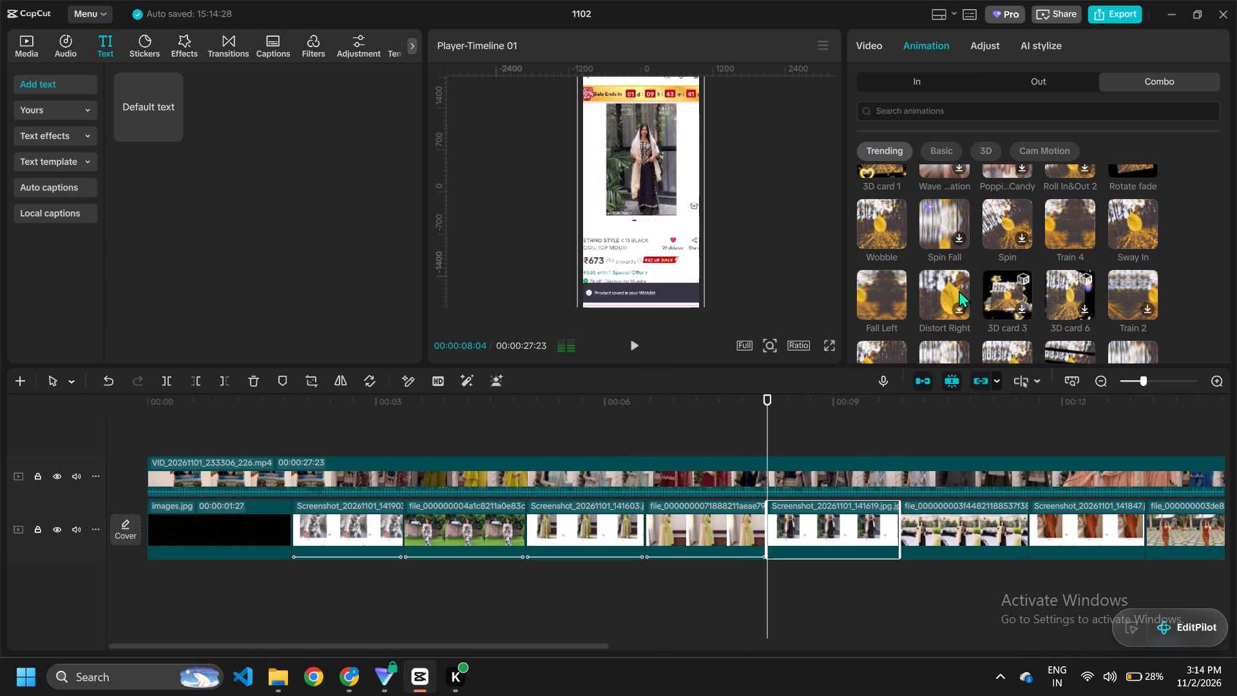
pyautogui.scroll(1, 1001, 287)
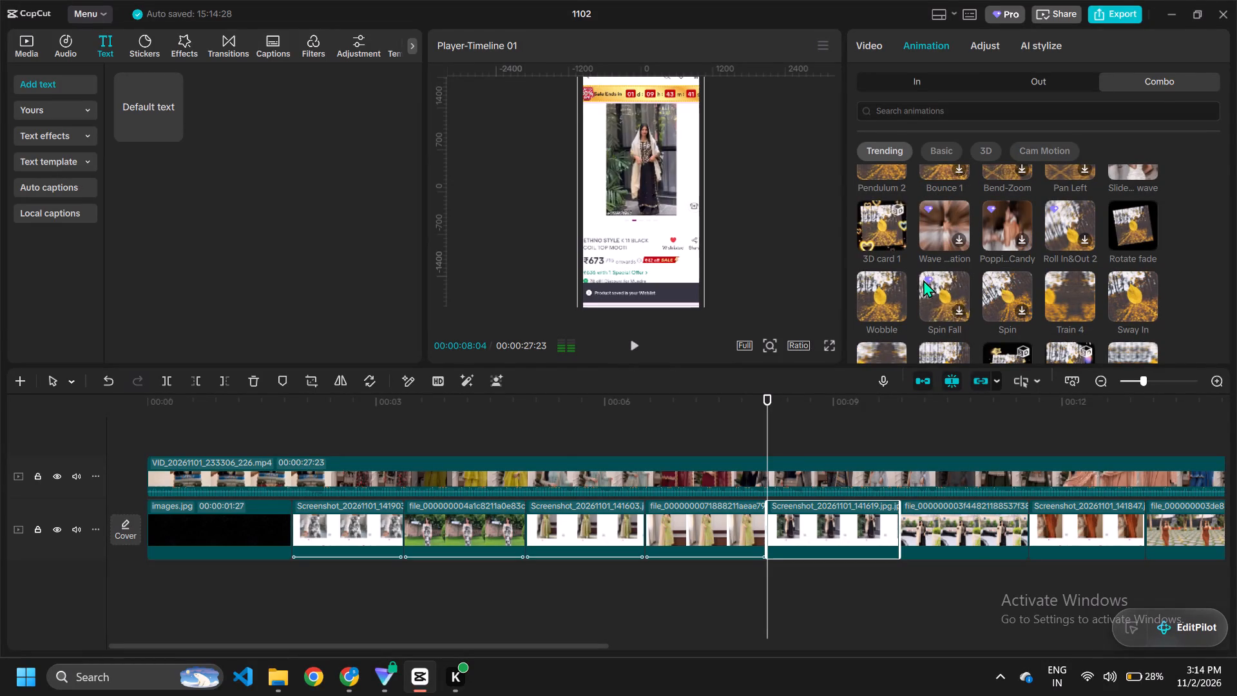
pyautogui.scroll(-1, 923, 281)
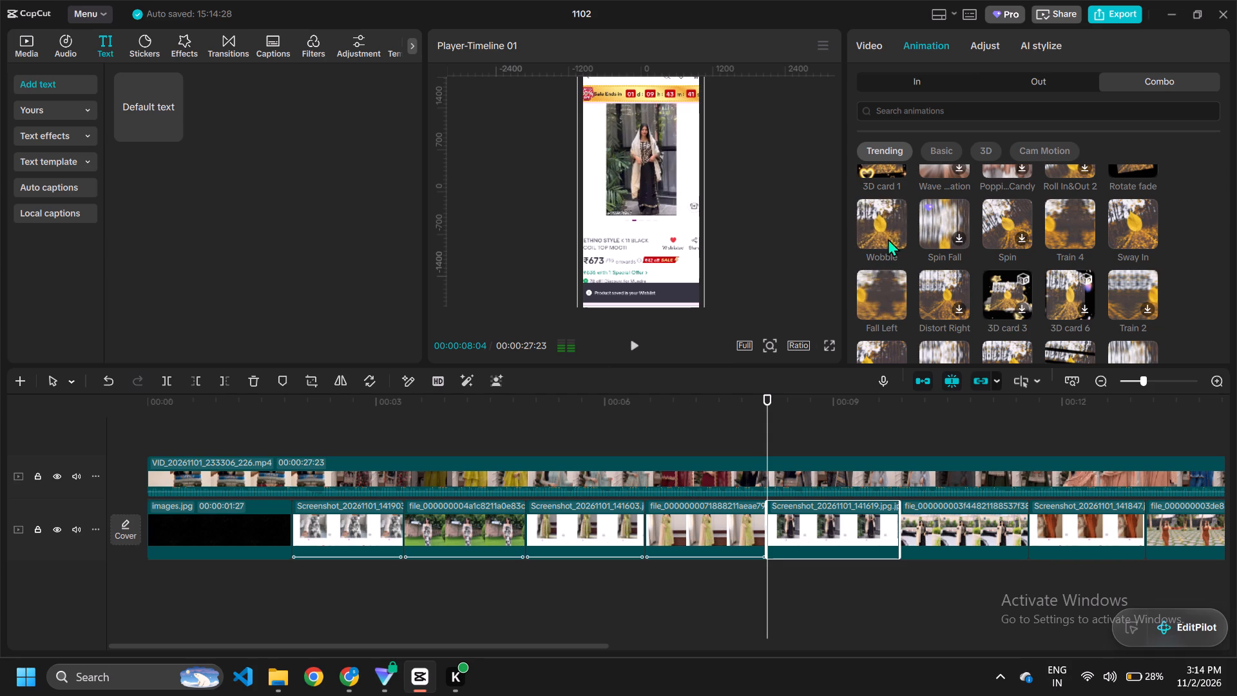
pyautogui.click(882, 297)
# Change the black outfit screenshot's combo animation to Pendulum 2.
pyautogui.scroll(-1, 957, 269)
pyautogui.scroll(2, 923, 289)
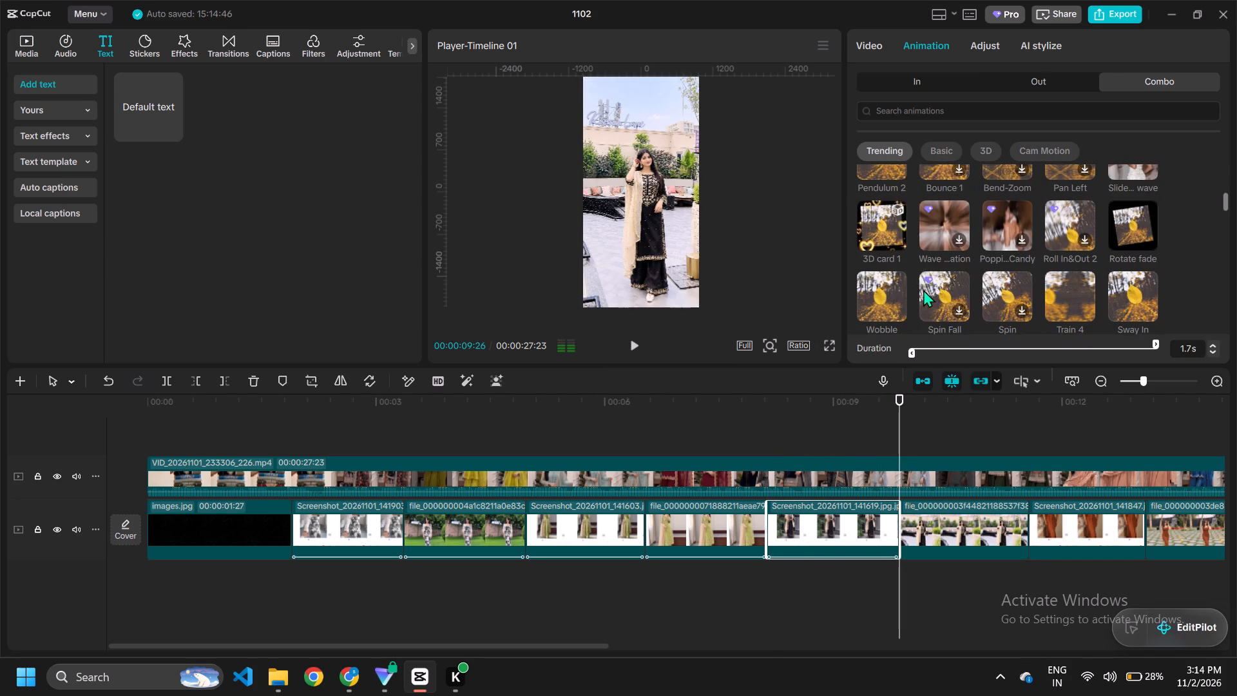
pyautogui.scroll(2, 919, 227)
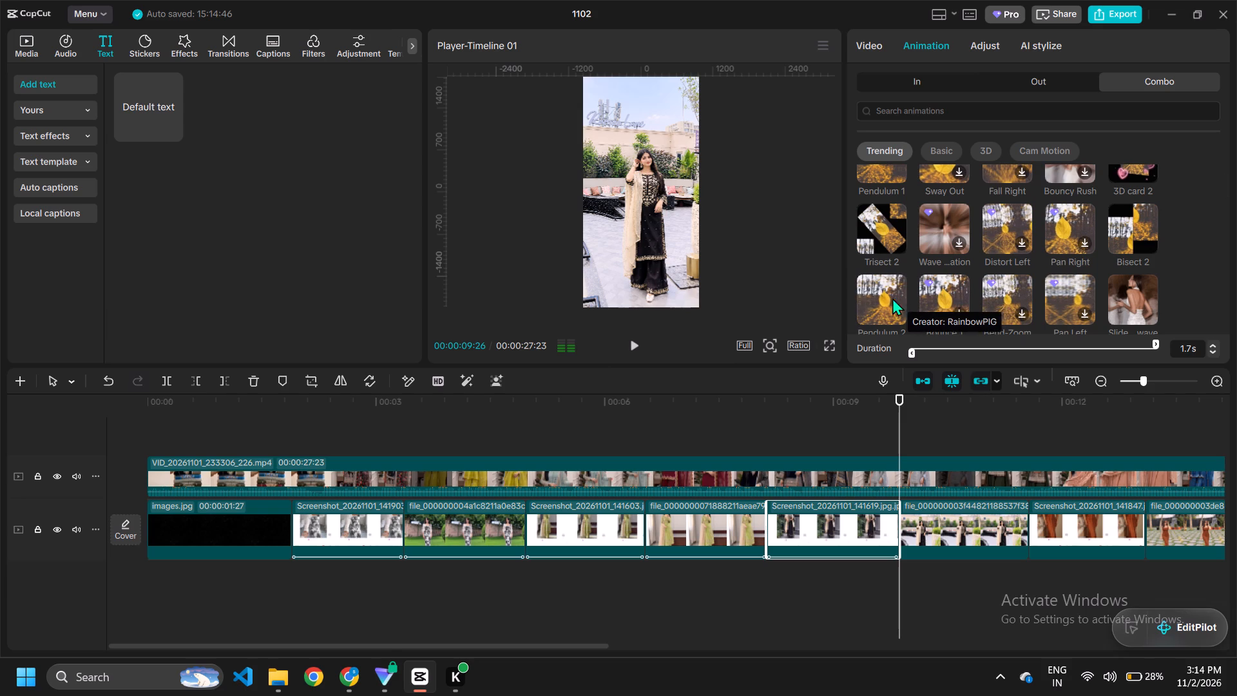
pyautogui.click(883, 300)
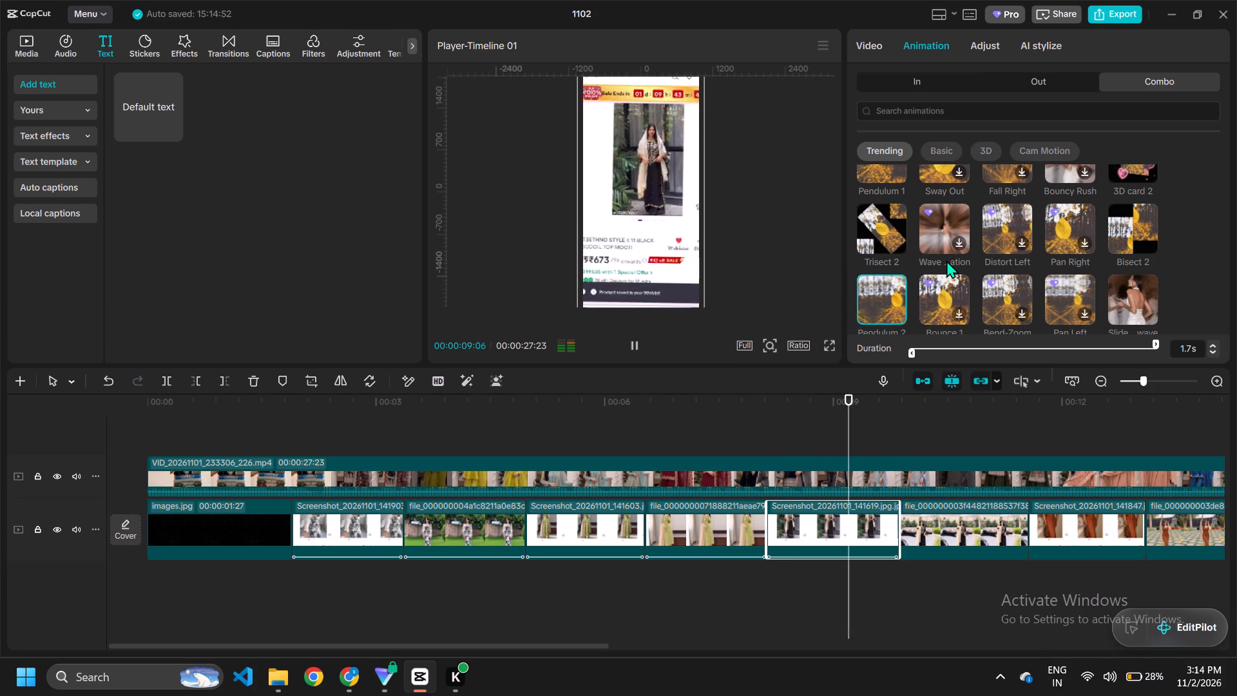
# Apply the Sway In combo animation to the black outfit photo.
pyautogui.scroll(-2, 948, 259)
pyautogui.click(951, 525)
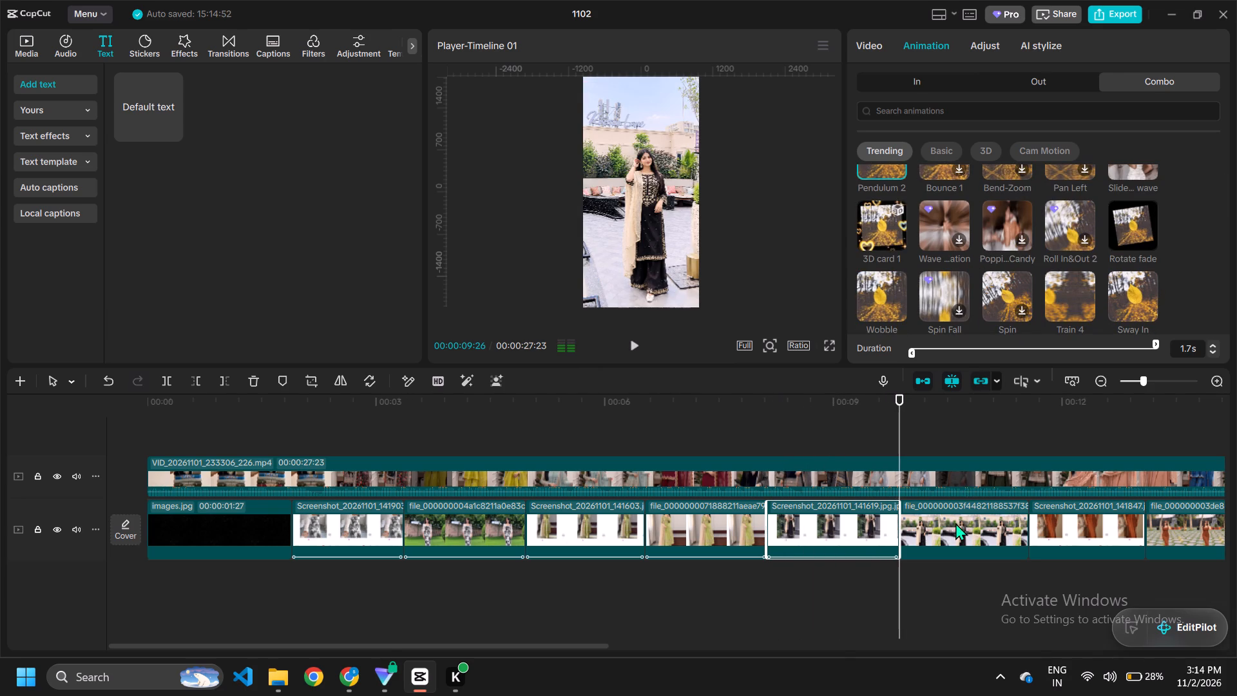
pyautogui.click(1118, 291)
# Apply the Pendulum 2 combo animation to the brown dress screenshot.
pyautogui.click(1095, 529)
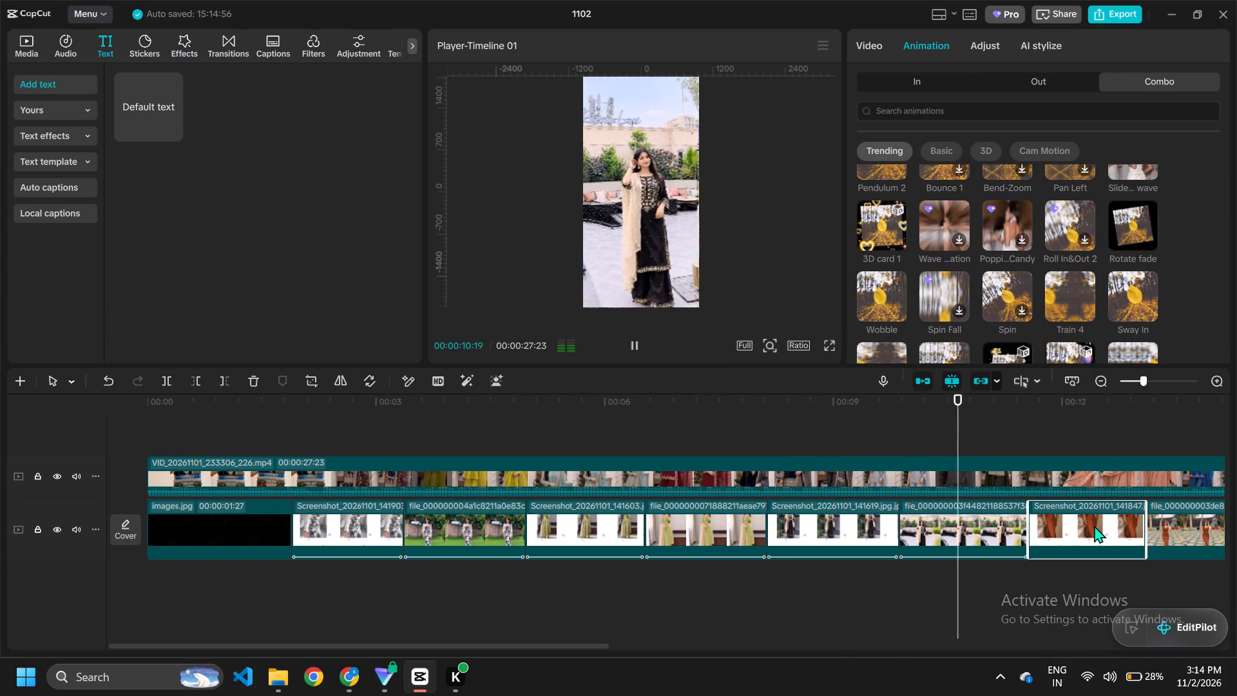
pyautogui.click(879, 174)
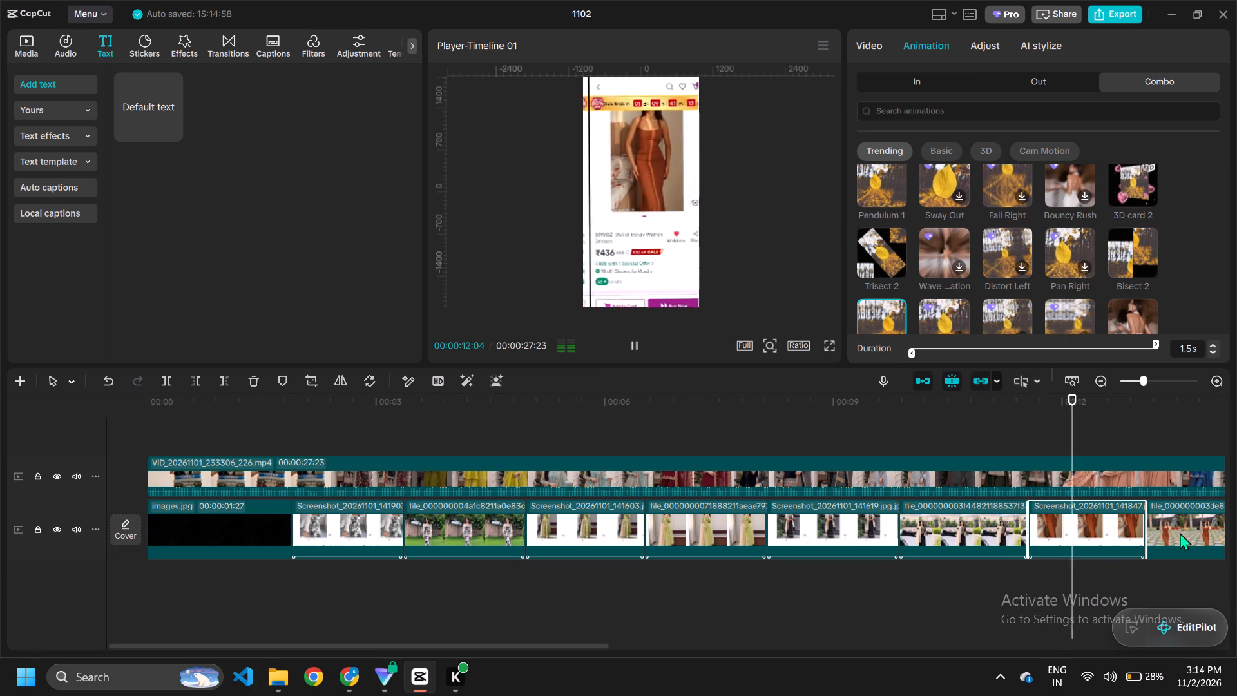
# Apply the Sway In combo animation to the brown dress photo.
pyautogui.click(1180, 532)
pyautogui.scroll(-1, 1089, 287)
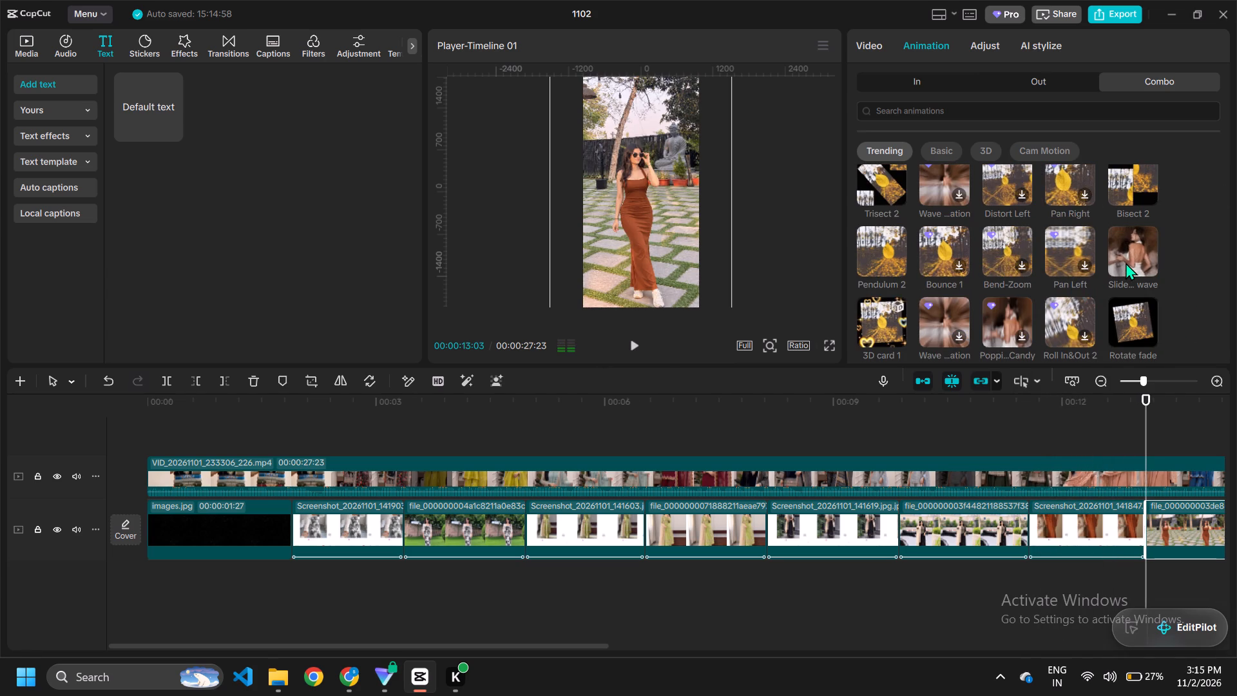
pyautogui.scroll(-2, 1125, 264)
pyautogui.click(1127, 257)
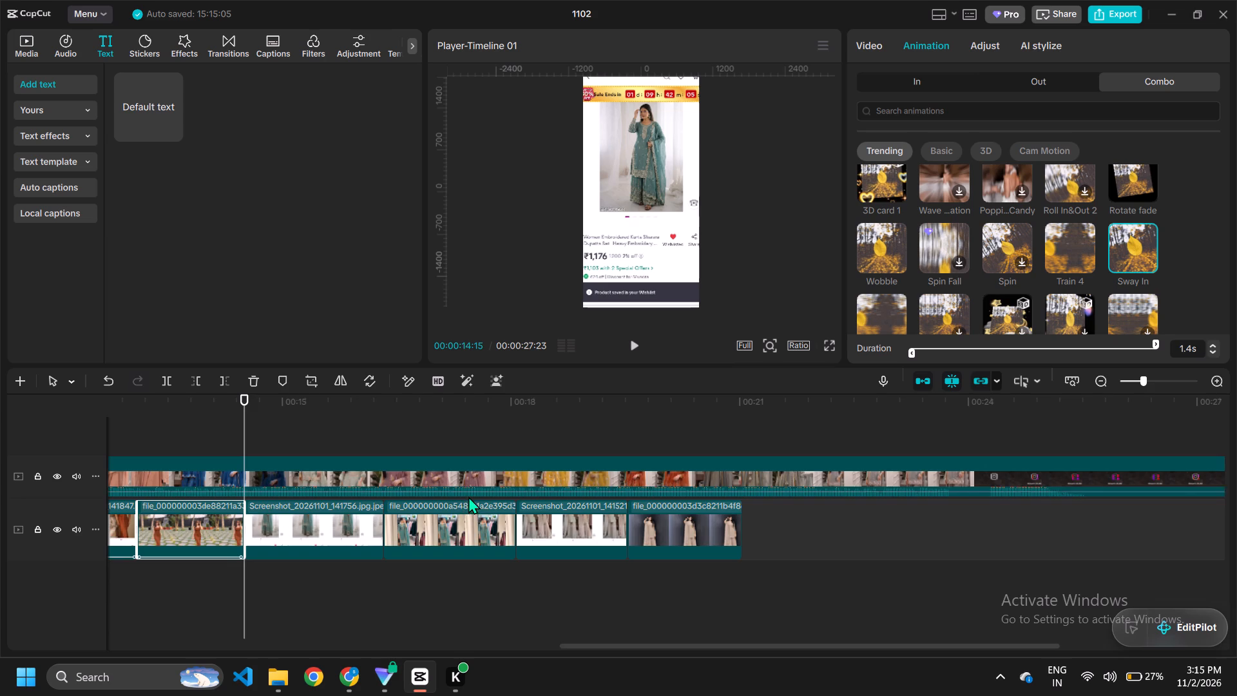
# Play back the starry opening and the black-and-white dress clips to check their animations.
pyautogui.hscroll(12, 468, 499)
pyautogui.click(173, 406)
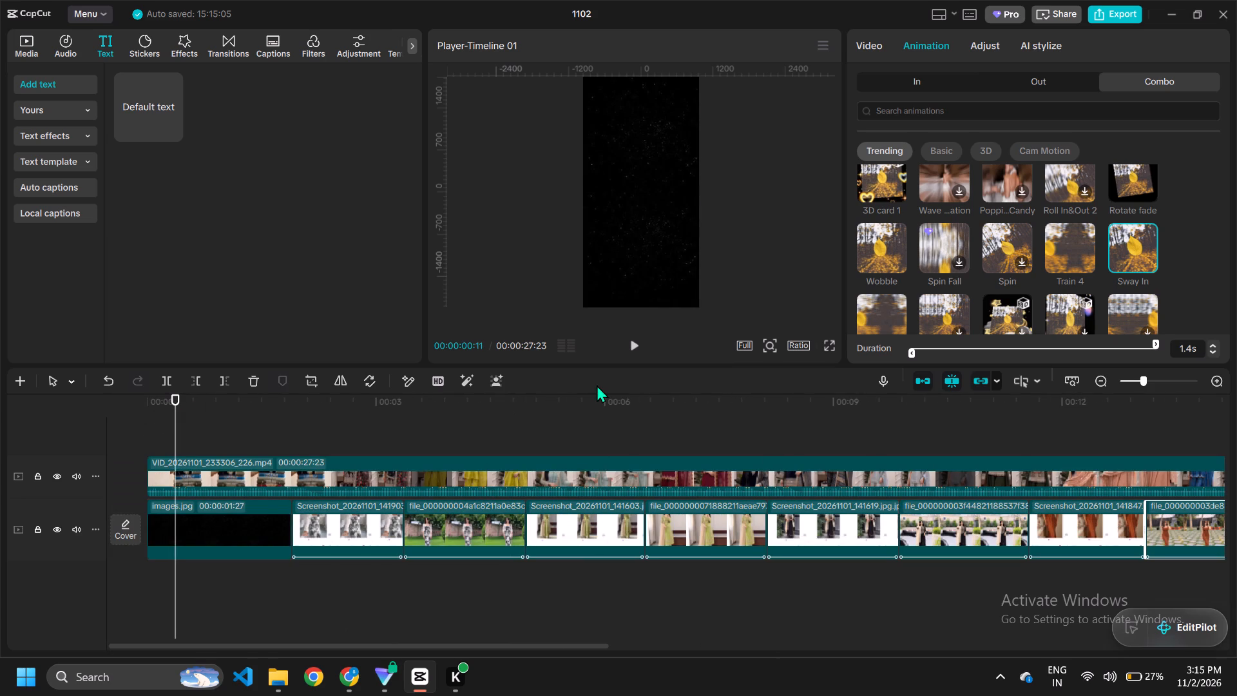
pyautogui.click(638, 348)
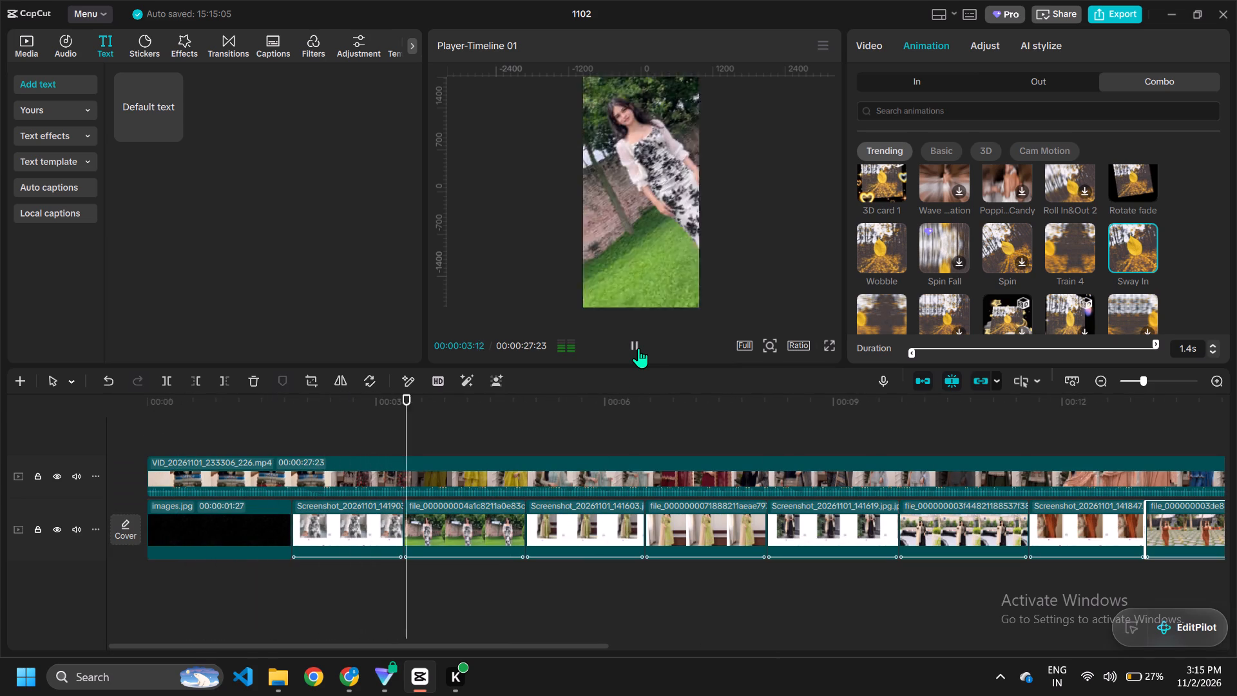
pyautogui.click(638, 348)
# Change the black-and-white dress screenshot's combo animation to Pendulum 2.
pyautogui.click(332, 526)
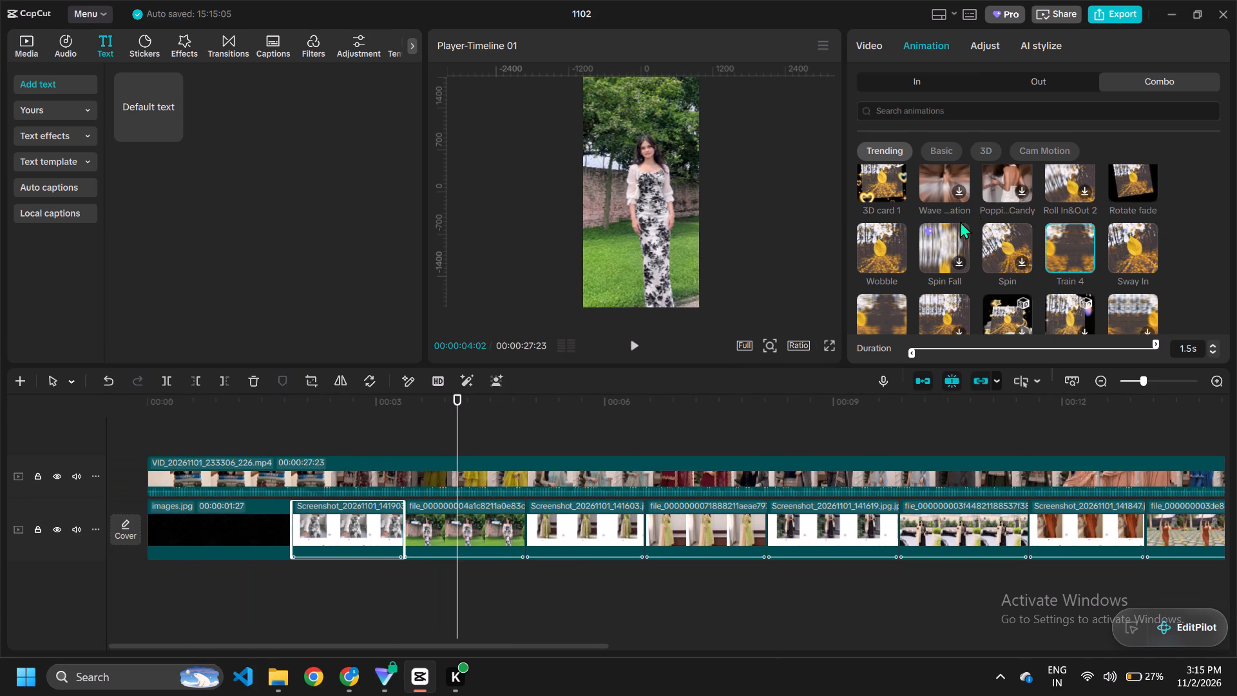
pyautogui.scroll(1, 958, 229)
pyautogui.click(887, 189)
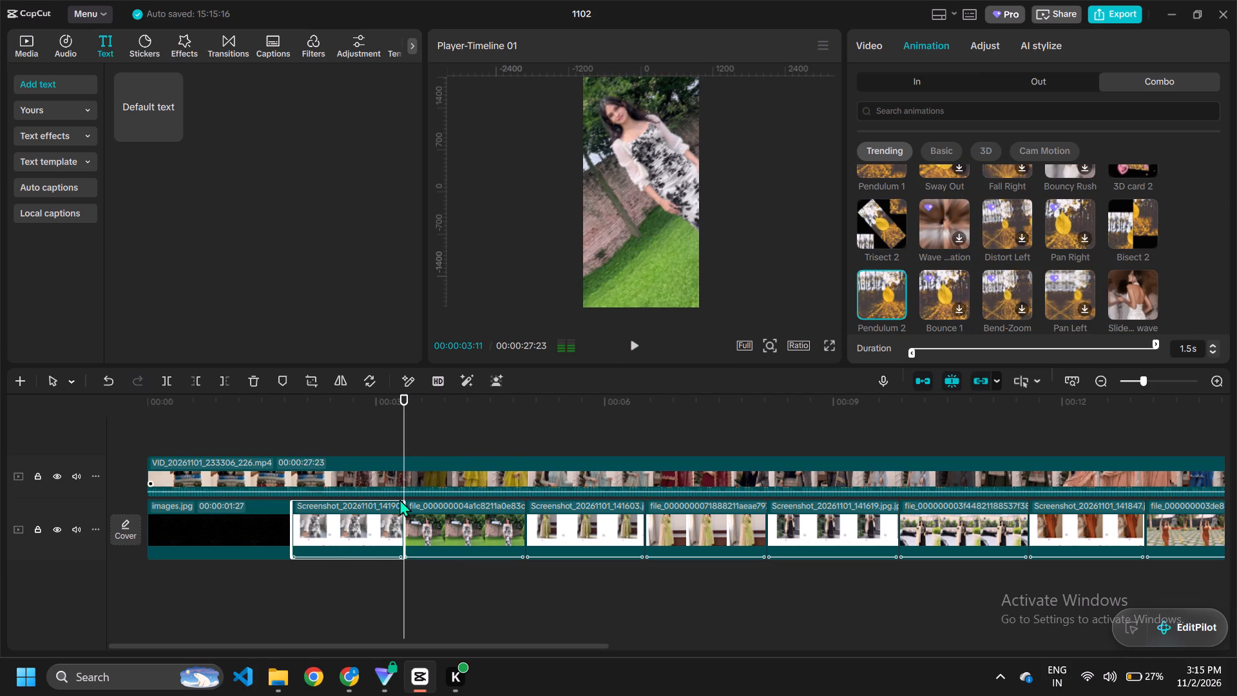
# Lengthen the black-and-white dress screenshot clip so it ends at about 00:00:03:18.
pyautogui.click(367, 509)
pyautogui.moveTo(404, 537); pyautogui.dragTo(419, 539)
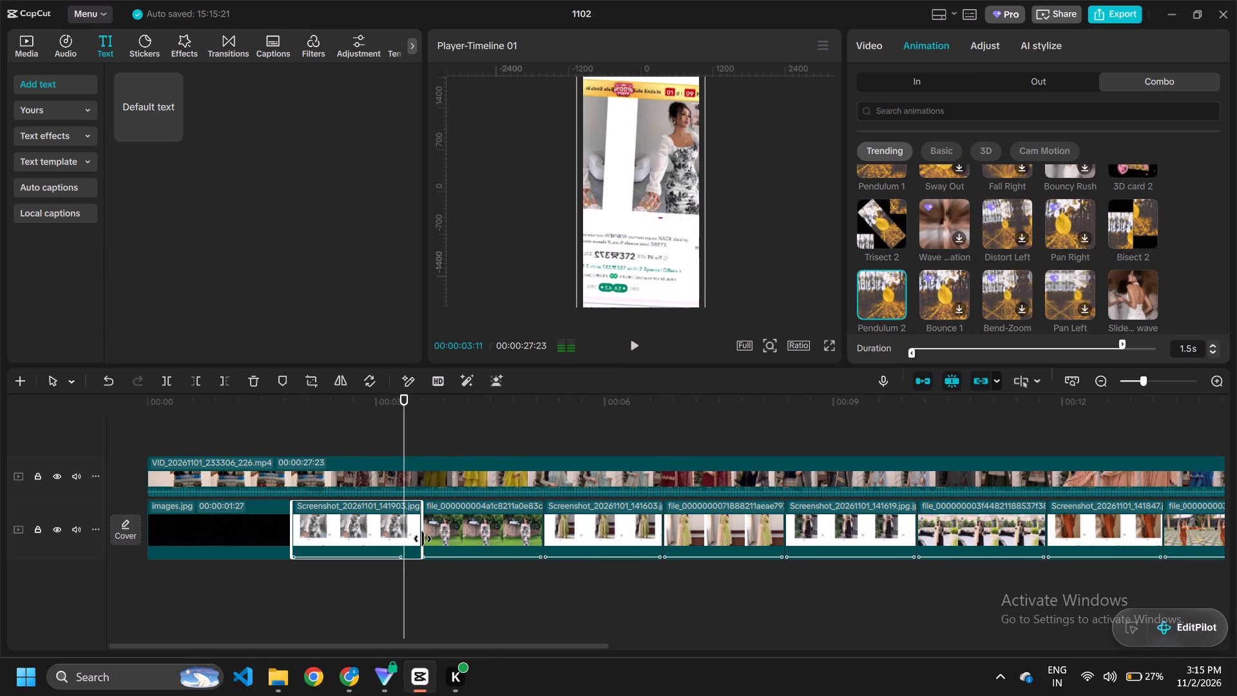
# Play back the whole outfit sequence from the beginning past its last photo and return to the starry opening.
pyautogui.moveTo(401, 445); pyautogui.dragTo(80, 465)
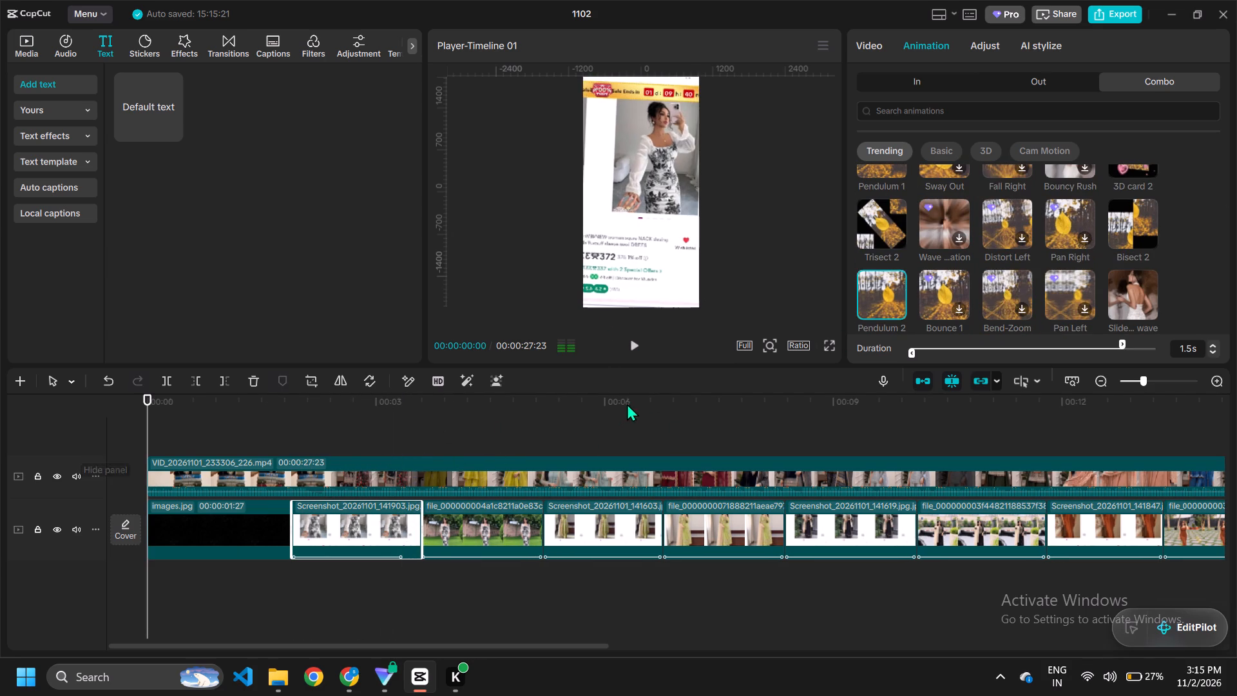
pyautogui.click(637, 345)
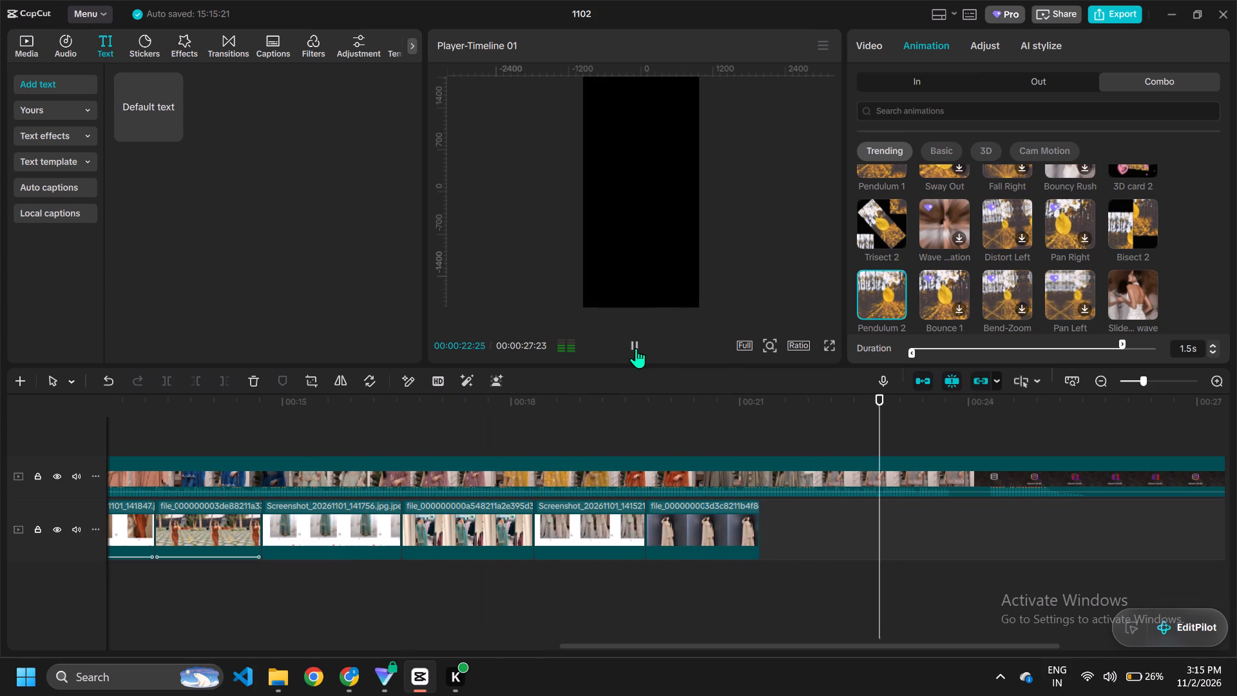
pyautogui.click(636, 348)
pyautogui.moveTo(897, 436); pyautogui.dragTo(0, 499)
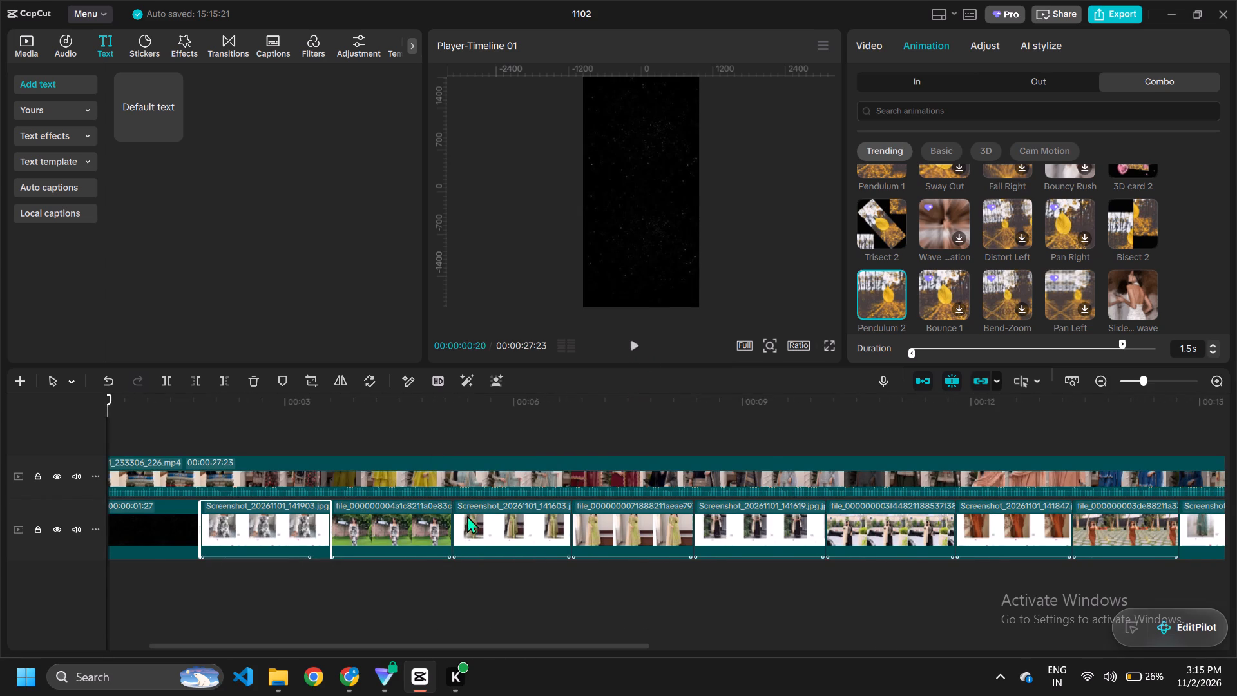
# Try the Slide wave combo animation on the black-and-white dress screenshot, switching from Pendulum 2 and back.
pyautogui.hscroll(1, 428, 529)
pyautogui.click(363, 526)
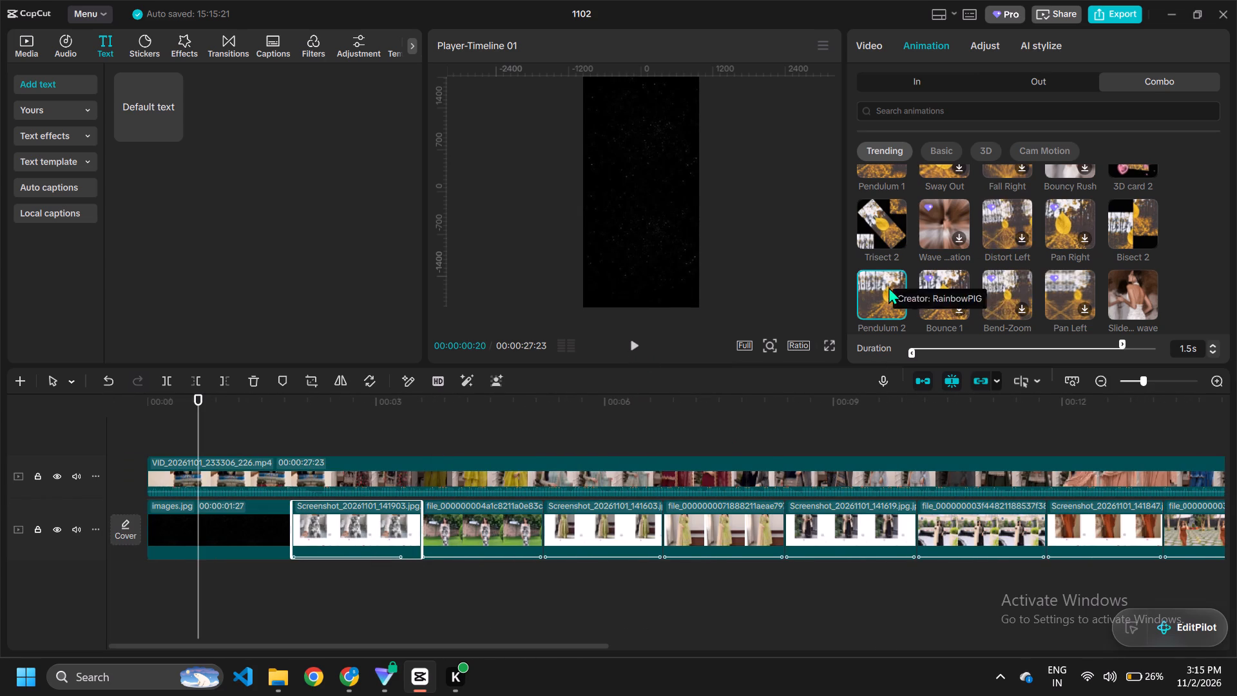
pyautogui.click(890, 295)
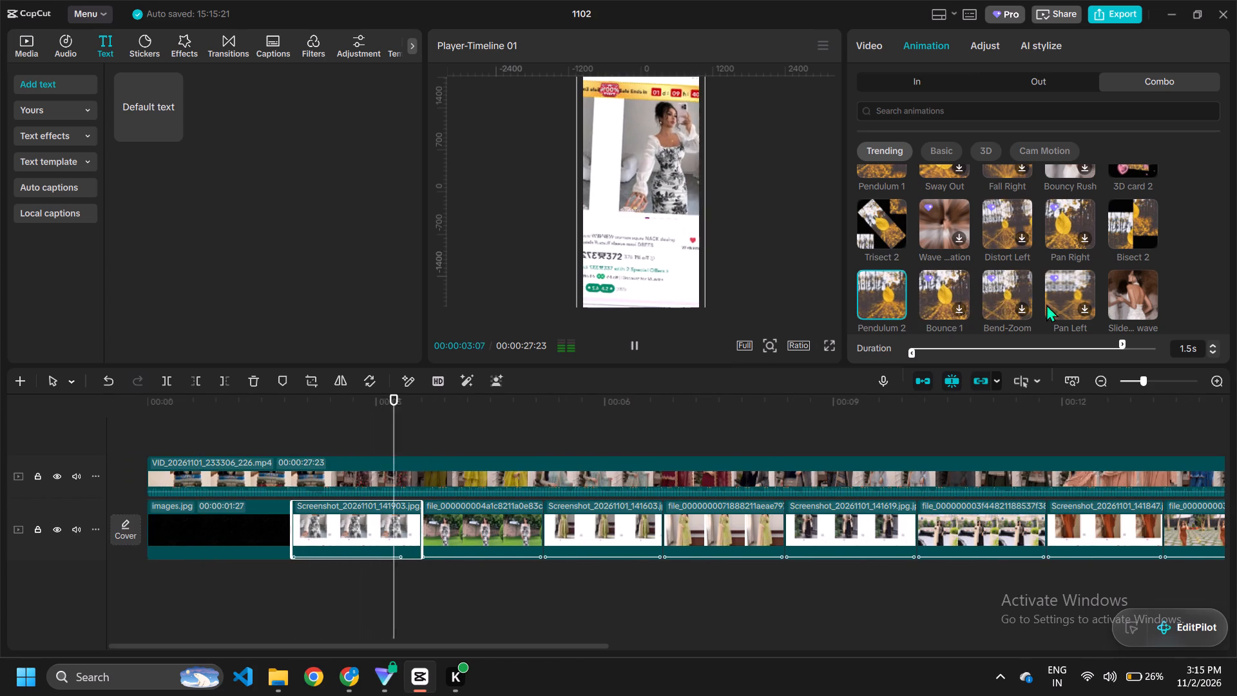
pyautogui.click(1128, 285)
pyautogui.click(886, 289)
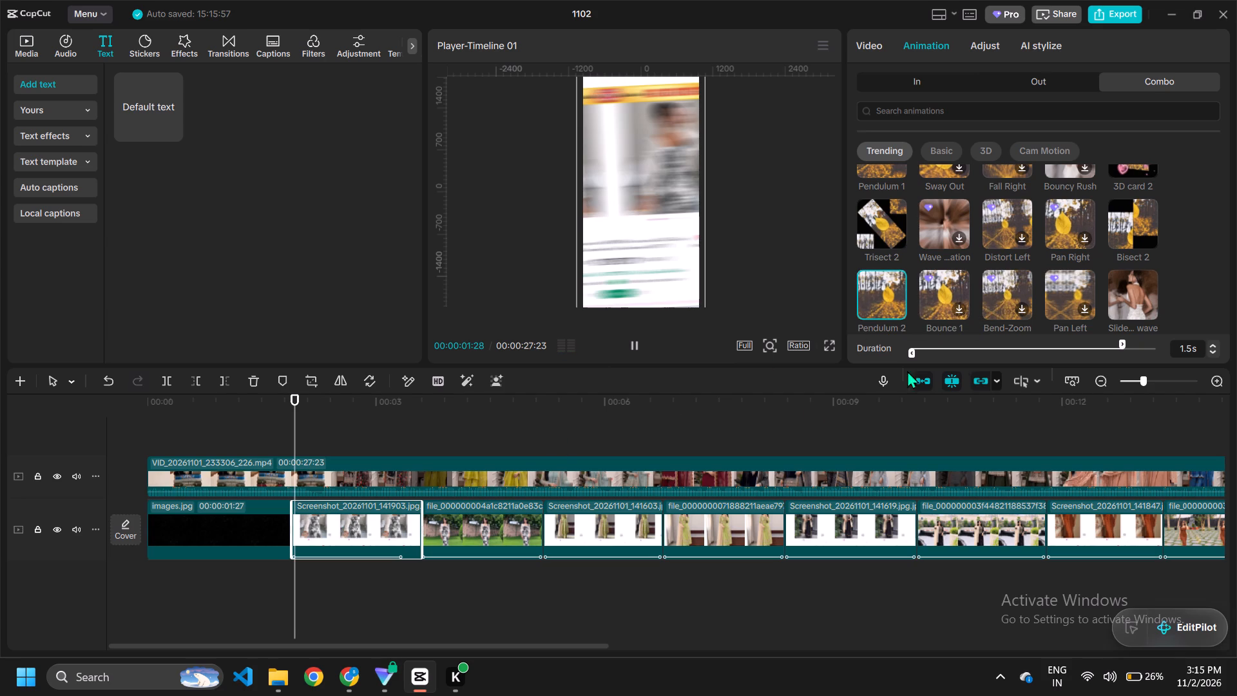
# Set the Pendulum 2 animation duration on the black-and-white dress screenshot to 1.7 s.
pyautogui.moveTo(1126, 346); pyautogui.dragTo(1173, 357)
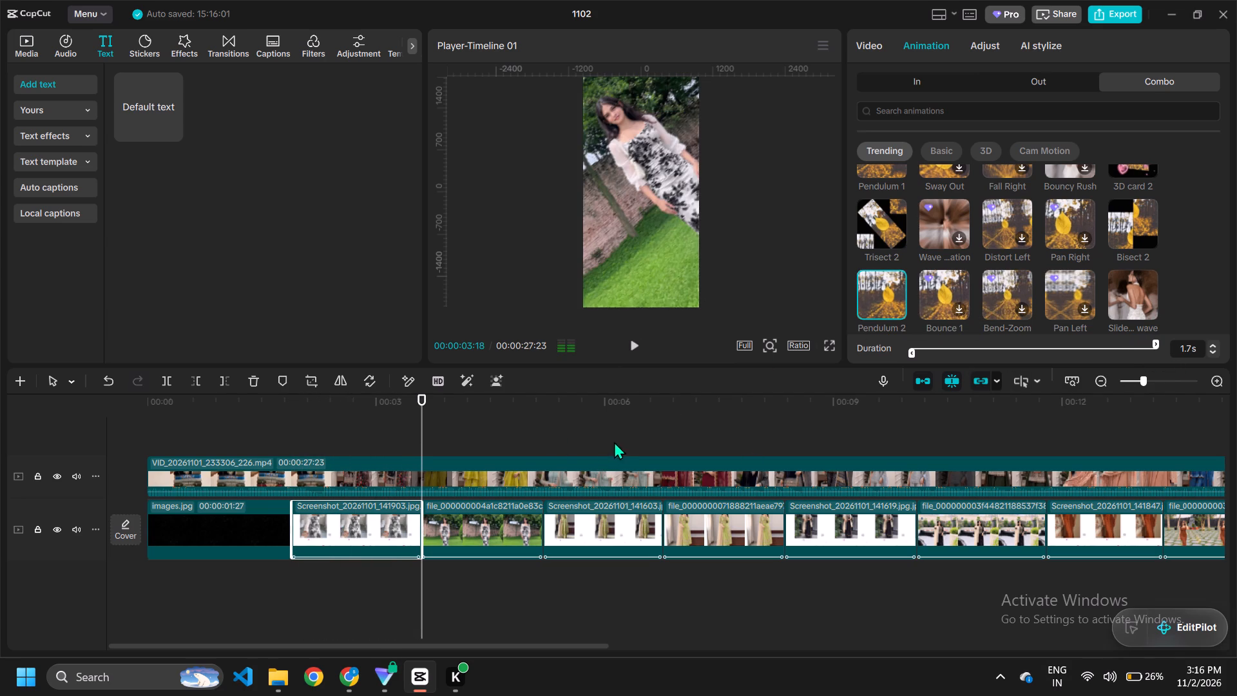
# Lengthen the black-and-white dress screenshot clip slightly further at its end, shifting the following clips along.
pyautogui.click(385, 531)
pyautogui.moveTo(424, 539); pyautogui.dragTo(445, 541)
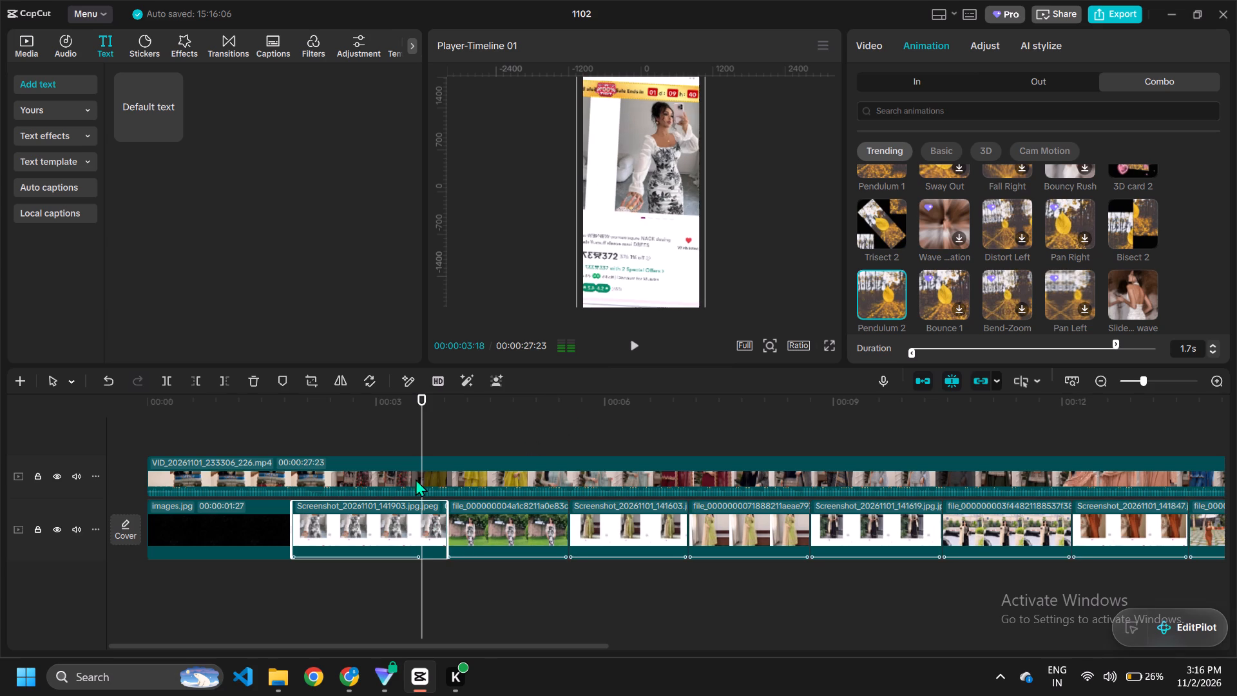
# Play back the black-and-white dress screenshot through to its outfit photo to check the animation timing.
pyautogui.moveTo(422, 456); pyautogui.dragTo(280, 474)
pyautogui.moveTo(425, 435); pyautogui.dragTo(403, 445)
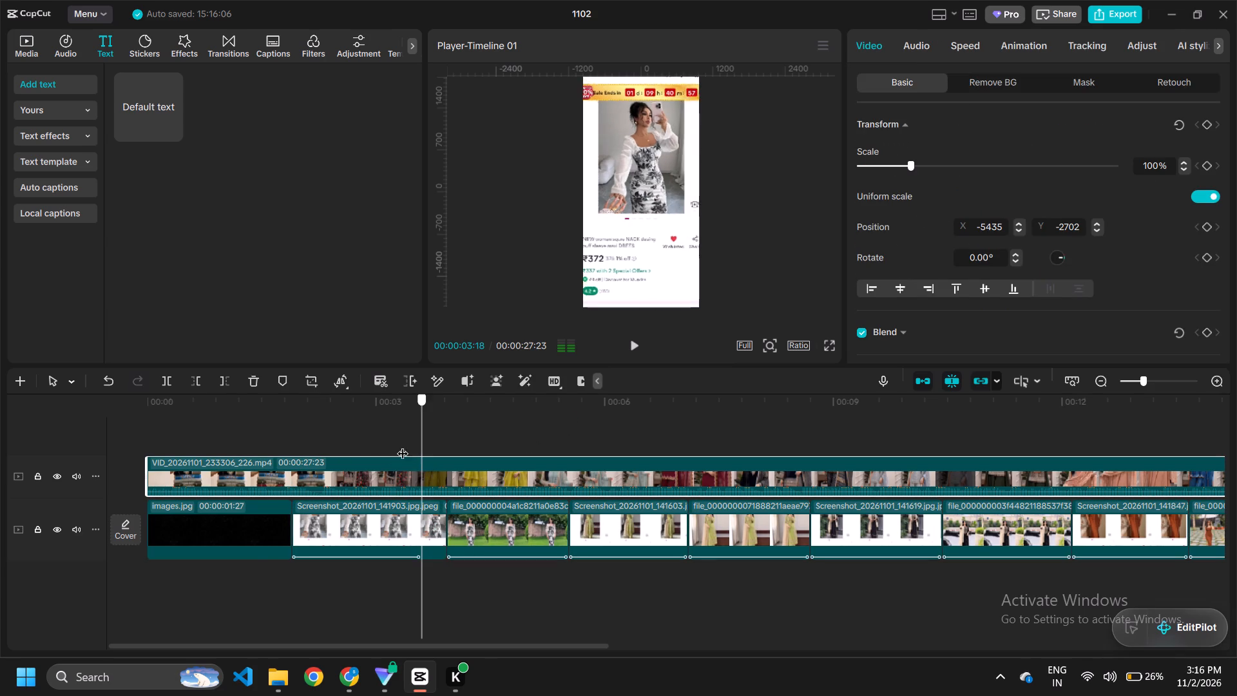
pyautogui.moveTo(403, 445); pyautogui.dragTo(117, 467)
pyautogui.click(636, 353)
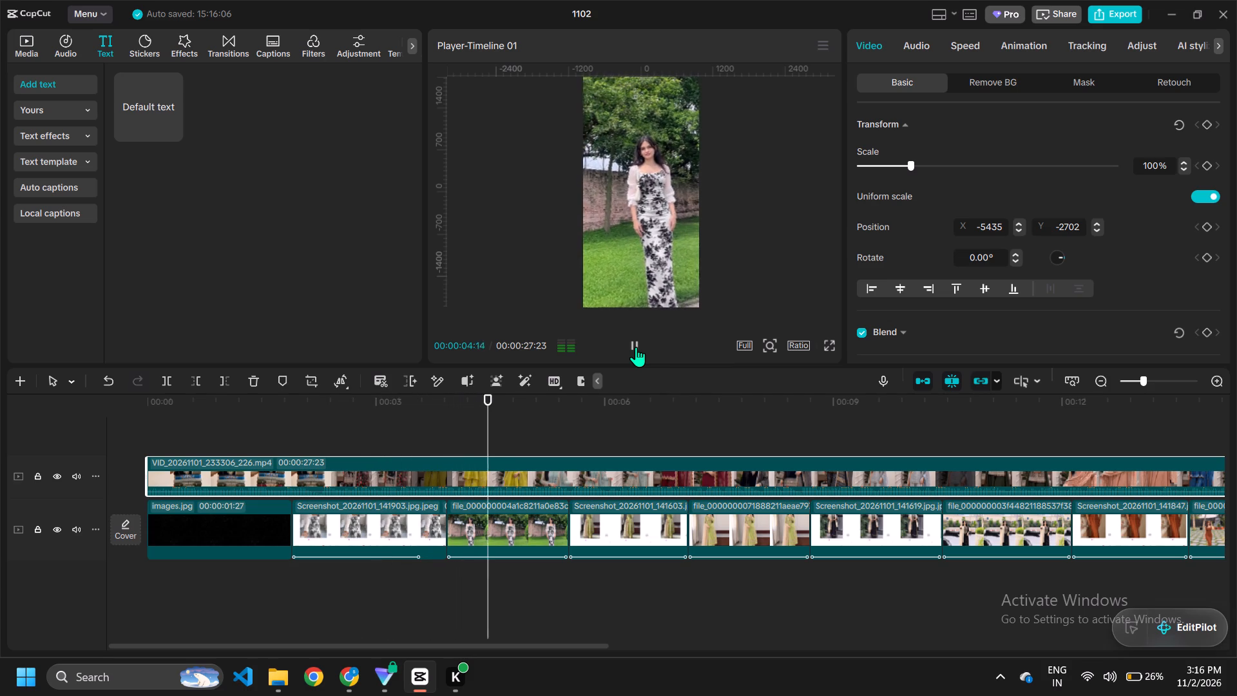
pyautogui.click(636, 344)
# Compare Slide wave with Pendulum 2 on the black-and-white dress screenshot, keep Pendulum 2 and set its duration to 2.0 s.
pyautogui.click(381, 550)
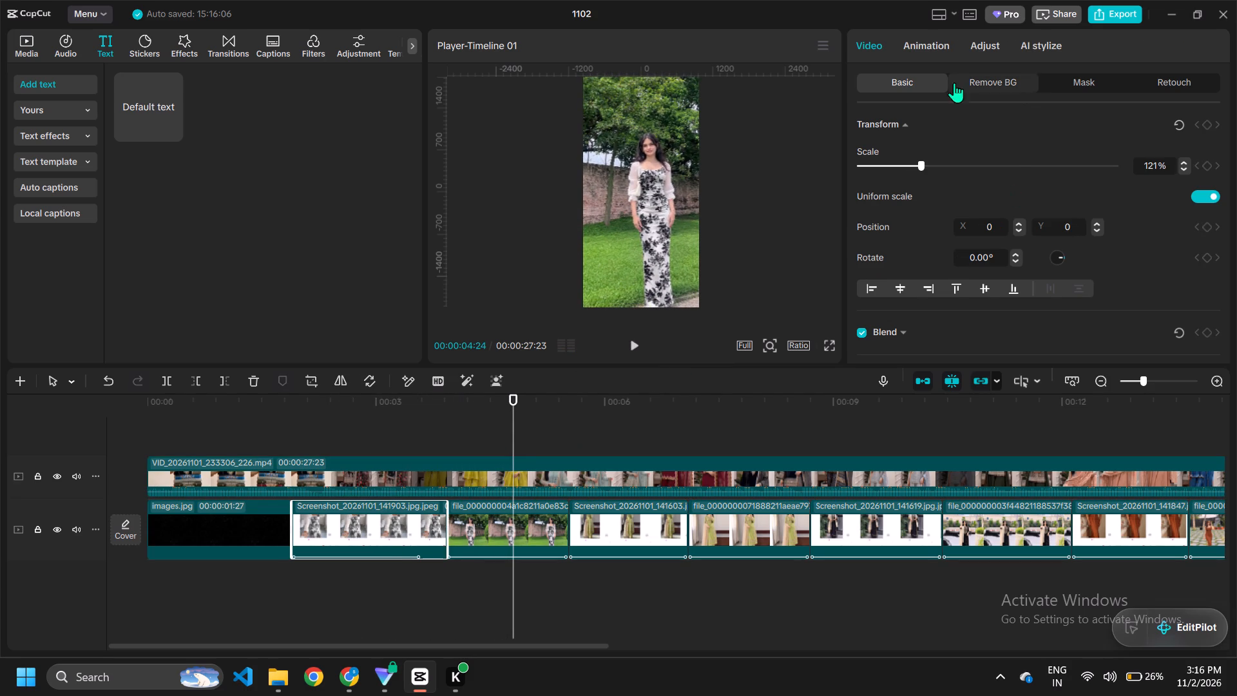
pyautogui.click(931, 44)
pyautogui.click(876, 314)
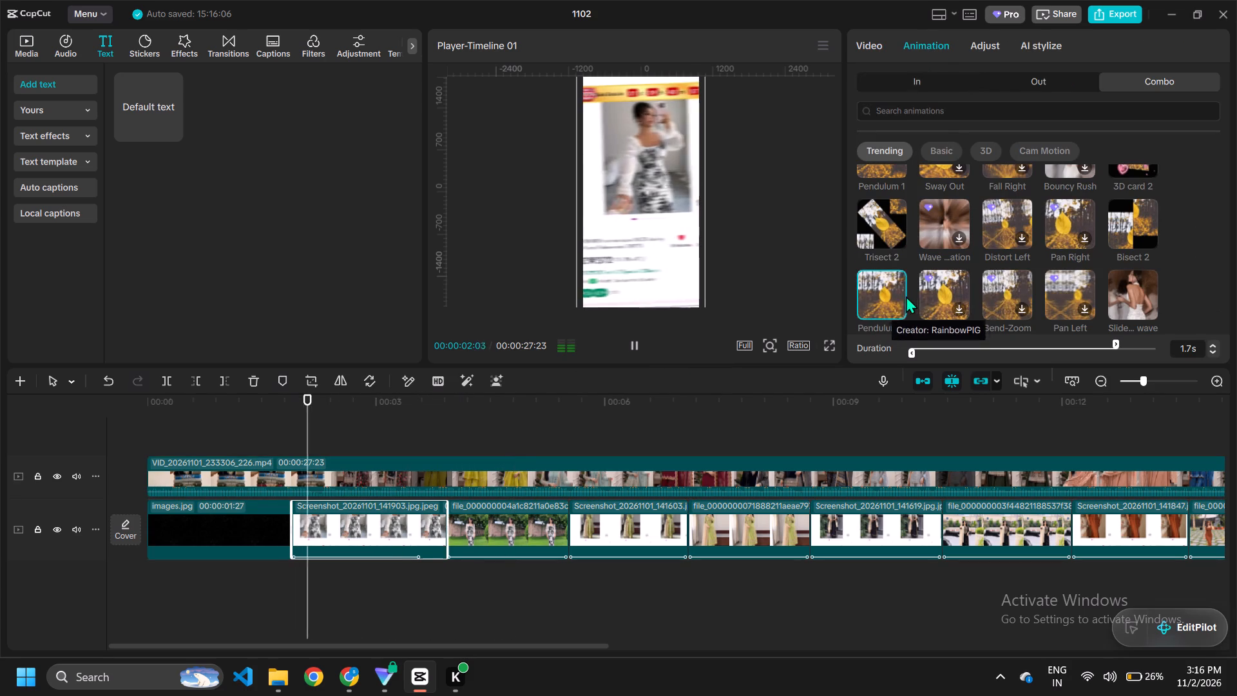
pyautogui.click(1140, 287)
pyautogui.click(883, 295)
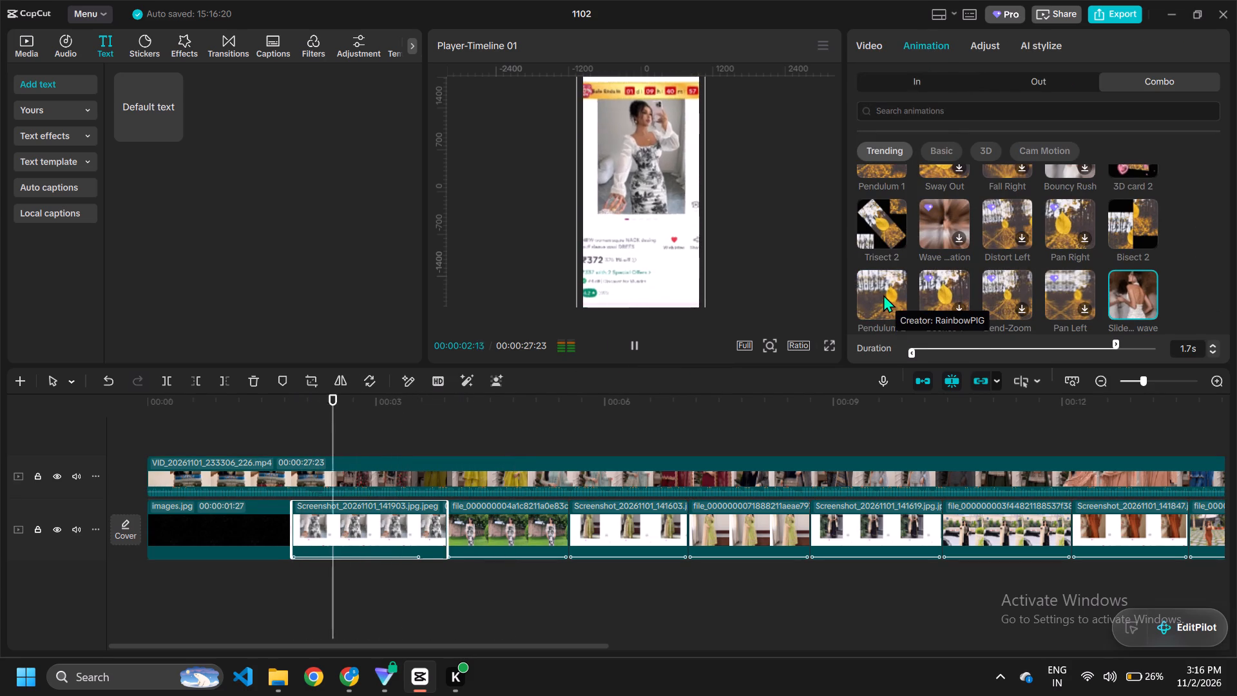
pyautogui.moveTo(1113, 348); pyautogui.dragTo(1182, 352)
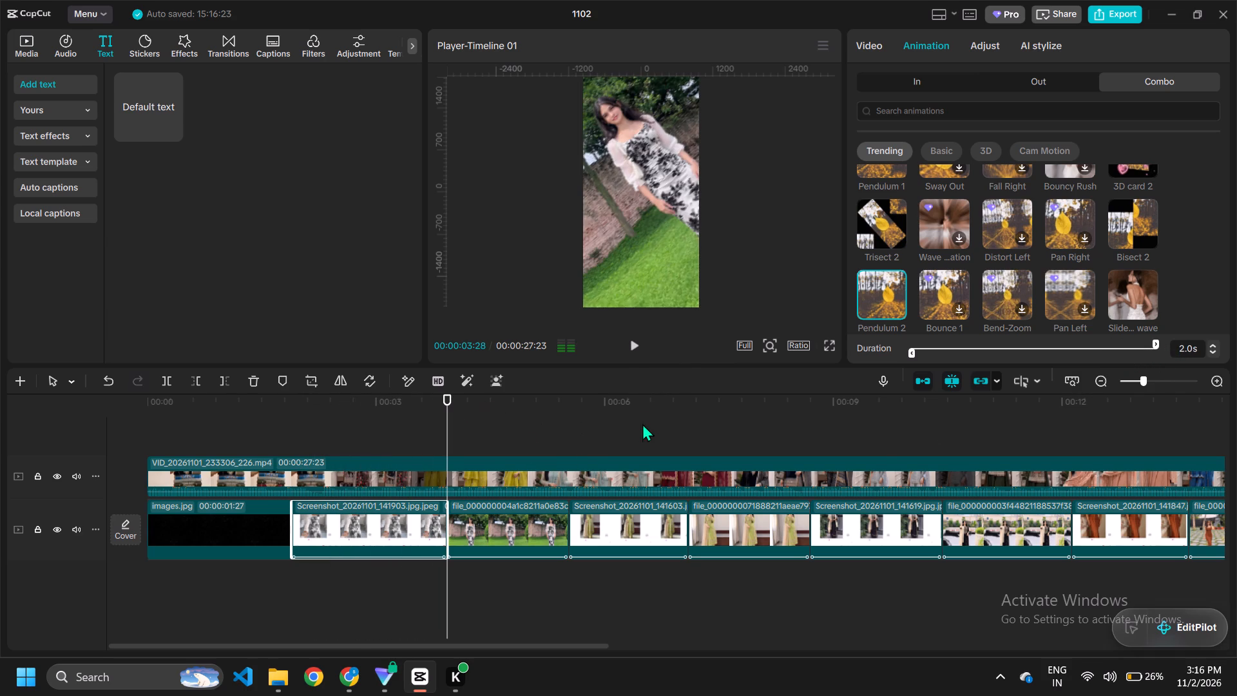
# Play on to the teal outfit screenshot, try the Pendulum 2 combo animation on it and replace it with Pendulum 1.
pyautogui.click(638, 350)
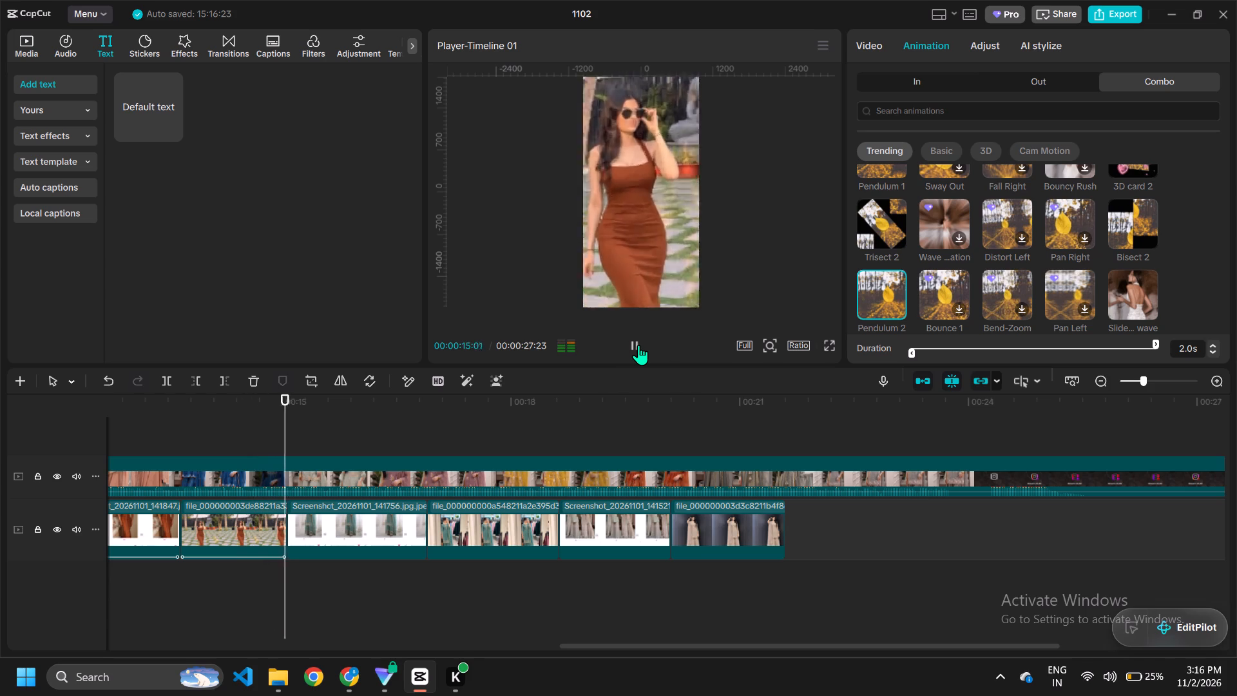
pyautogui.click(372, 529)
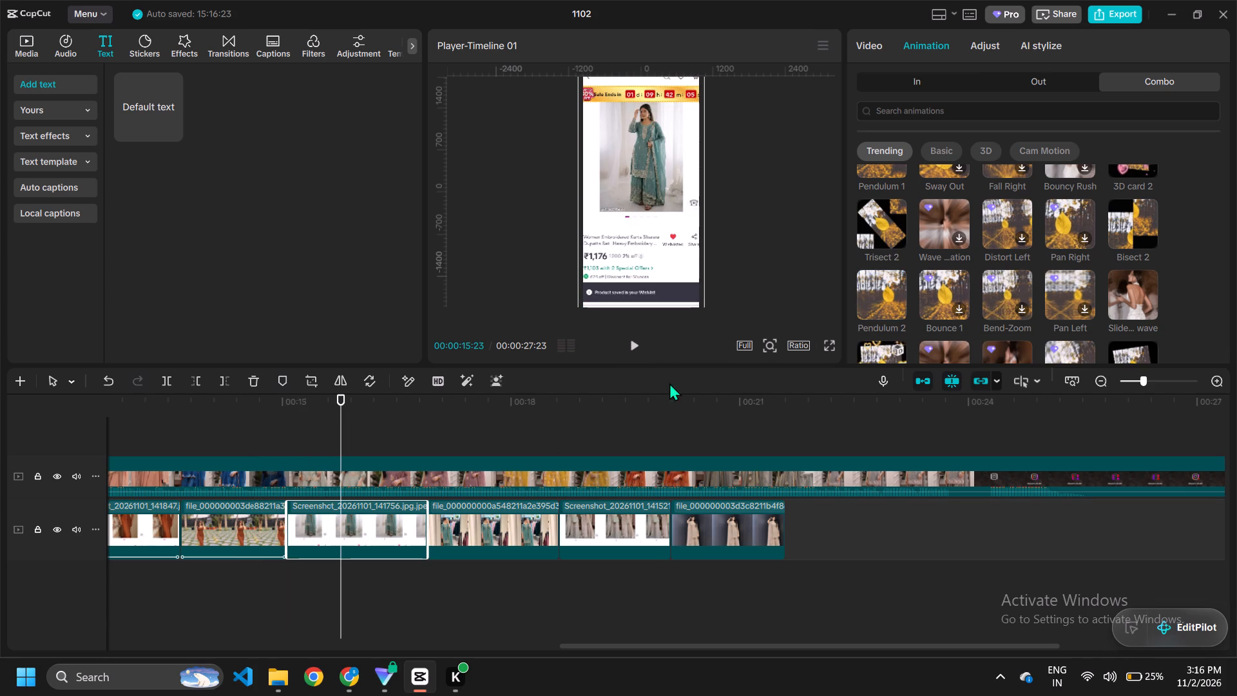
pyautogui.click(879, 305)
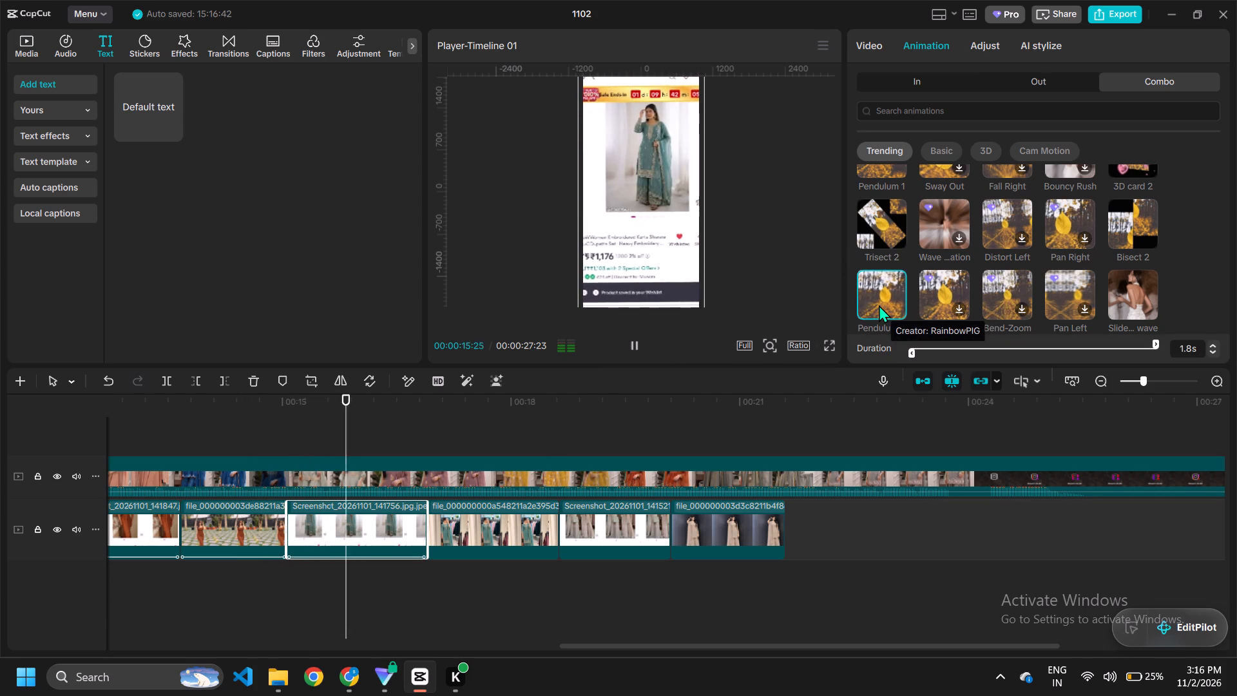
pyautogui.scroll(1, 923, 278)
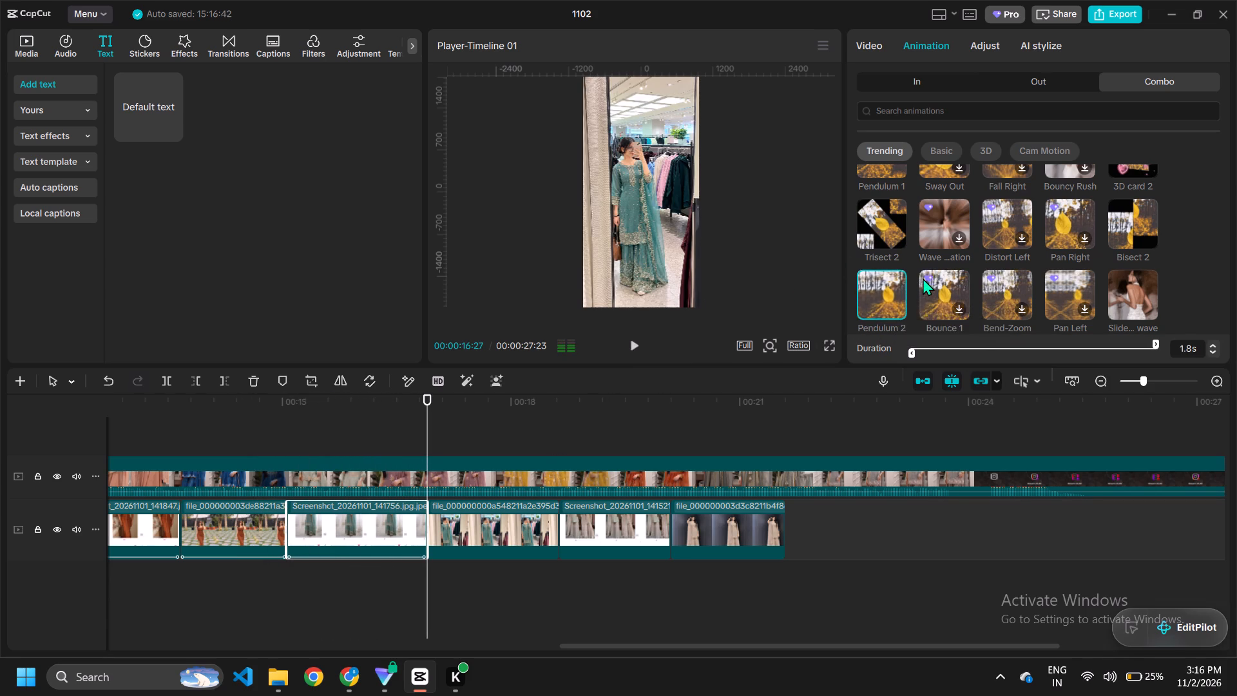
pyautogui.click(876, 236)
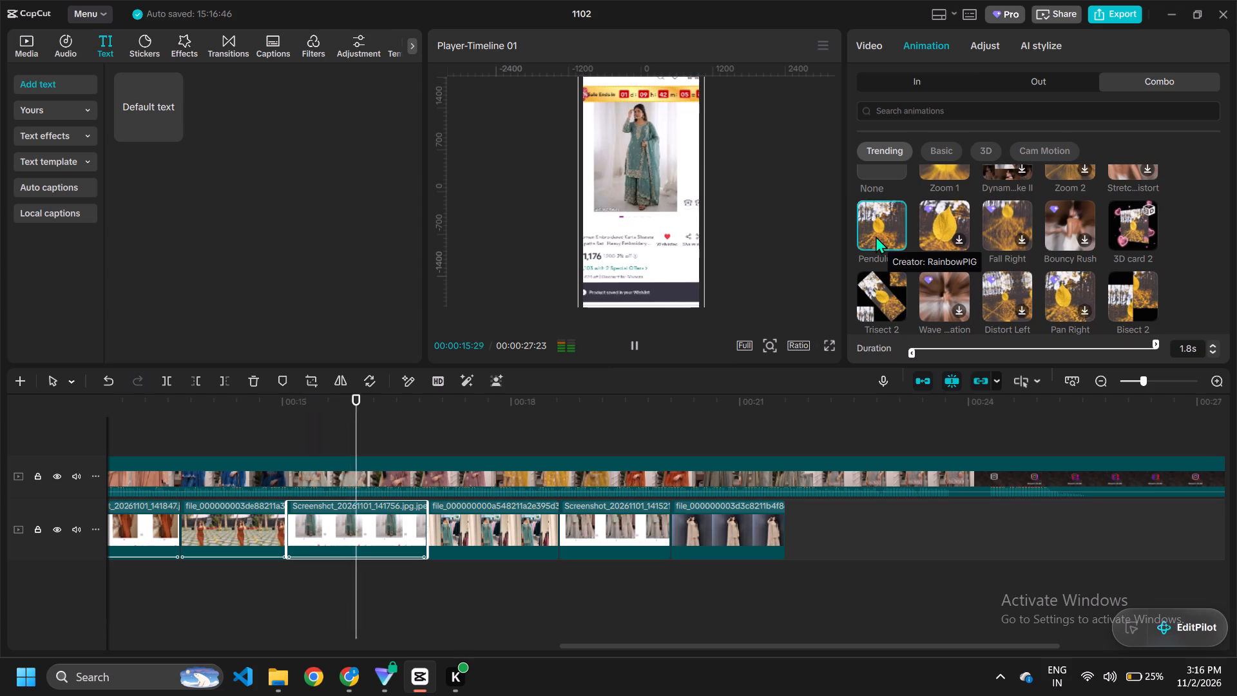
# Apply the Sway In combo animation to the teal outfit photo.
pyautogui.click(494, 524)
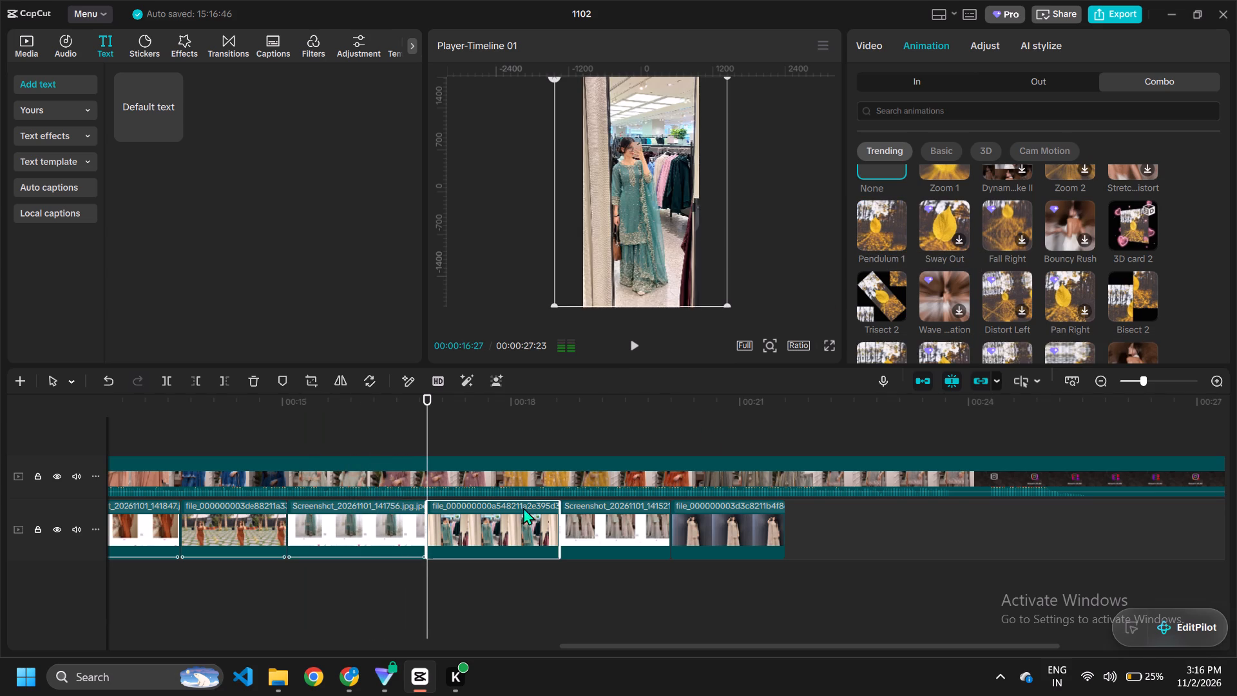
pyautogui.scroll(-2, 1106, 299)
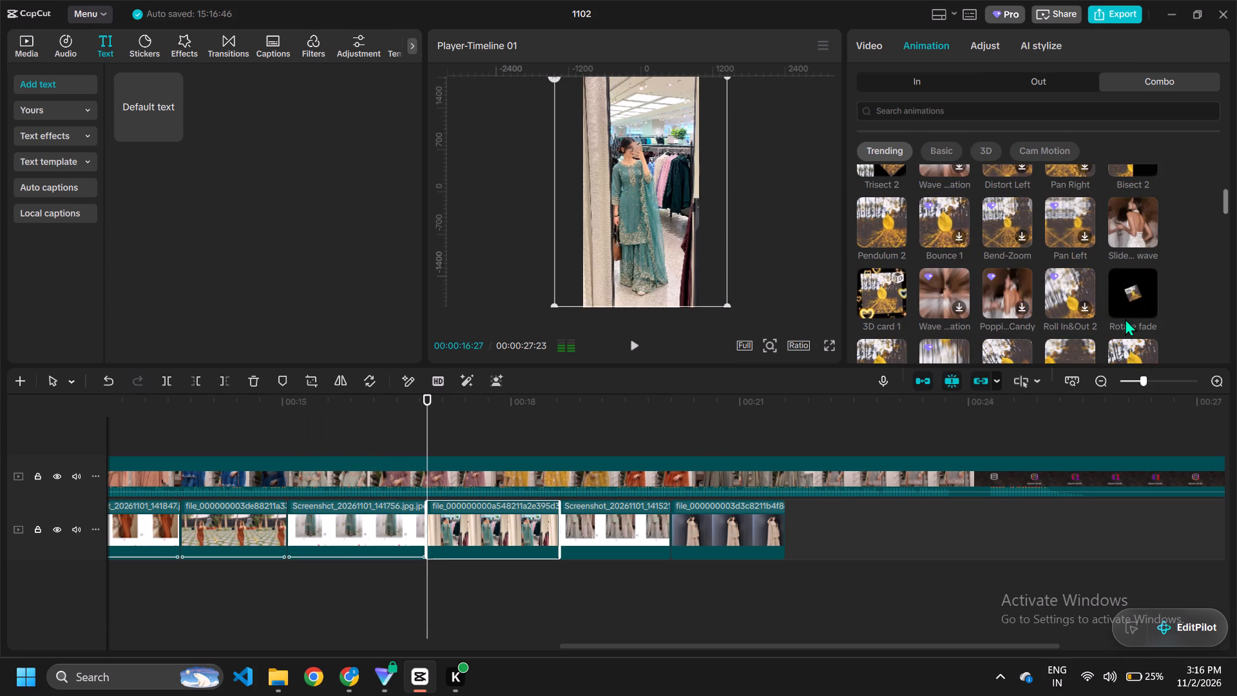
pyautogui.scroll(-1, 1097, 324)
pyautogui.click(1127, 296)
# Apply the Pendulum 1 combo animation to the beige outfit screenshot.
pyautogui.click(591, 523)
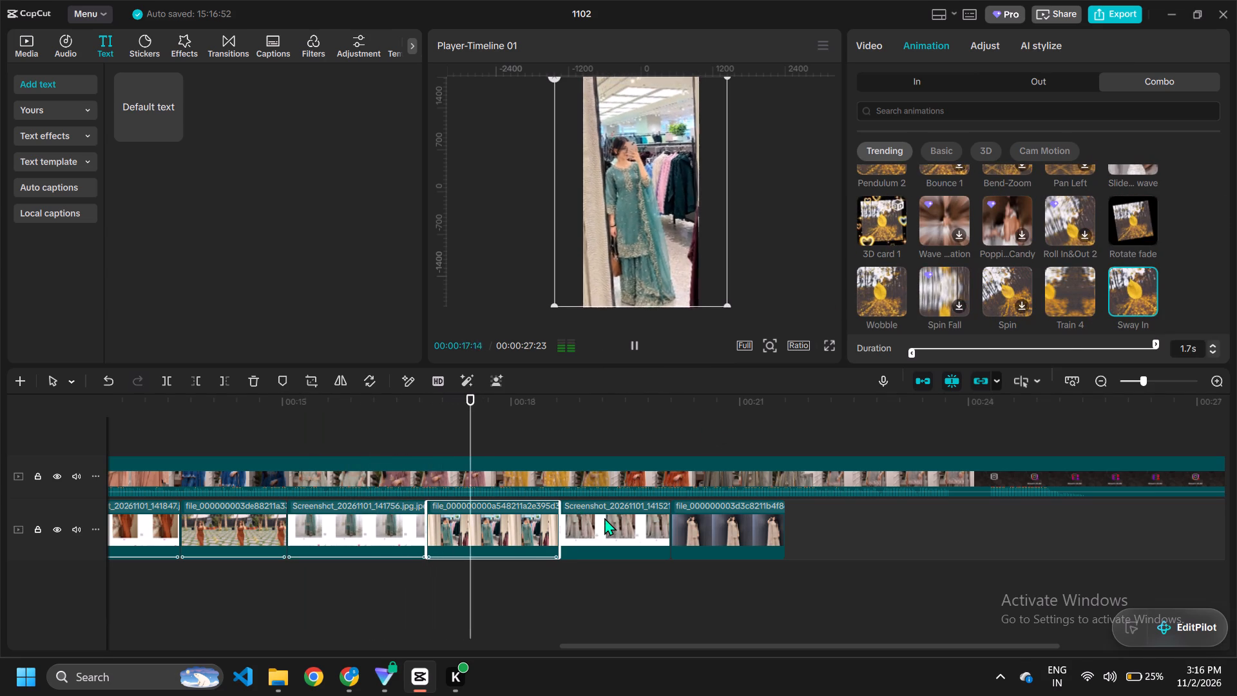
pyautogui.scroll(2, 979, 236)
pyautogui.click(880, 172)
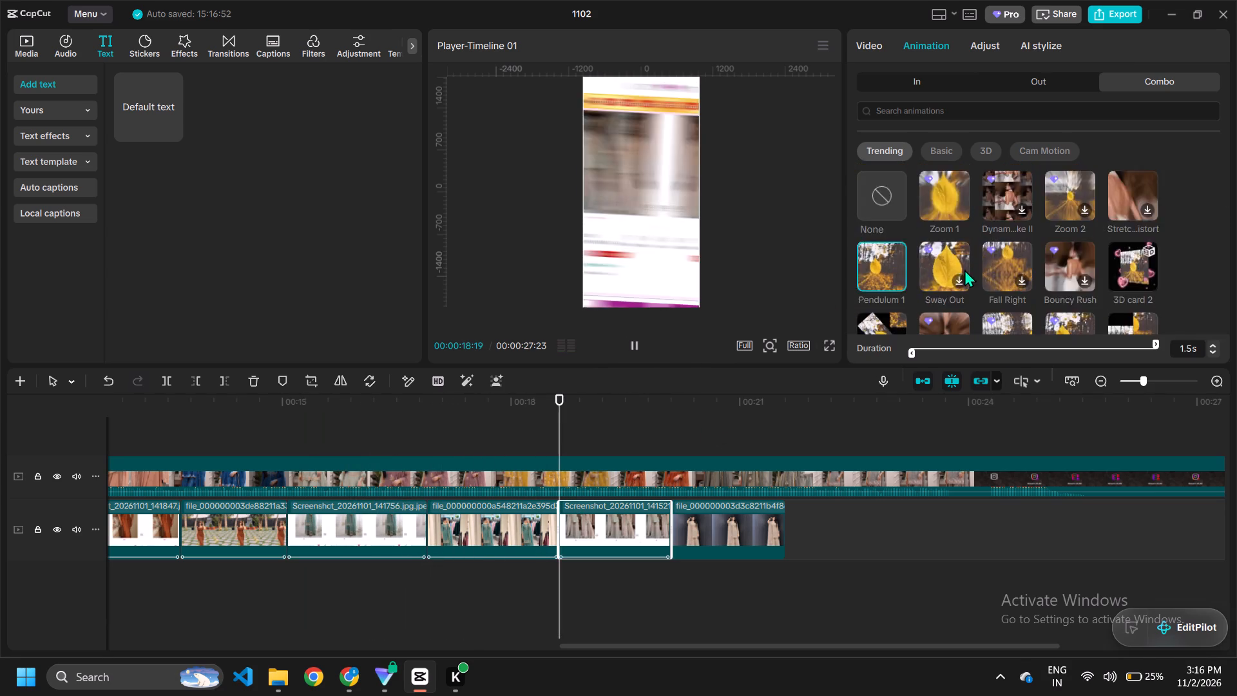
# Apply the Sway In combo animation to the beige outfit photo at the end of the sequence.
pyautogui.scroll(-1, 964, 270)
pyautogui.click(740, 524)
pyautogui.scroll(-3, 1004, 209)
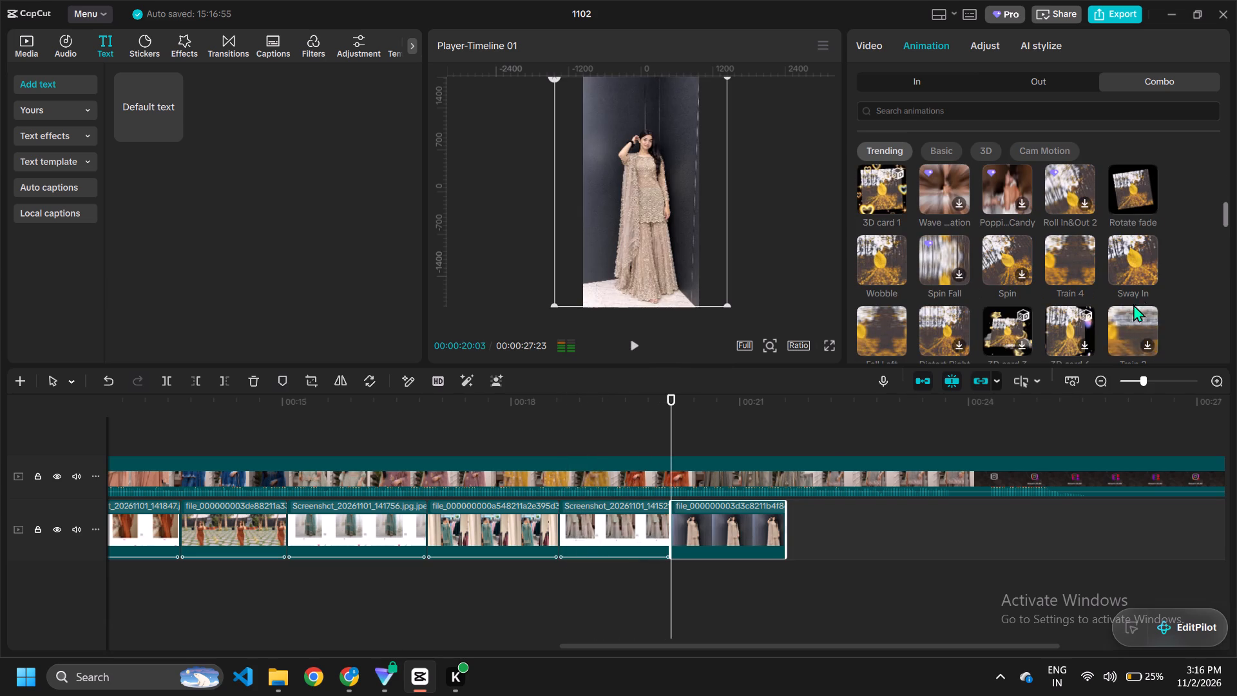
pyautogui.click(1130, 259)
# Return to the starry opening and play back the sequence through to the green outfit photo.
pyautogui.click(630, 354)
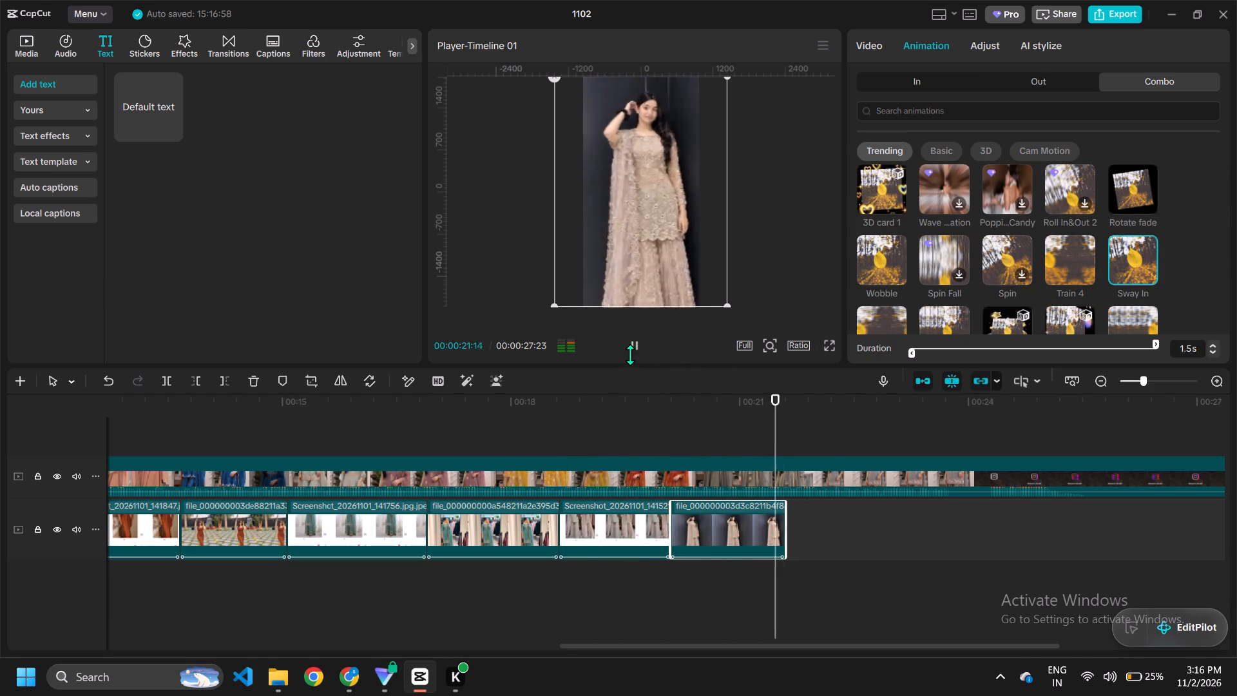
pyautogui.click(611, 539)
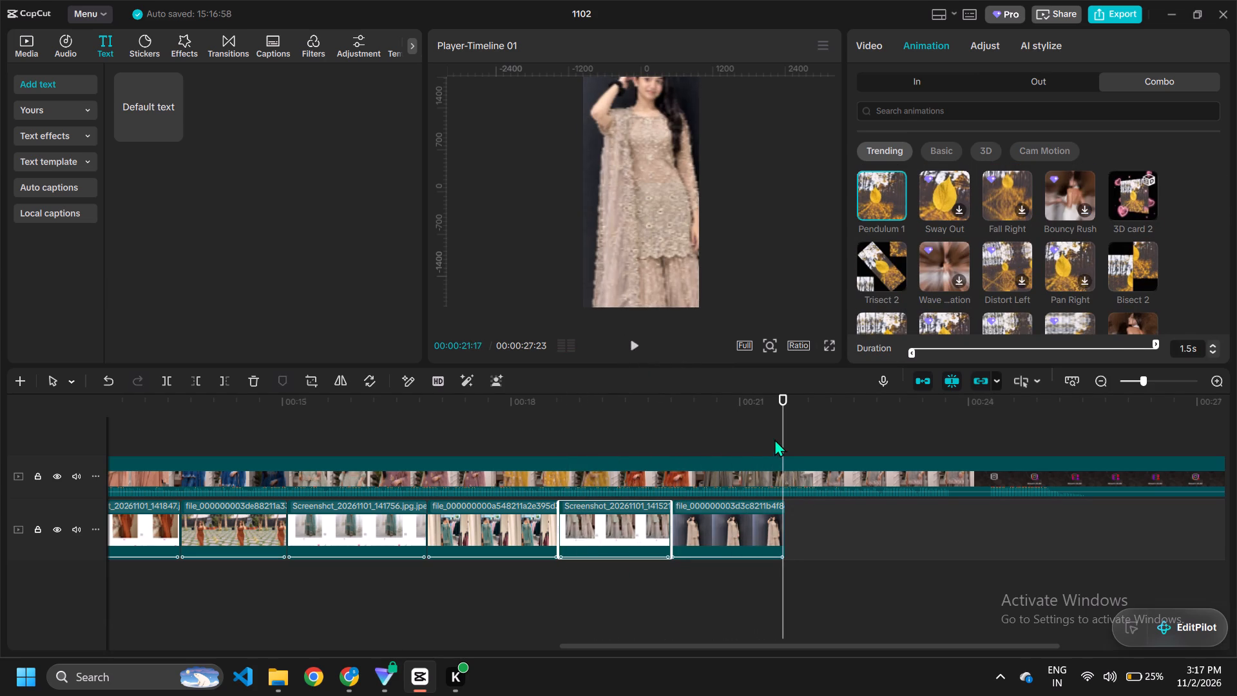
pyautogui.moveTo(786, 430); pyautogui.dragTo(0, 469)
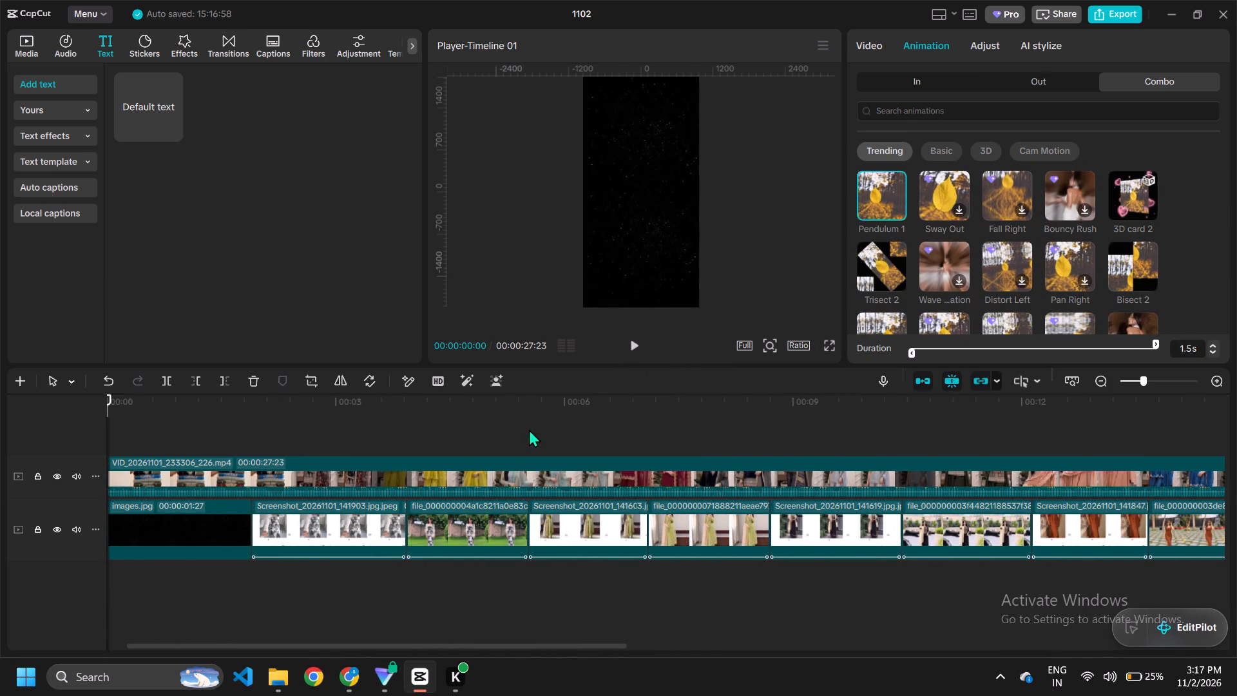
pyautogui.moveTo(185, 404); pyautogui.dragTo(195, 403)
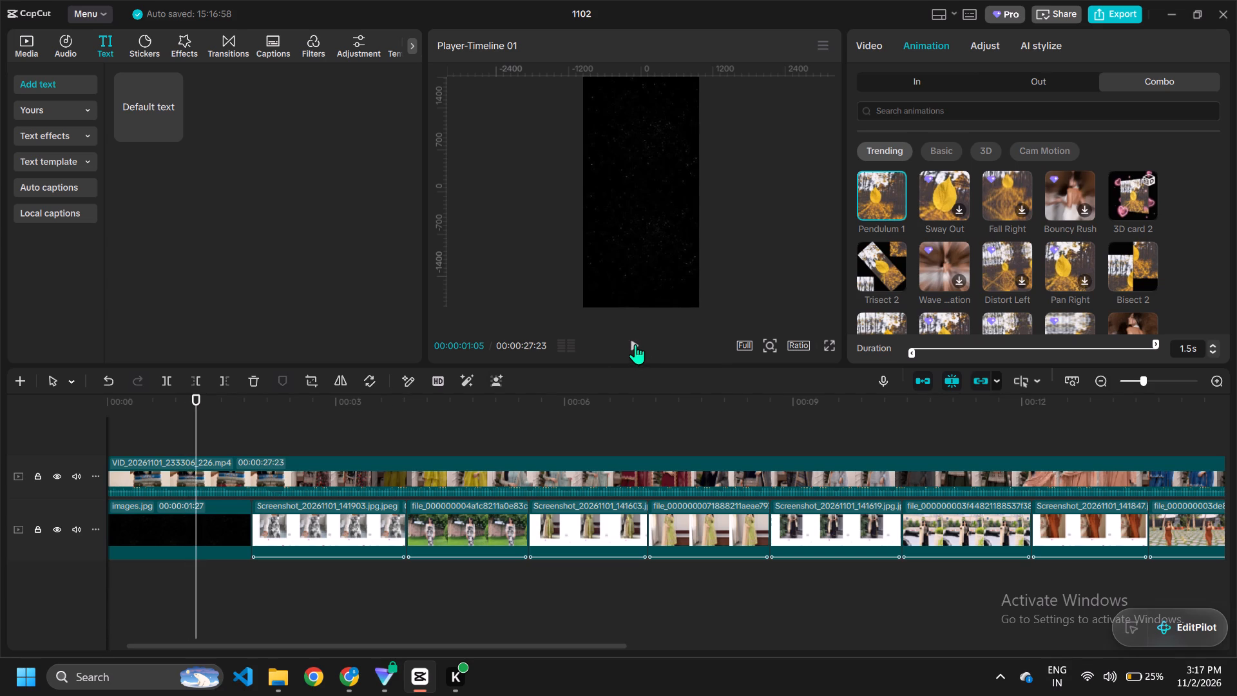
pyautogui.click(635, 344)
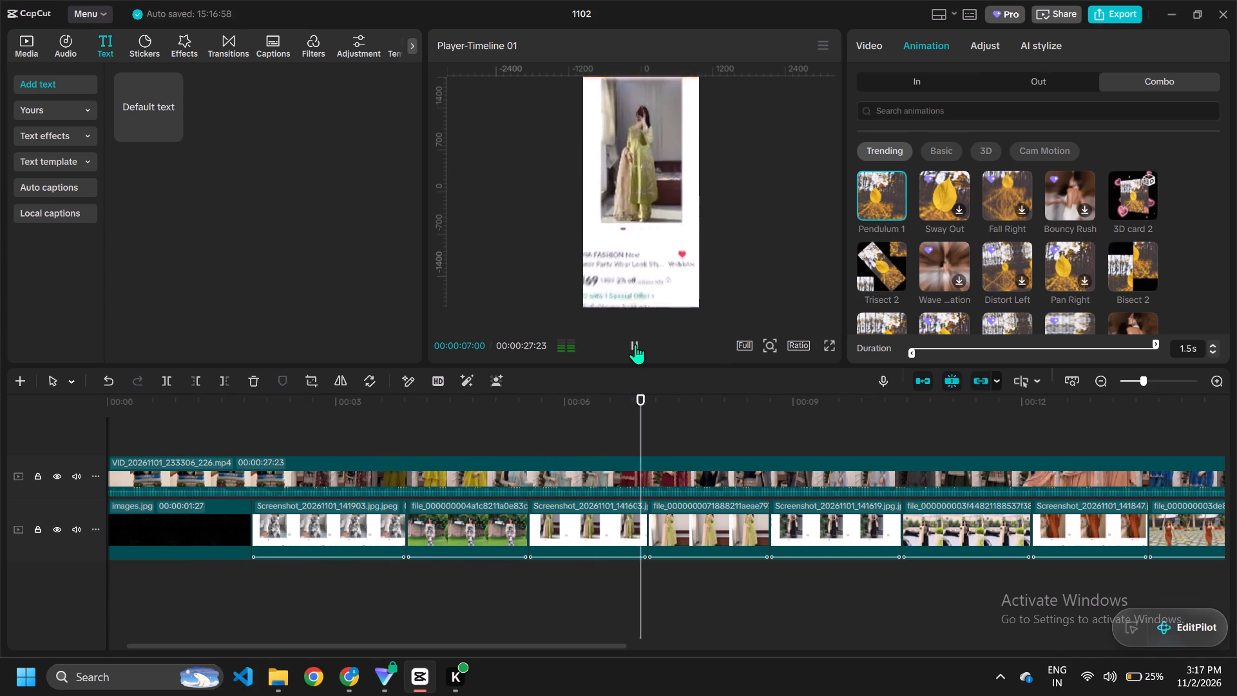
pyautogui.click(635, 344)
# Lengthen the black-and-white dress photo clip slightly at its end and set its Sway In duration to 1.8 s.
pyautogui.click(494, 536)
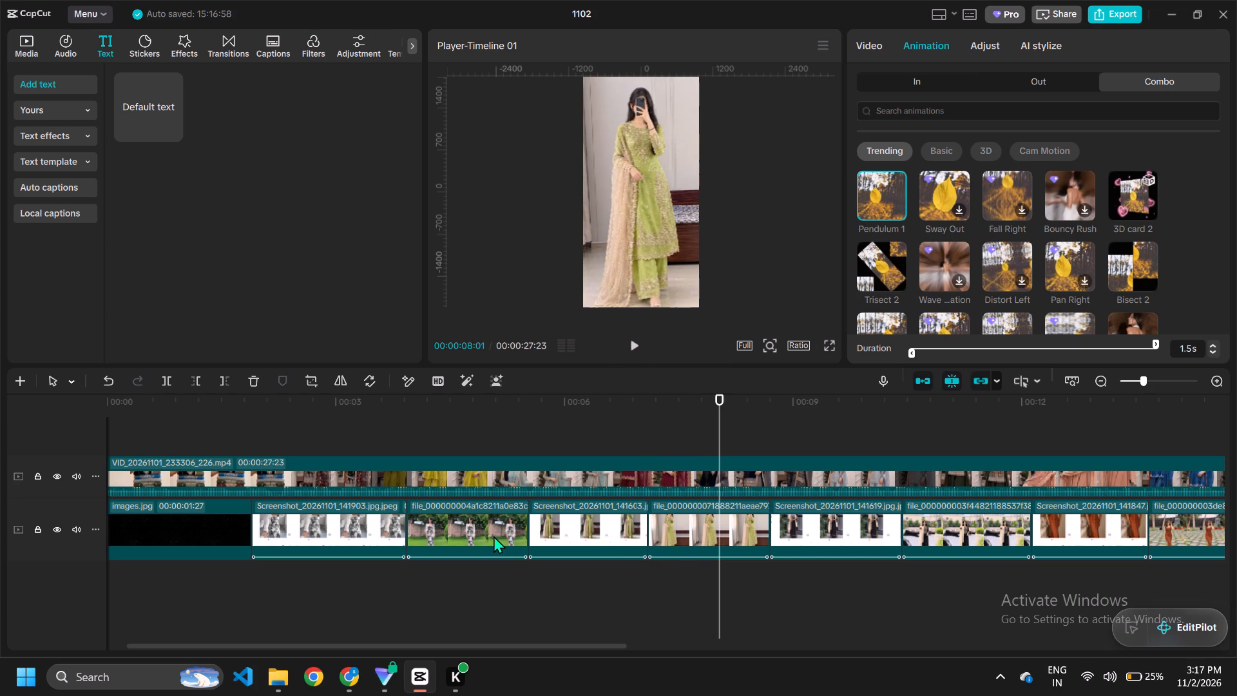
pyautogui.moveTo(532, 530); pyautogui.dragTo(544, 532)
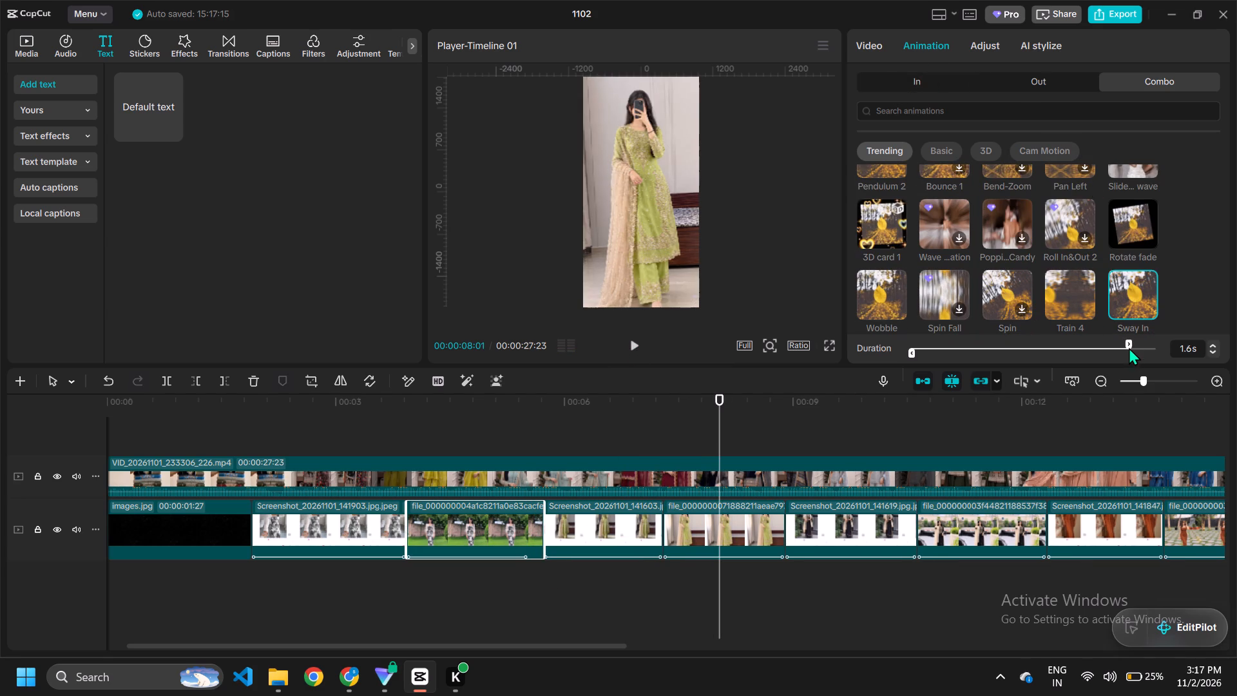
pyautogui.moveTo(1128, 344); pyautogui.dragTo(1174, 345)
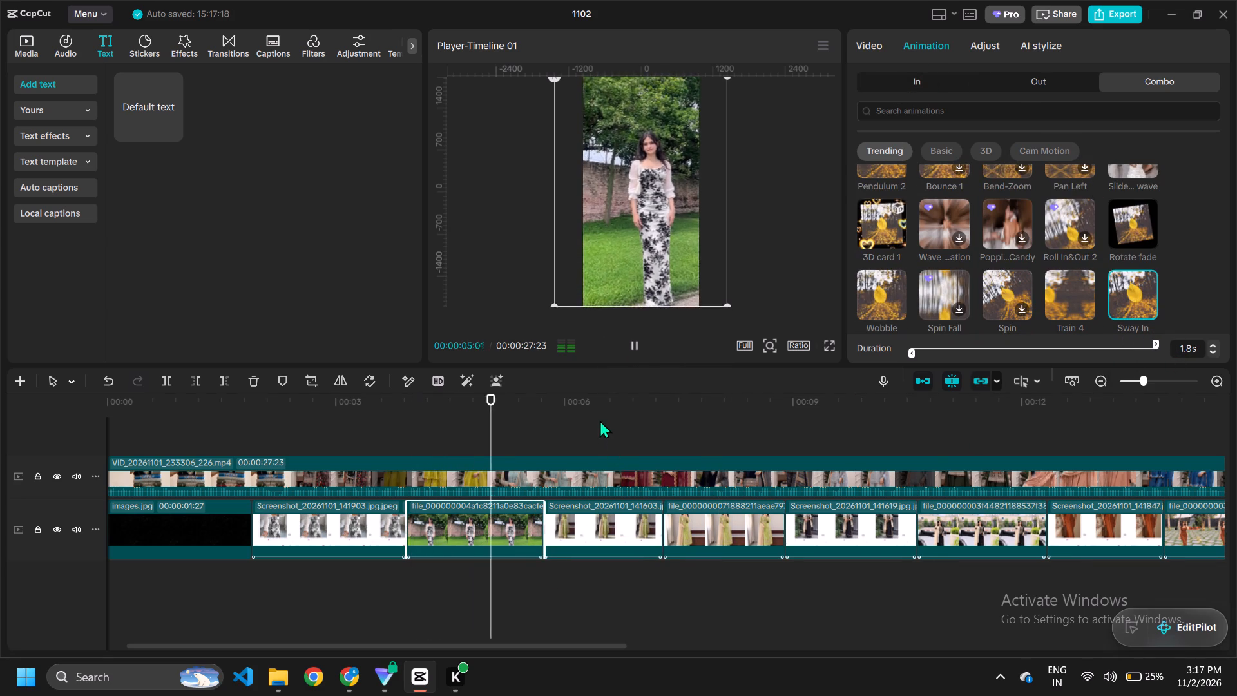
# Lengthen the green outfit screenshot clip at its end and extend its Wobble animation to the full clip length.
pyautogui.click(611, 405)
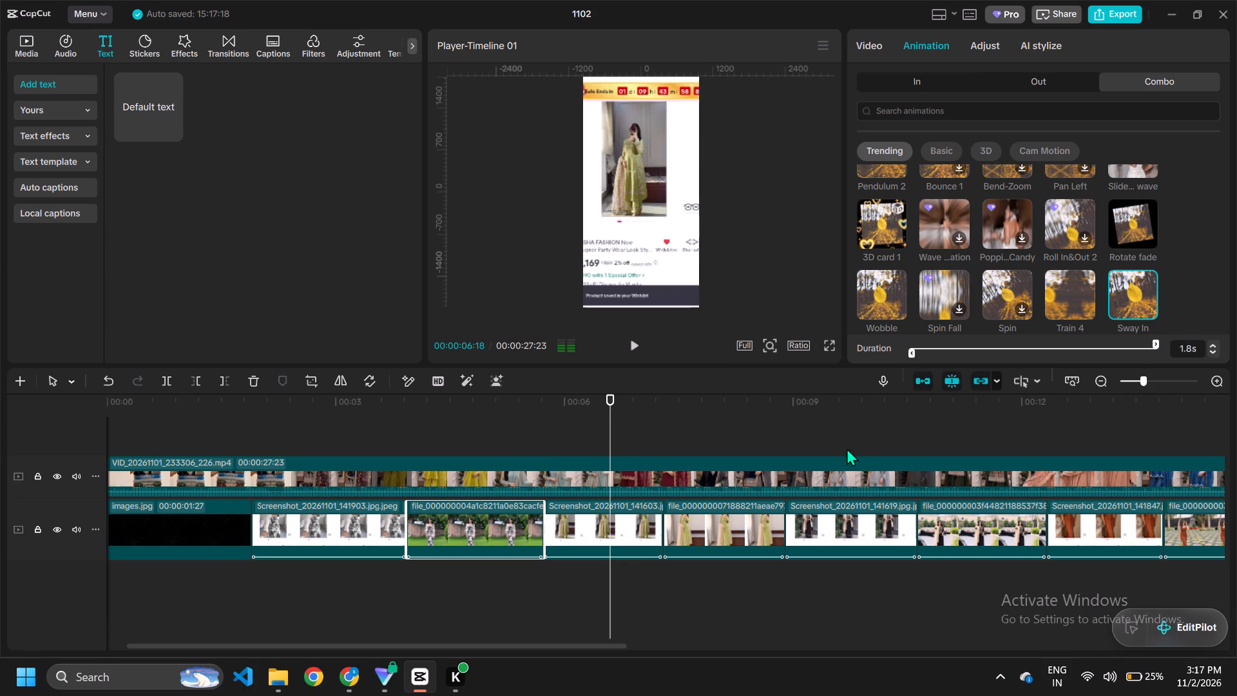
pyautogui.click(637, 527)
pyautogui.moveTo(664, 526); pyautogui.dragTo(683, 529)
pyautogui.moveTo(1117, 346); pyautogui.dragTo(1120, 344)
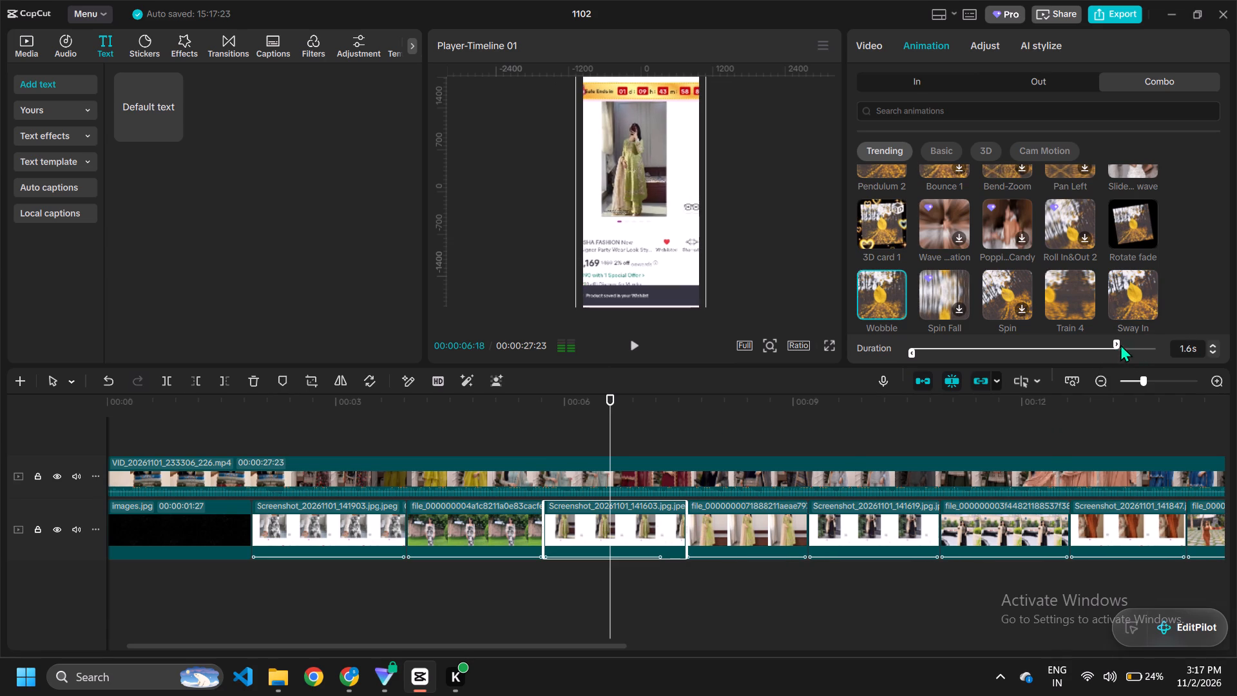
pyautogui.moveTo(1120, 344); pyautogui.dragTo(1194, 345)
# Lengthen the green outfit photo clip slightly at its end and set its Sway In duration to 1.7 s.
pyautogui.click(769, 520)
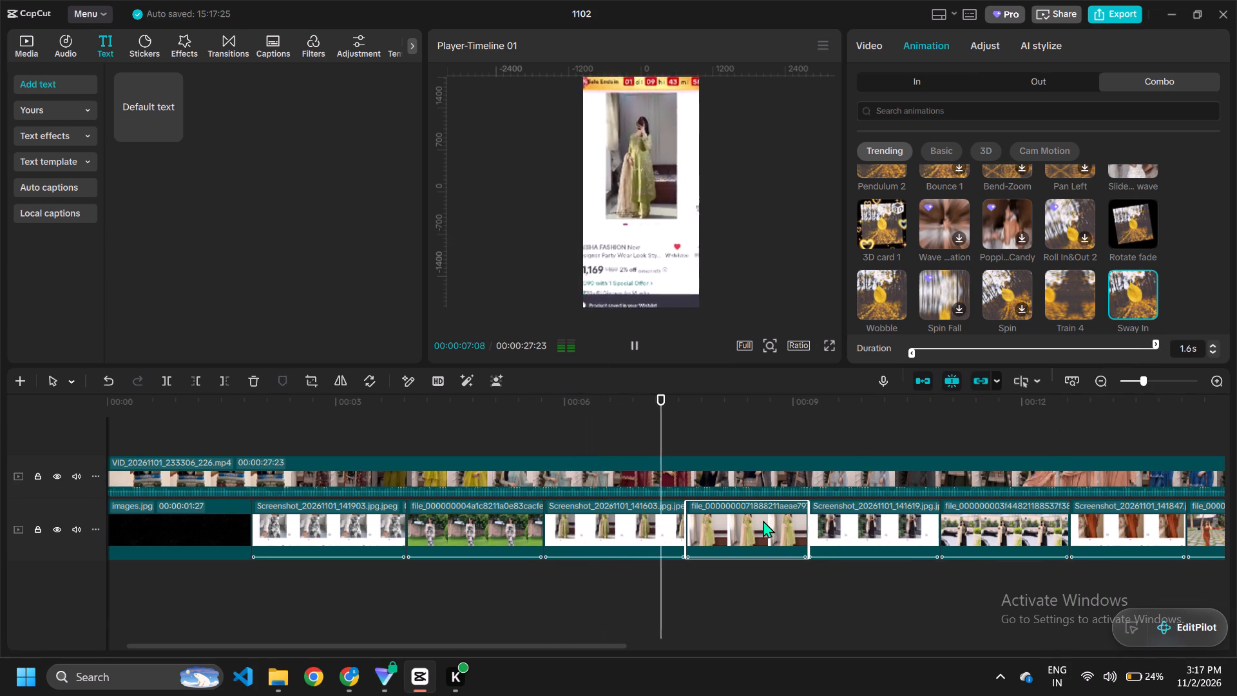
pyautogui.moveTo(807, 532); pyautogui.dragTo(817, 533)
pyautogui.moveTo(1140, 343); pyautogui.dragTo(1180, 343)
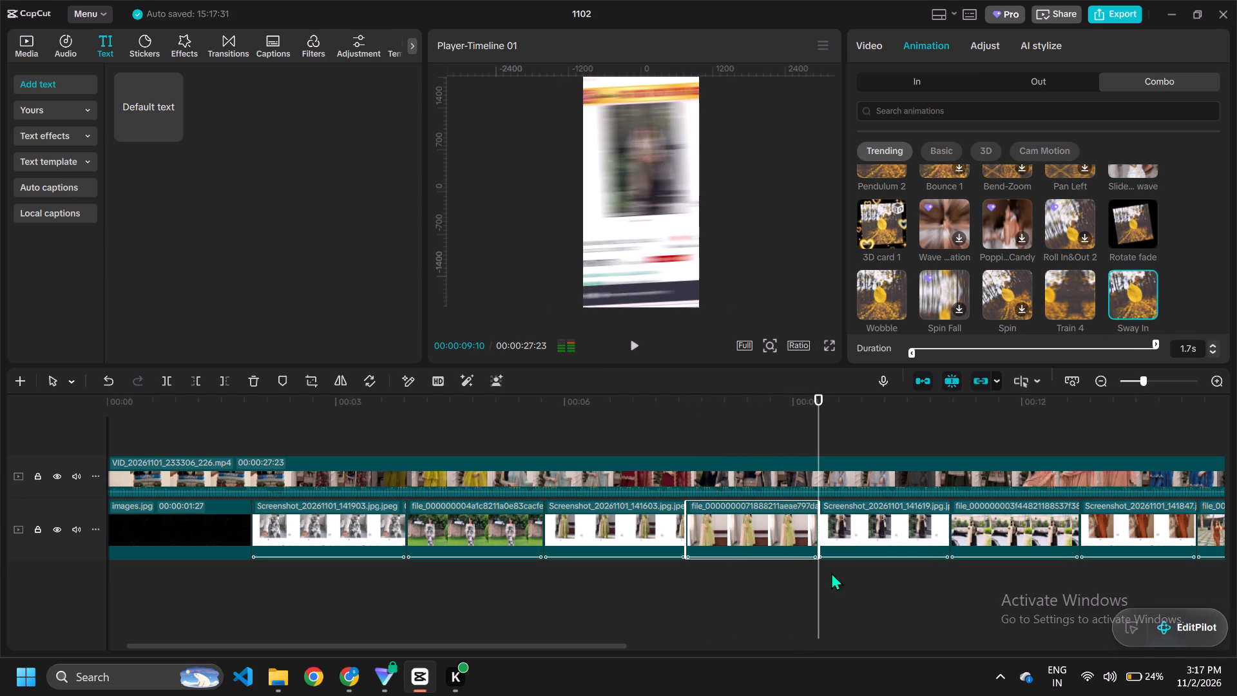
pyautogui.click(790, 541)
# Lengthen the black outfit screenshot clip slightly at its end and set its Pendulum 2 duration to 1.9 s.
pyautogui.click(868, 522)
pyautogui.moveTo(950, 532); pyautogui.dragTo(951, 532)
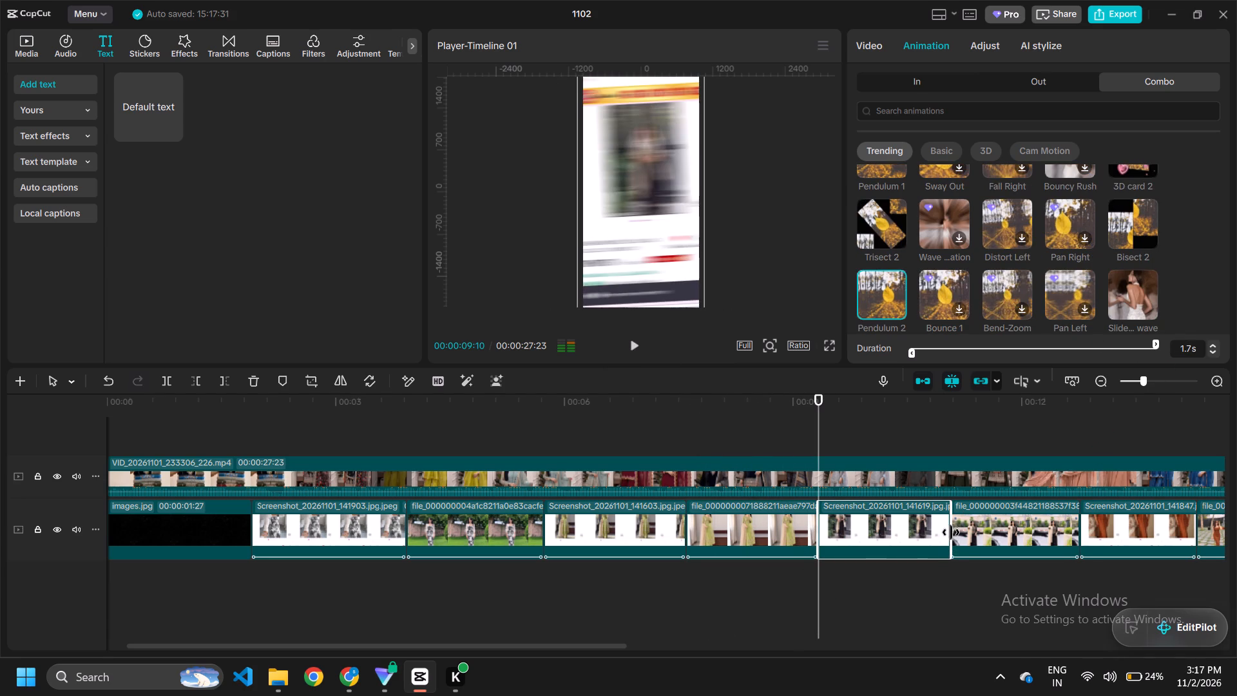
pyautogui.moveTo(951, 532); pyautogui.dragTo(961, 534)
pyautogui.moveTo(1129, 345); pyautogui.dragTo(1181, 349)
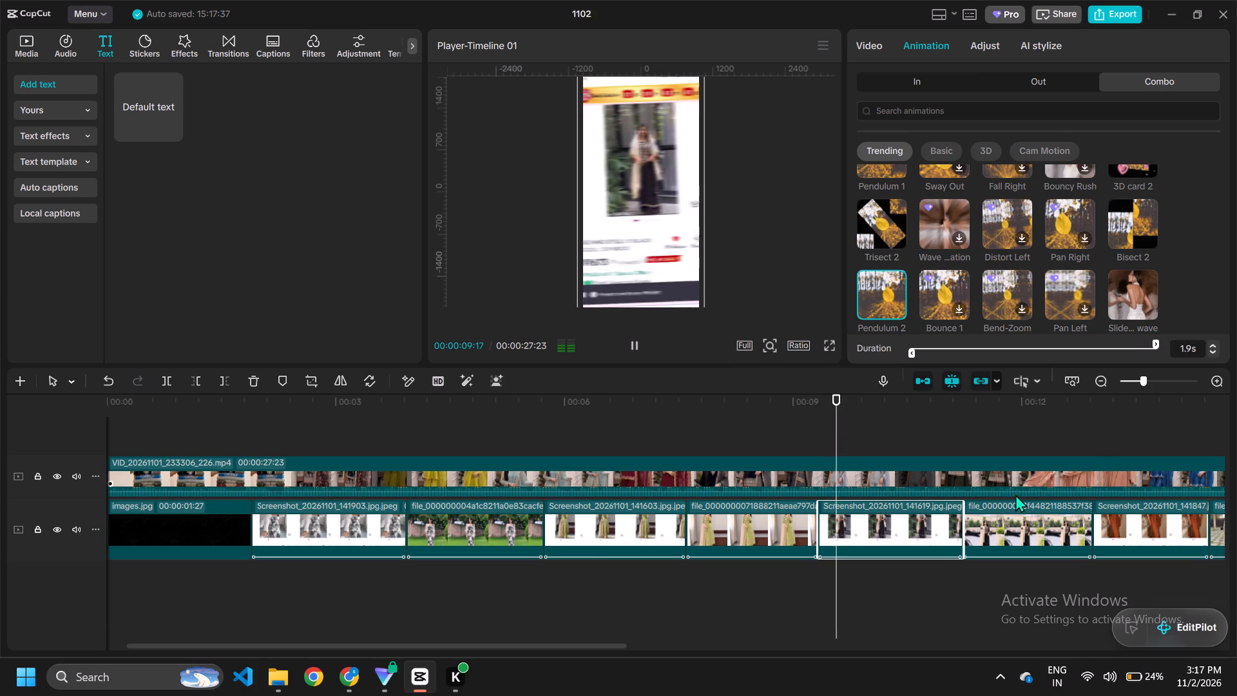
# Lengthen the black outfit photo clip at its end and set its Sway In duration to 1.9 s.
pyautogui.hscroll(-1, 989, 520)
pyautogui.click(700, 521)
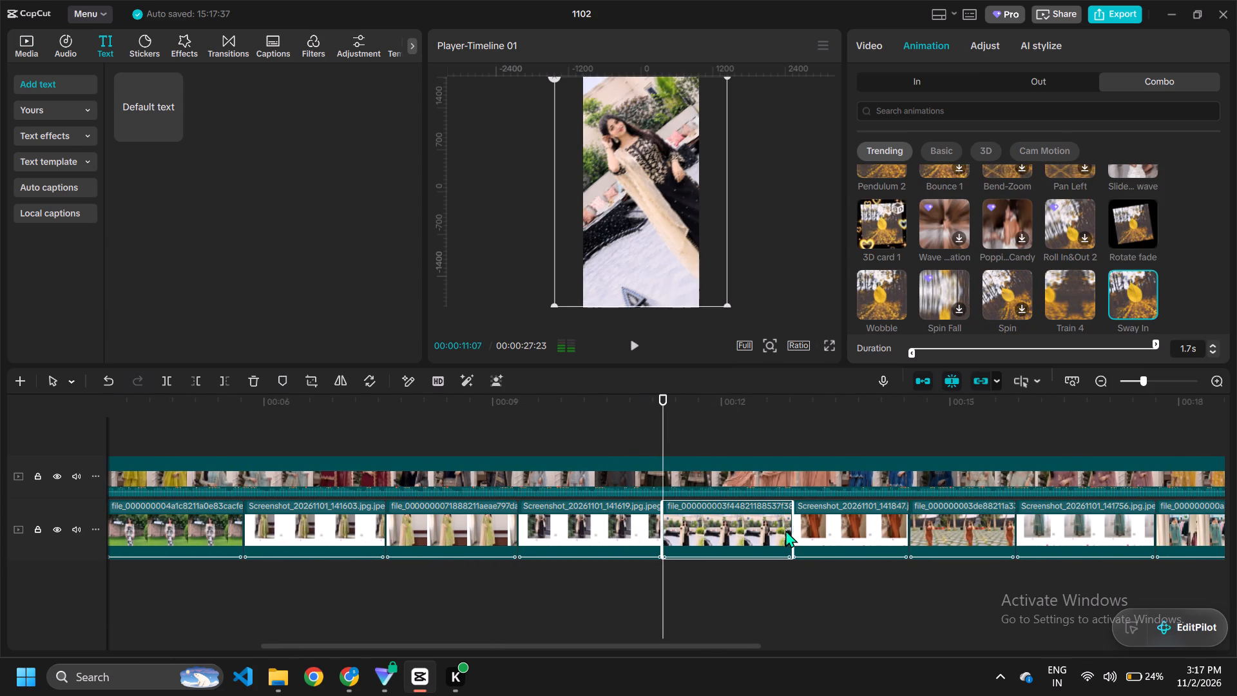
pyautogui.moveTo(793, 528); pyautogui.dragTo(806, 531)
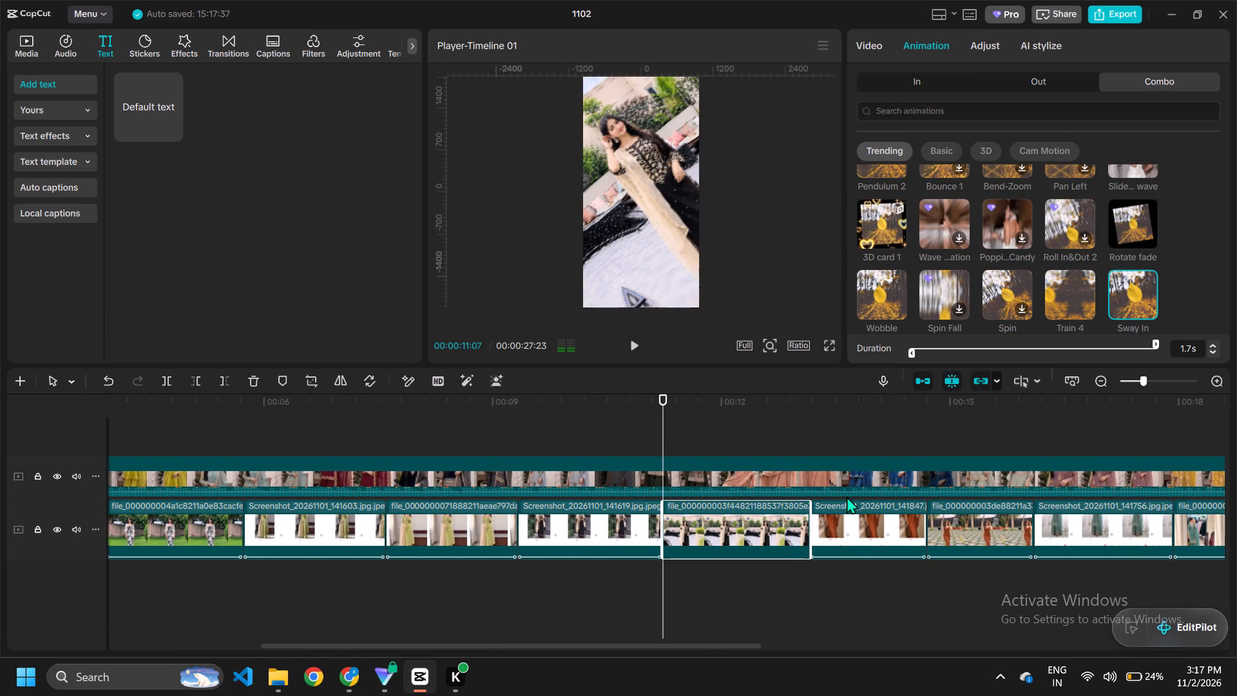
pyautogui.moveTo(1129, 349); pyautogui.dragTo(1176, 350)
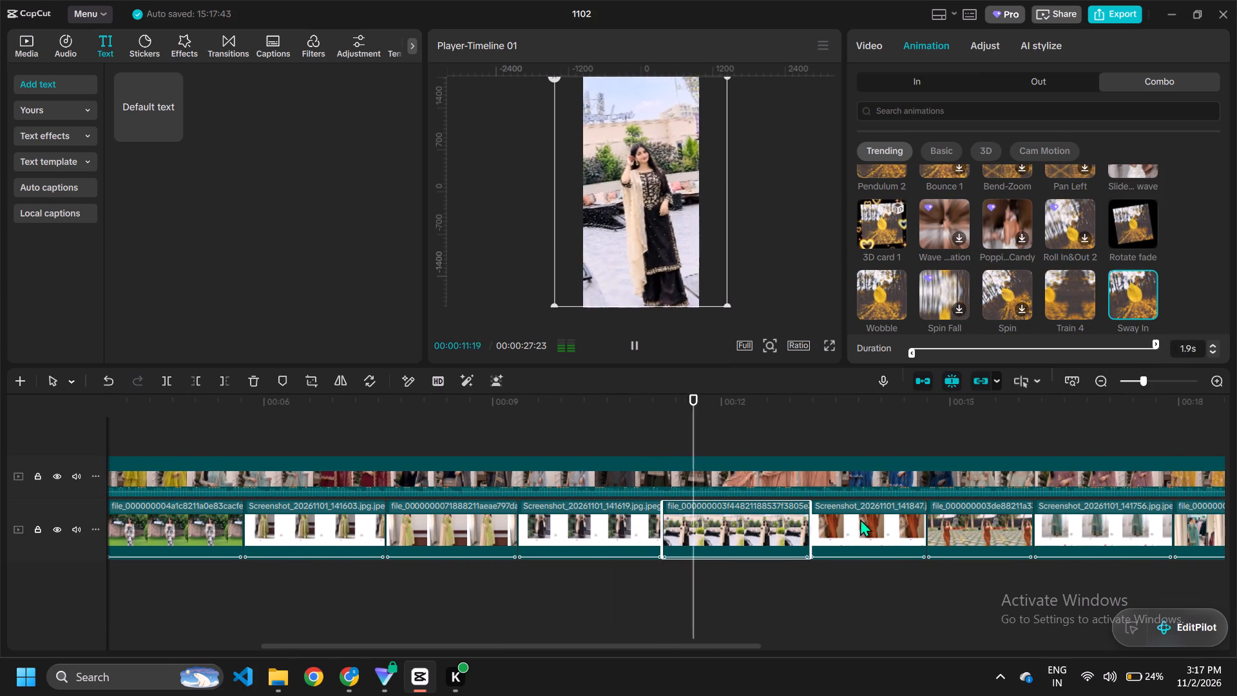
# Lengthen the rust dress screenshot clip at its end and extend its Pendulum 2 animation to cover the added time.
pyautogui.click(871, 536)
pyautogui.moveTo(930, 527); pyautogui.dragTo(944, 530)
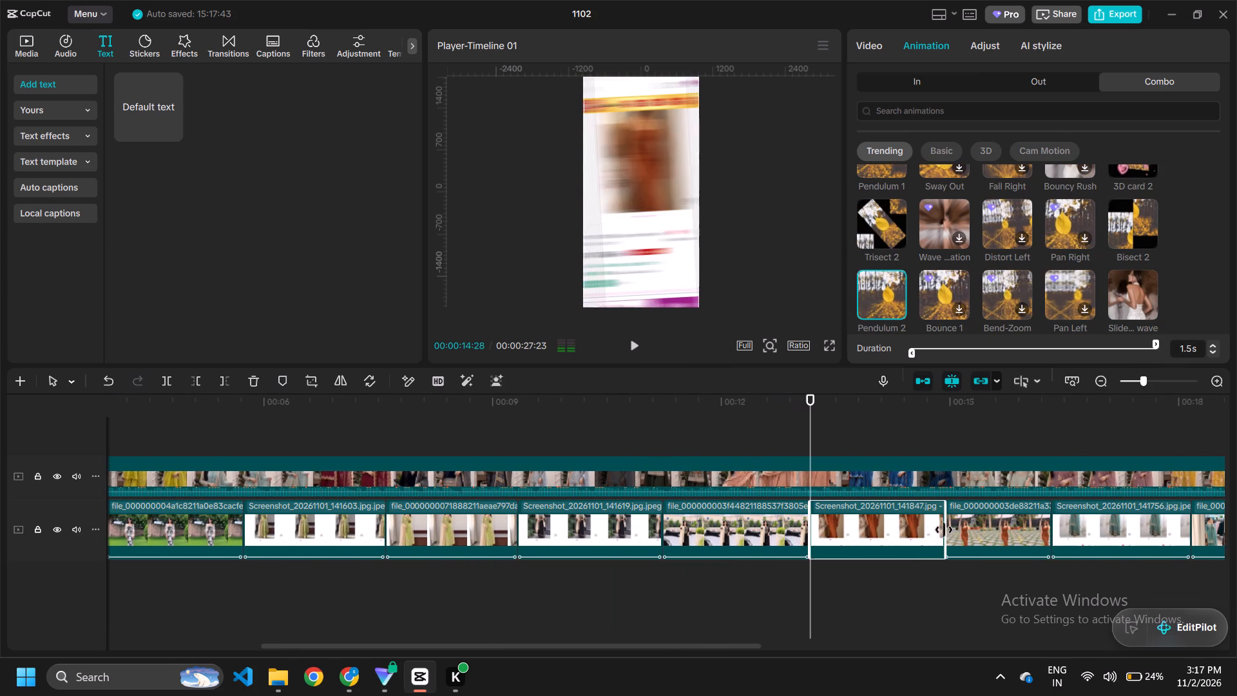
pyautogui.moveTo(944, 530); pyautogui.dragTo(950, 530)
pyautogui.moveTo(1108, 345); pyautogui.dragTo(1159, 353)
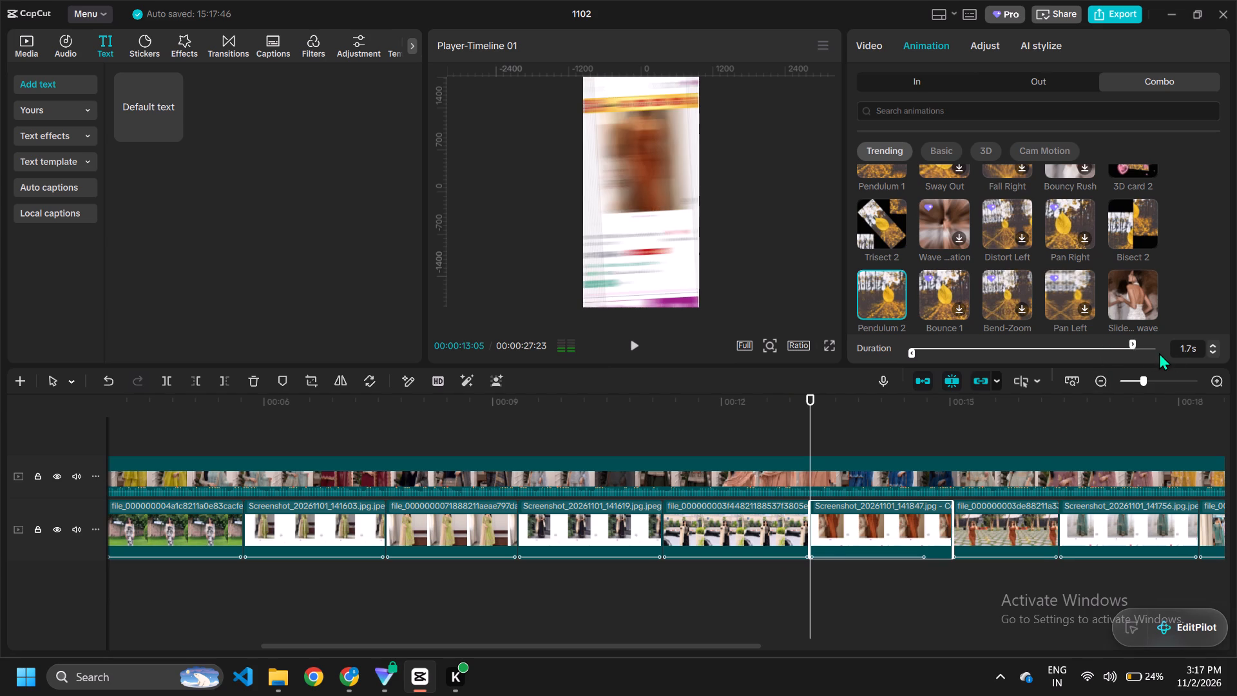
# Set the rust dress screenshot clip's Pendulum 2 duration to 1.9 s.
pyautogui.moveTo(1159, 353); pyautogui.dragTo(1171, 353)
# Lengthen the rust dress photo clip at its end and set its Sway In duration to 1.8 s.
pyautogui.hscroll(-1, 1017, 515)
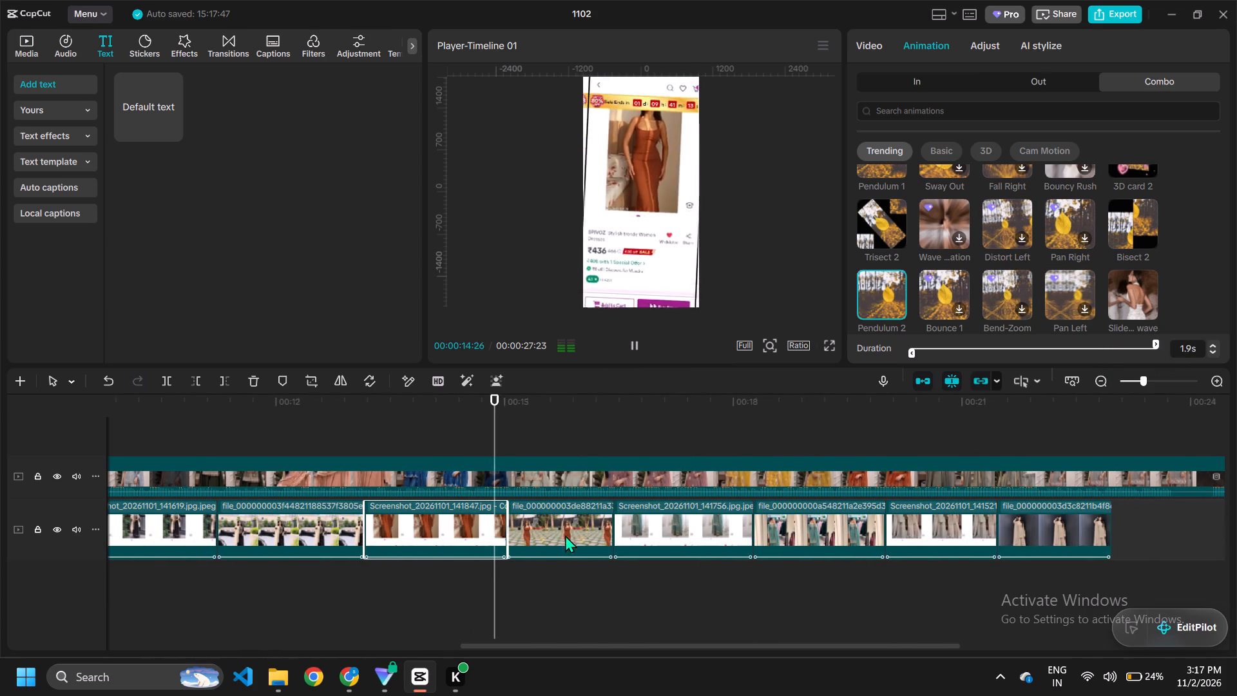
pyautogui.click(554, 535)
pyautogui.moveTo(613, 527); pyautogui.dragTo(637, 534)
pyautogui.moveTo(1111, 348); pyautogui.dragTo(1184, 346)
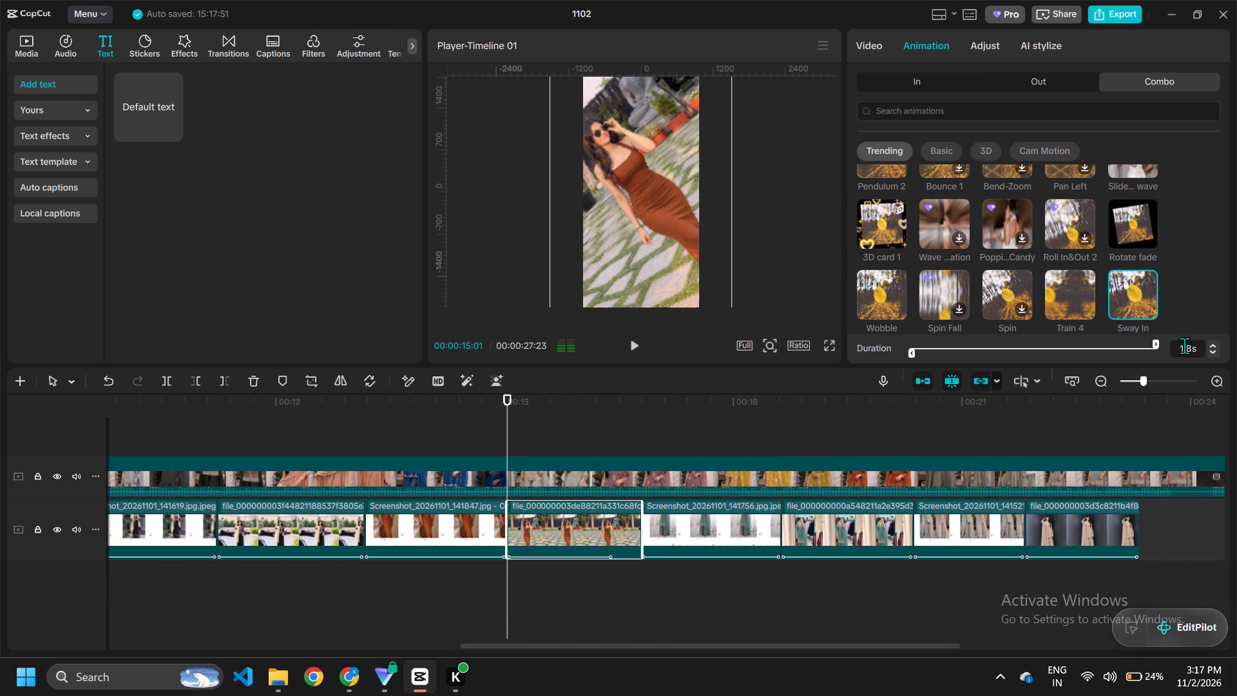
# Lengthen the teal outfit screenshot clip slightly at its end and set its Pendulum 1 duration to 2.0 s.
pyautogui.click(722, 537)
pyautogui.moveTo(785, 532); pyautogui.dragTo(797, 532)
pyautogui.moveTo(1129, 349); pyautogui.dragTo(1202, 358)
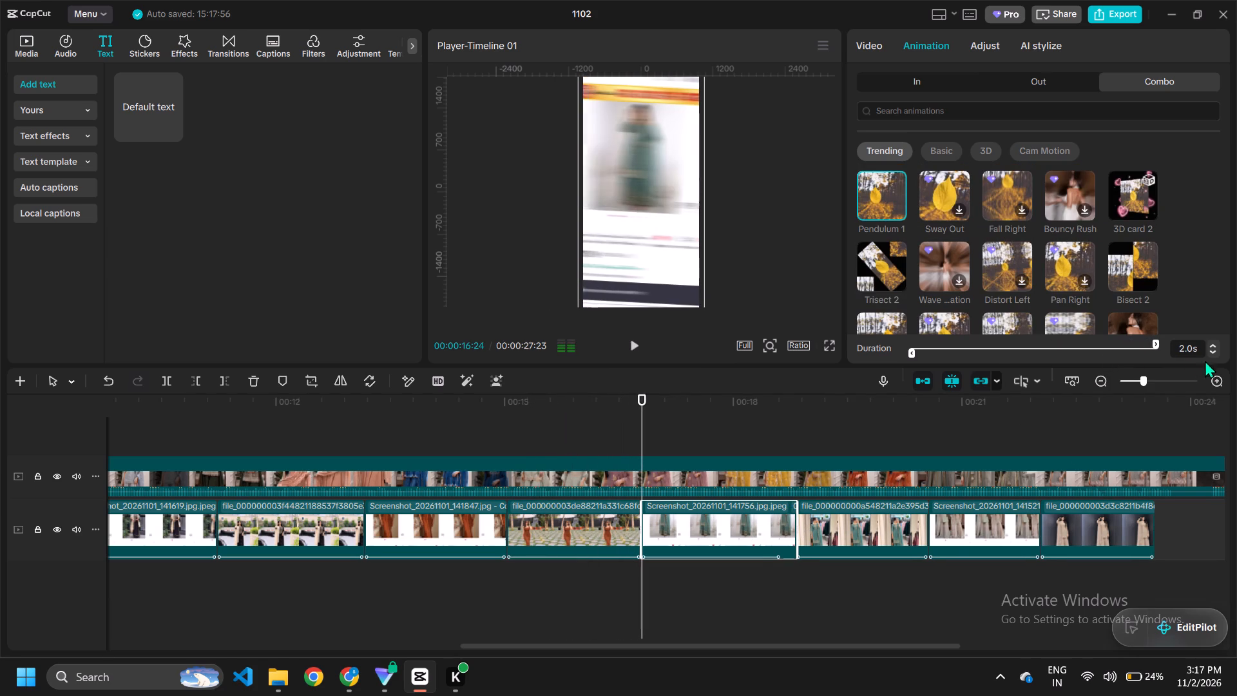
# Lengthen the teal outfit photo clip at its end and extend its Sway In animation to the full clip length.
pyautogui.click(834, 533)
pyautogui.moveTo(932, 529); pyautogui.dragTo(955, 529)
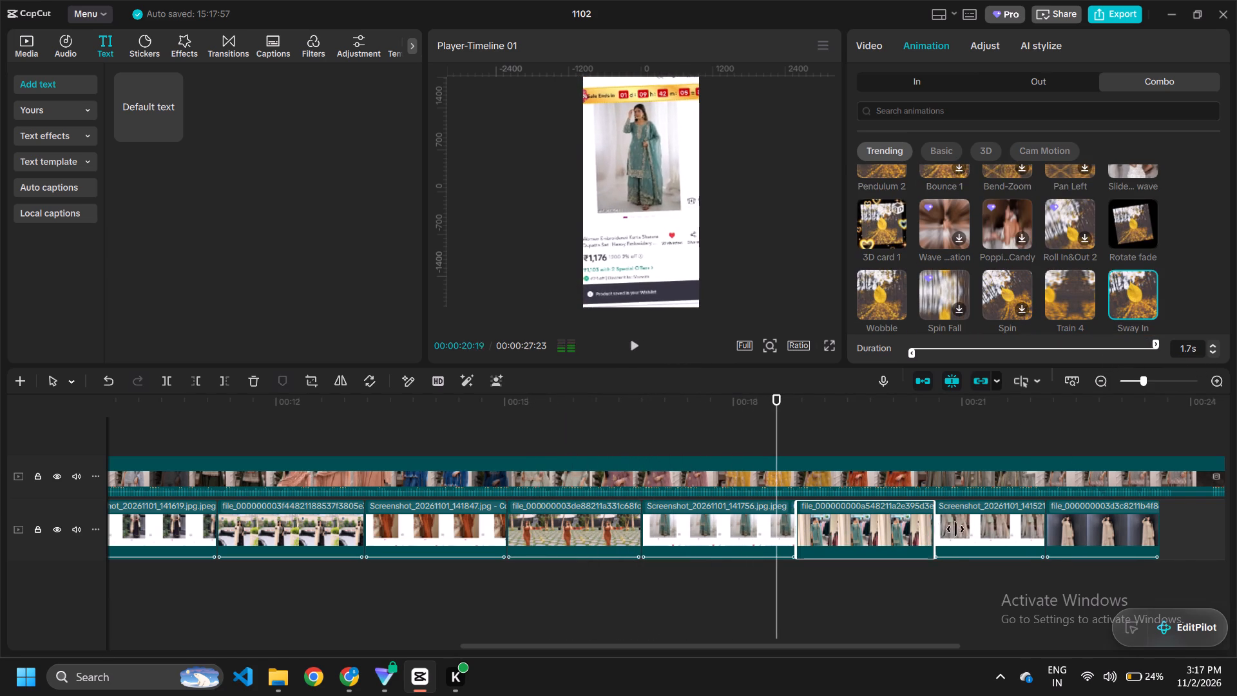
pyautogui.moveTo(955, 529); pyautogui.dragTo(958, 529)
pyautogui.moveTo(1110, 349); pyautogui.dragTo(1193, 353)
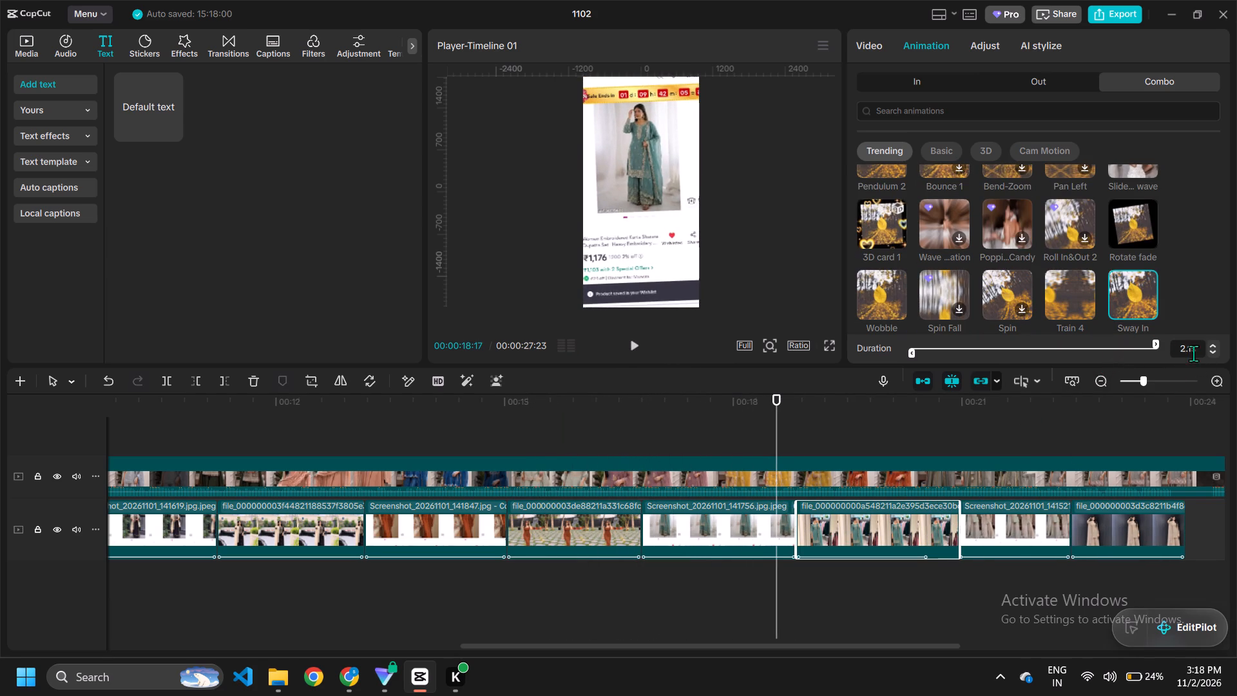
# Lengthen the beige outfit screenshot clip at its end and extend its Pendulum 1 animation to the full clip length.
pyautogui.click(1019, 552)
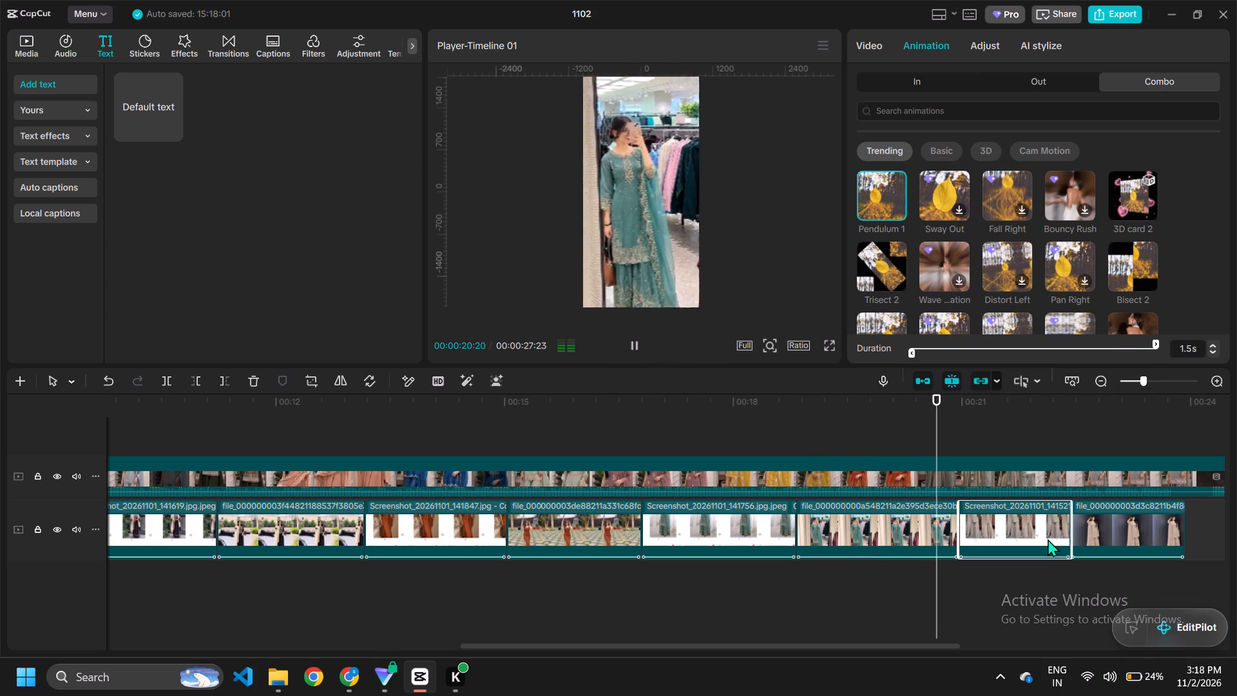
pyautogui.moveTo(1070, 525); pyautogui.dragTo(1089, 525)
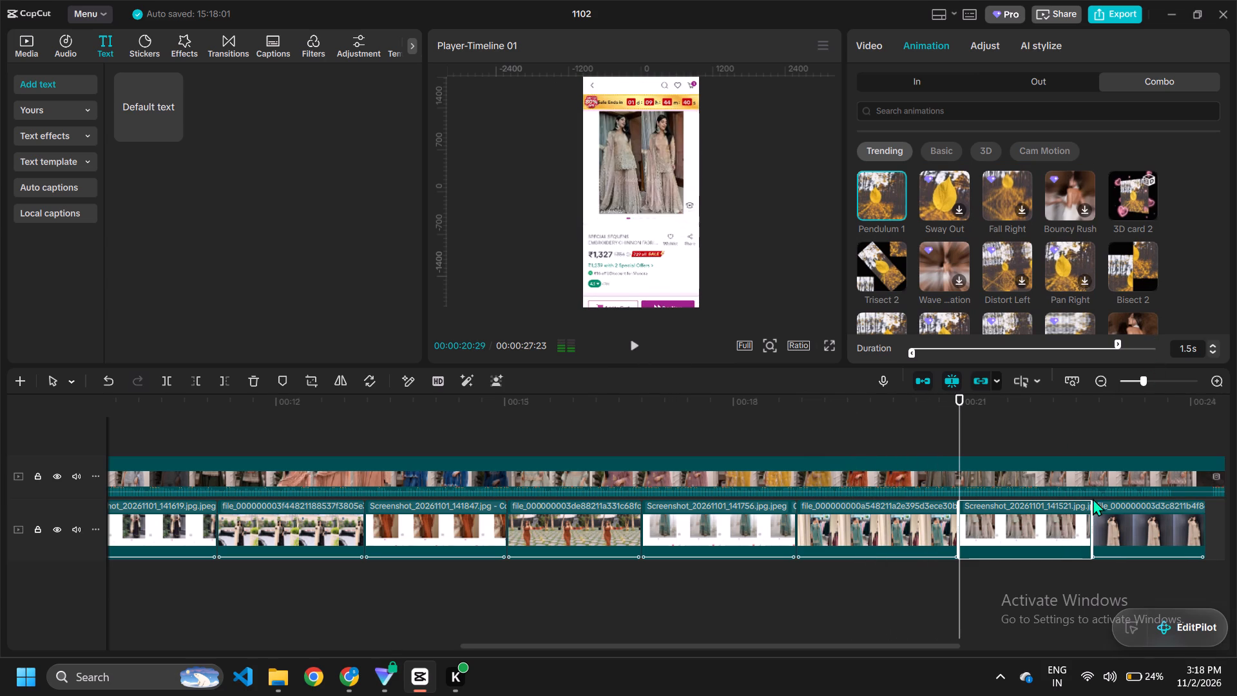
pyautogui.moveTo(1123, 347); pyautogui.dragTo(1164, 339)
# Lengthen the final beige outfit photo clip at its end and set its Sway In duration to 1.9 s.
pyautogui.click(1144, 543)
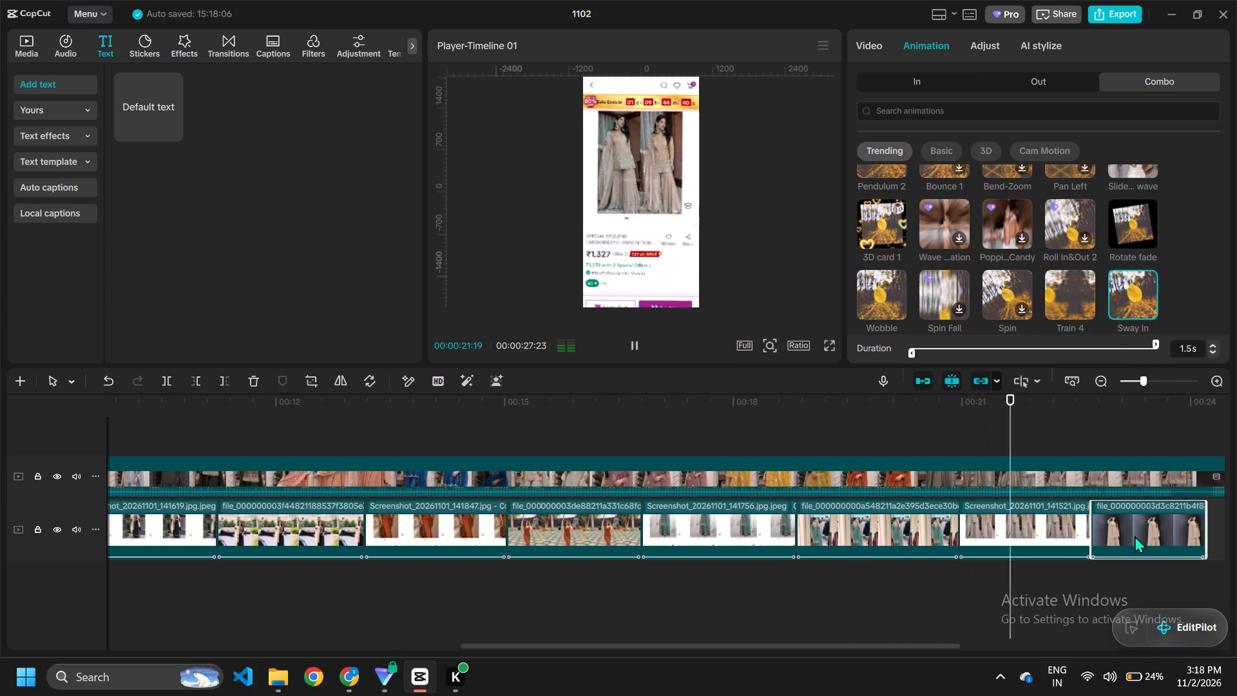
pyautogui.hscroll(-1, 1115, 515)
pyautogui.moveTo(838, 530); pyautogui.dragTo(861, 532)
pyautogui.moveTo(1122, 346); pyautogui.dragTo(1174, 353)
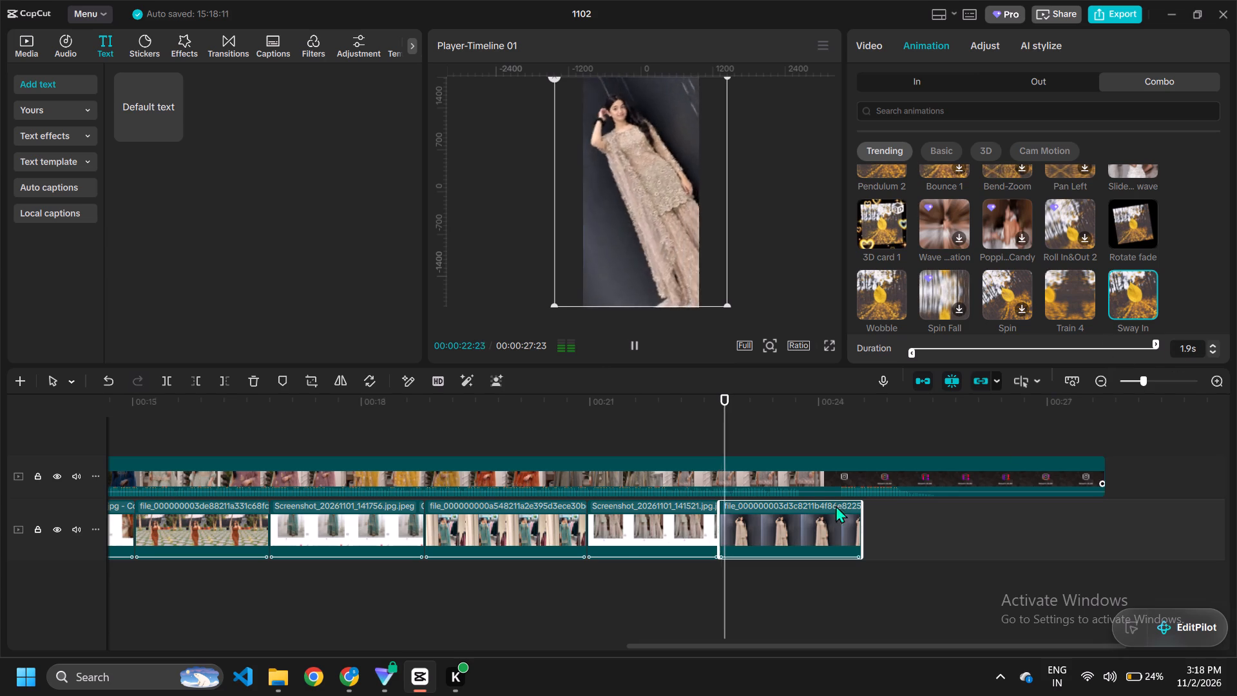
# Play the sequence back from near the start to check the timing of clips and animations.
pyautogui.hscroll(15, 644, 429)
pyautogui.hscroll(11, 139, 415)
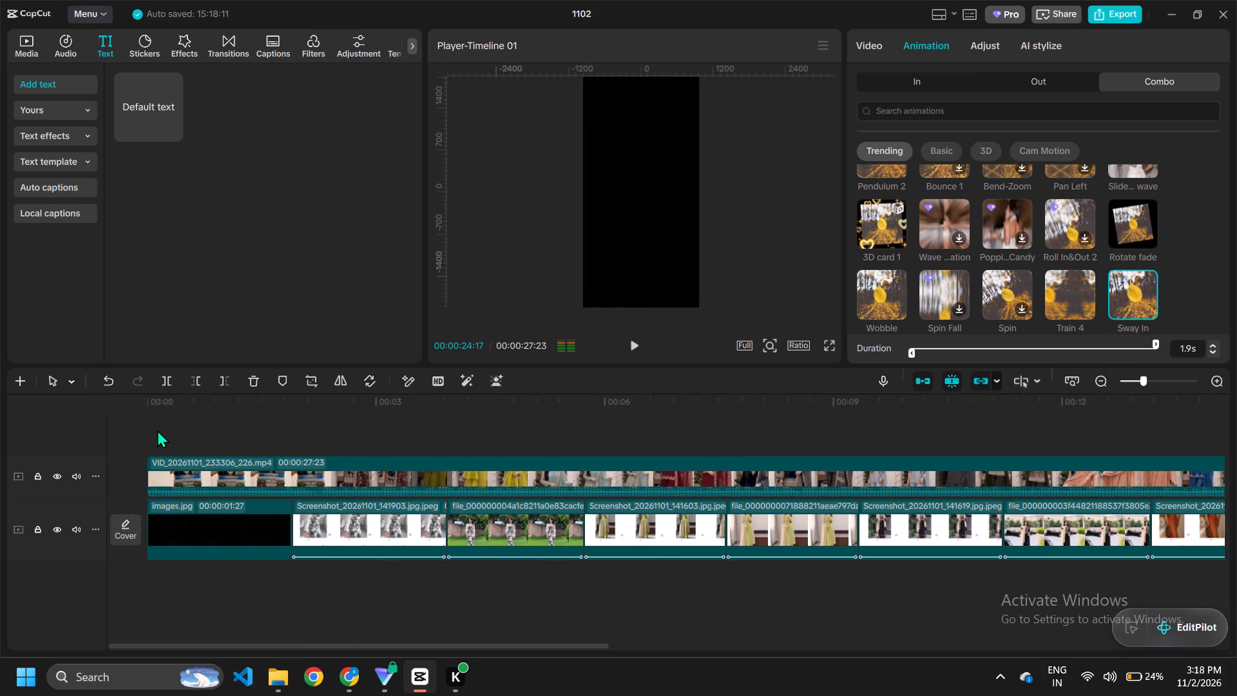
pyautogui.click(206, 394)
pyautogui.click(635, 348)
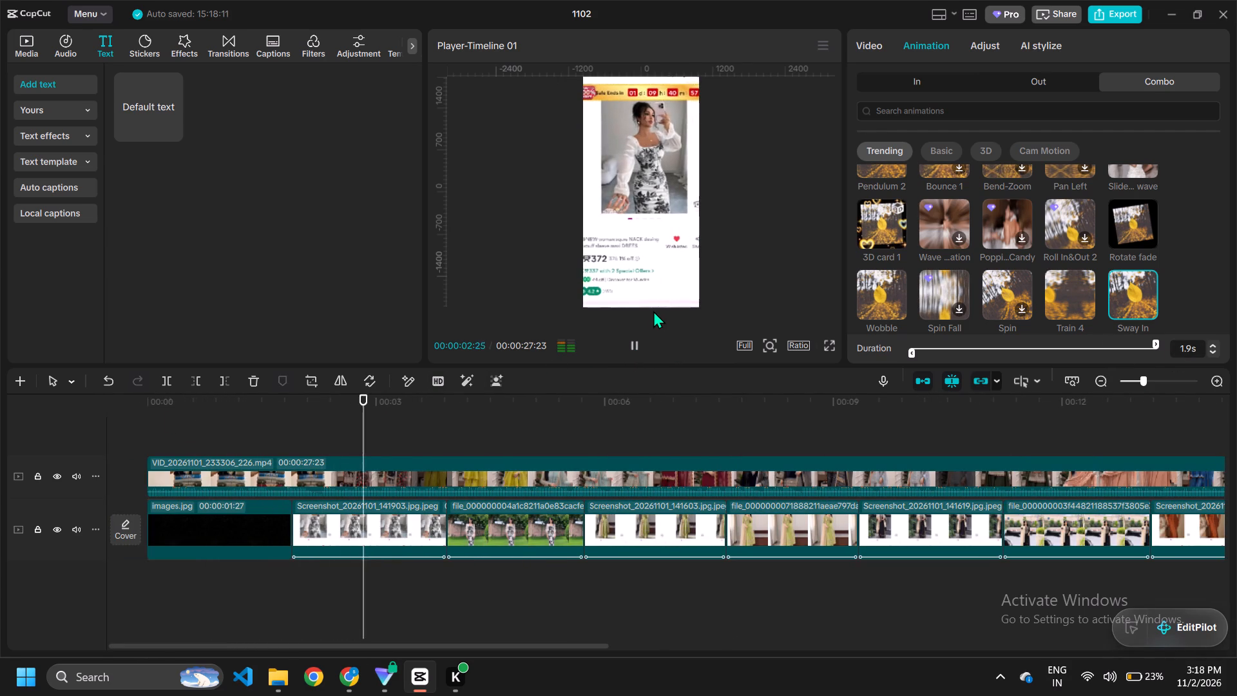
pyautogui.click(640, 341)
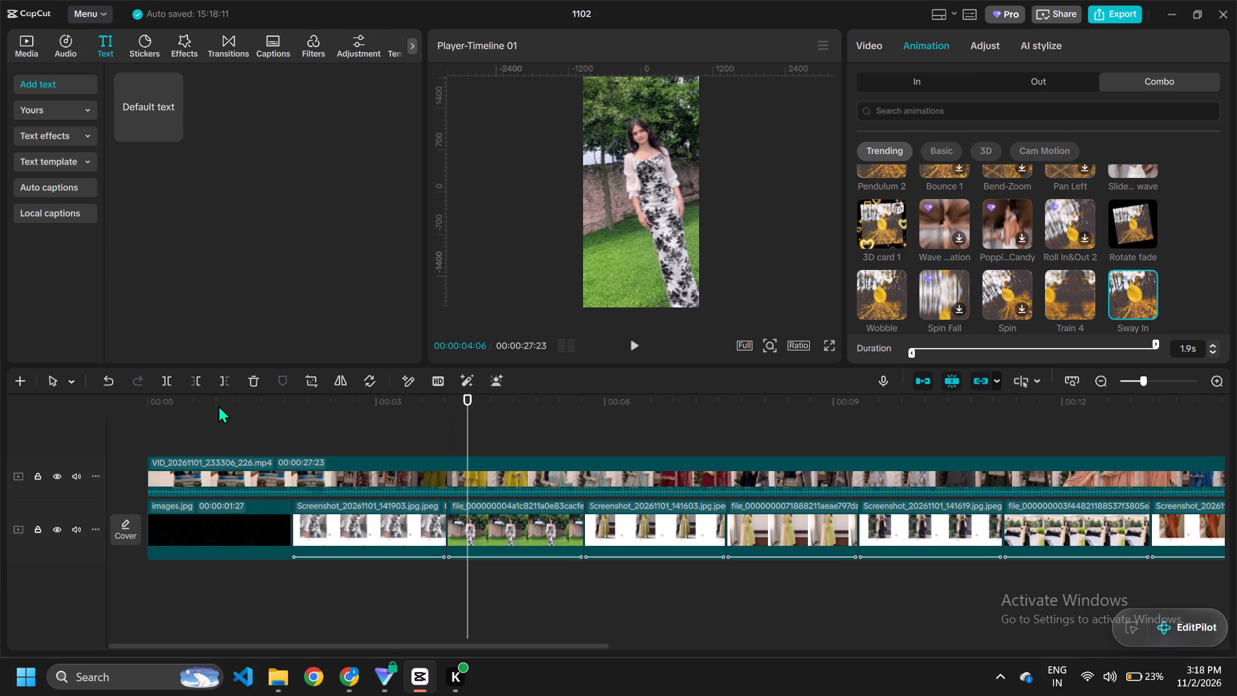
pyautogui.click(218, 401)
pyautogui.click(637, 347)
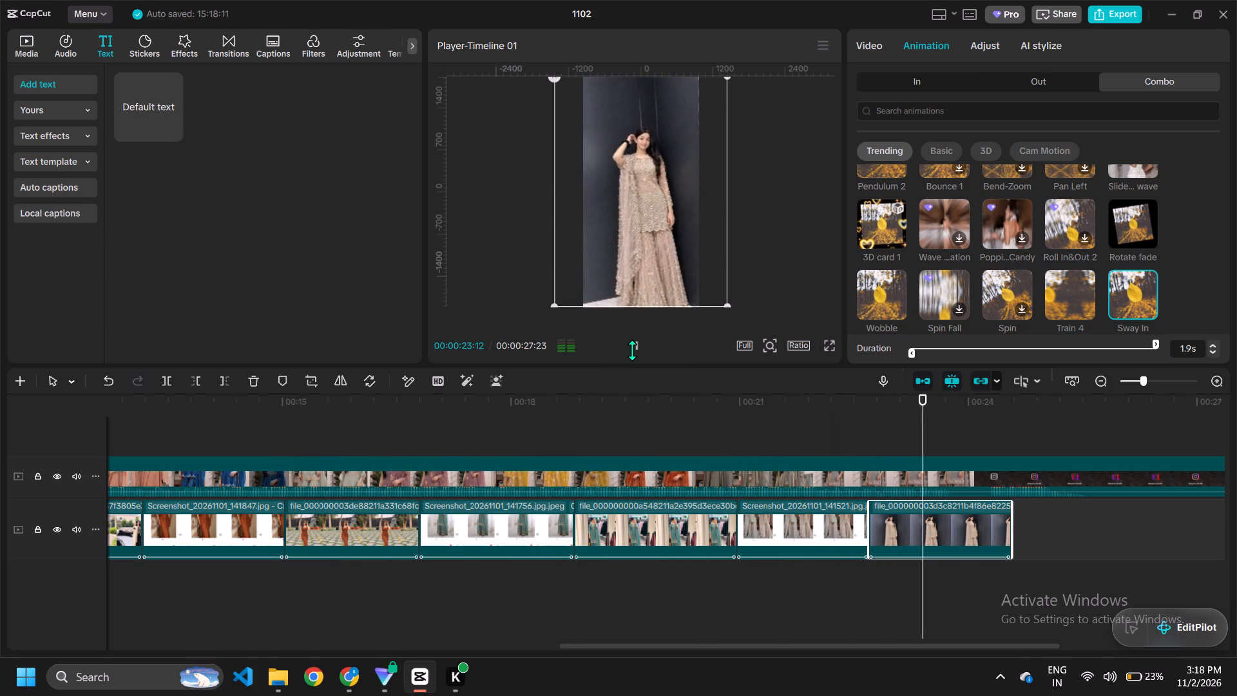
# Split the reference video at 00:00:24:19, just past the last outfit photo, and delete the remaining tail.
pyautogui.hscroll(5, 611, 369)
pyautogui.hscroll(9, 581, 451)
pyautogui.hscroll(6, 535, 409)
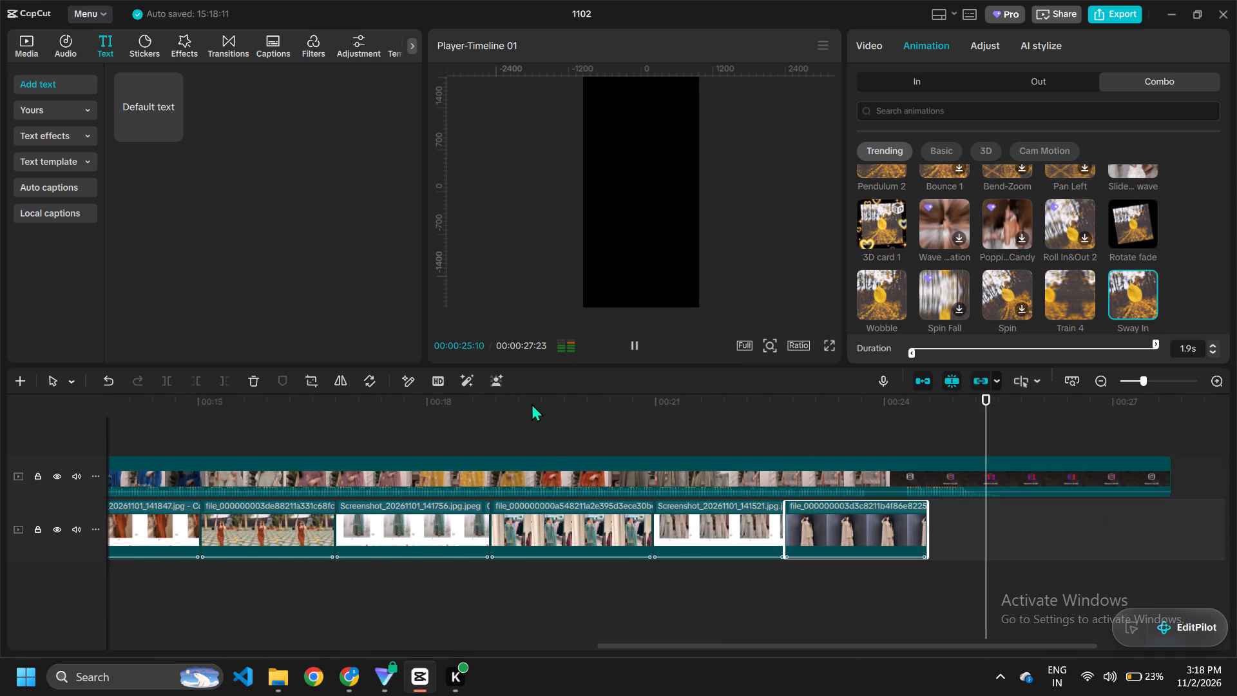
pyautogui.hscroll(3, 532, 403)
pyautogui.click(948, 474)
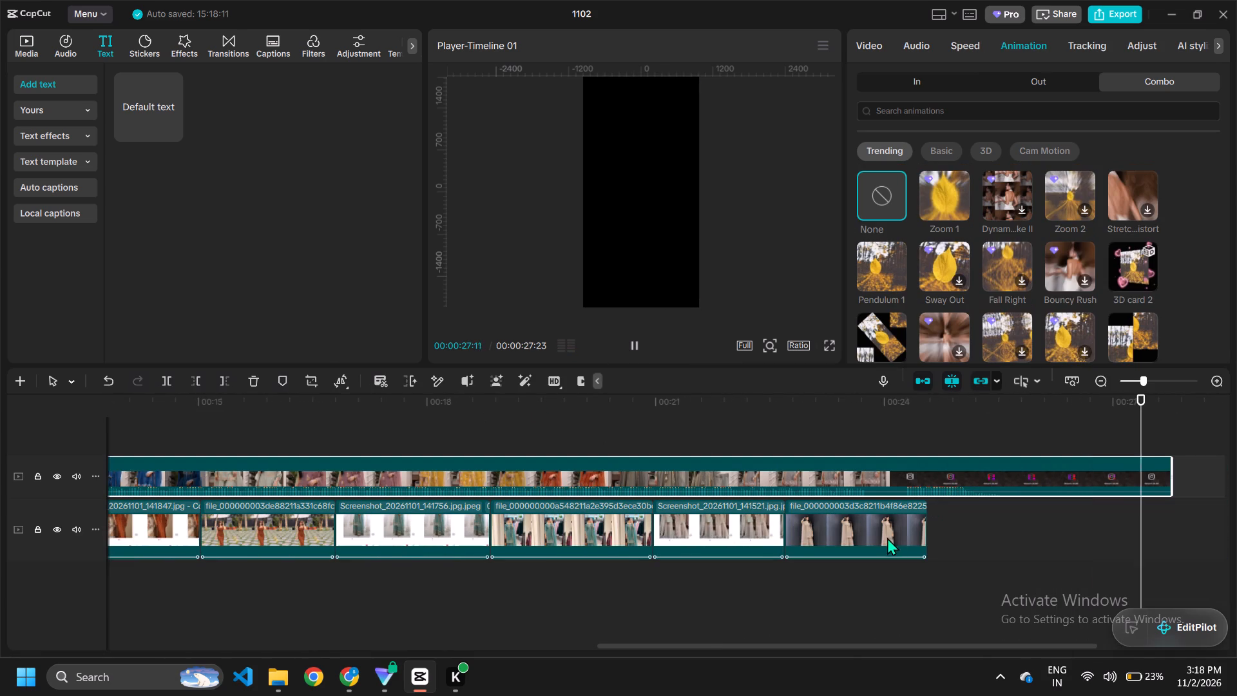
pyautogui.click(930, 491)
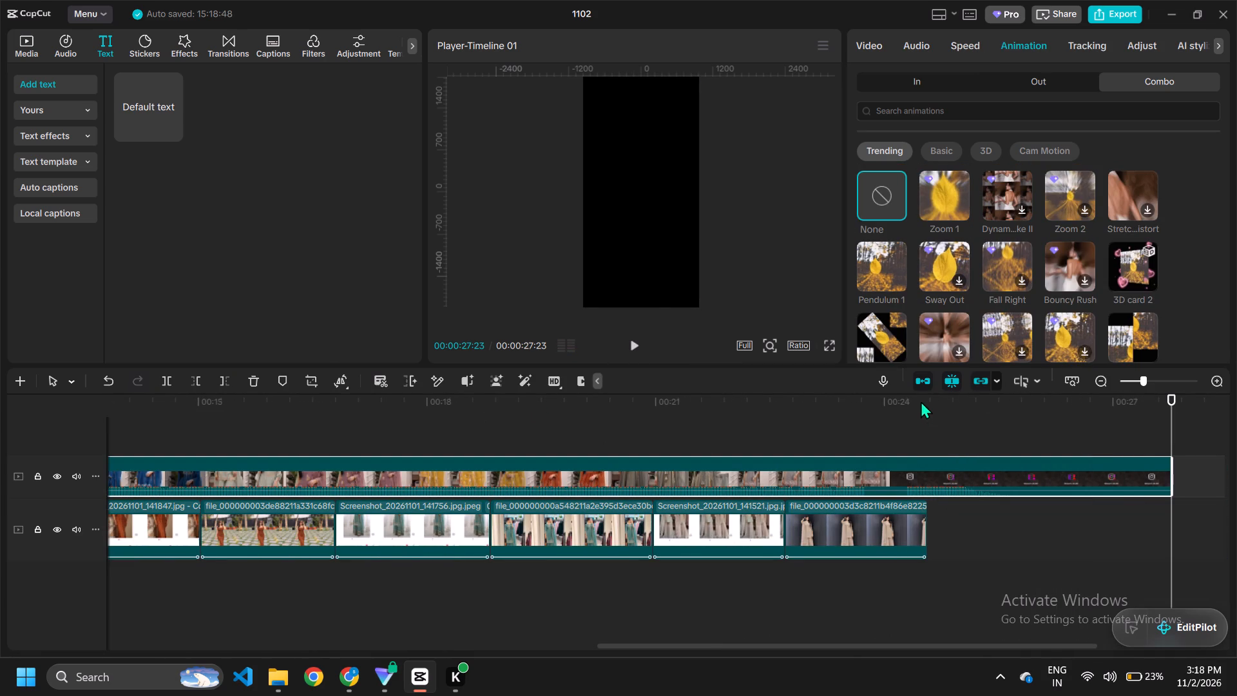
pyautogui.click(917, 394)
pyautogui.click(954, 443)
pyautogui.moveTo(953, 452); pyautogui.dragTo(950, 454)
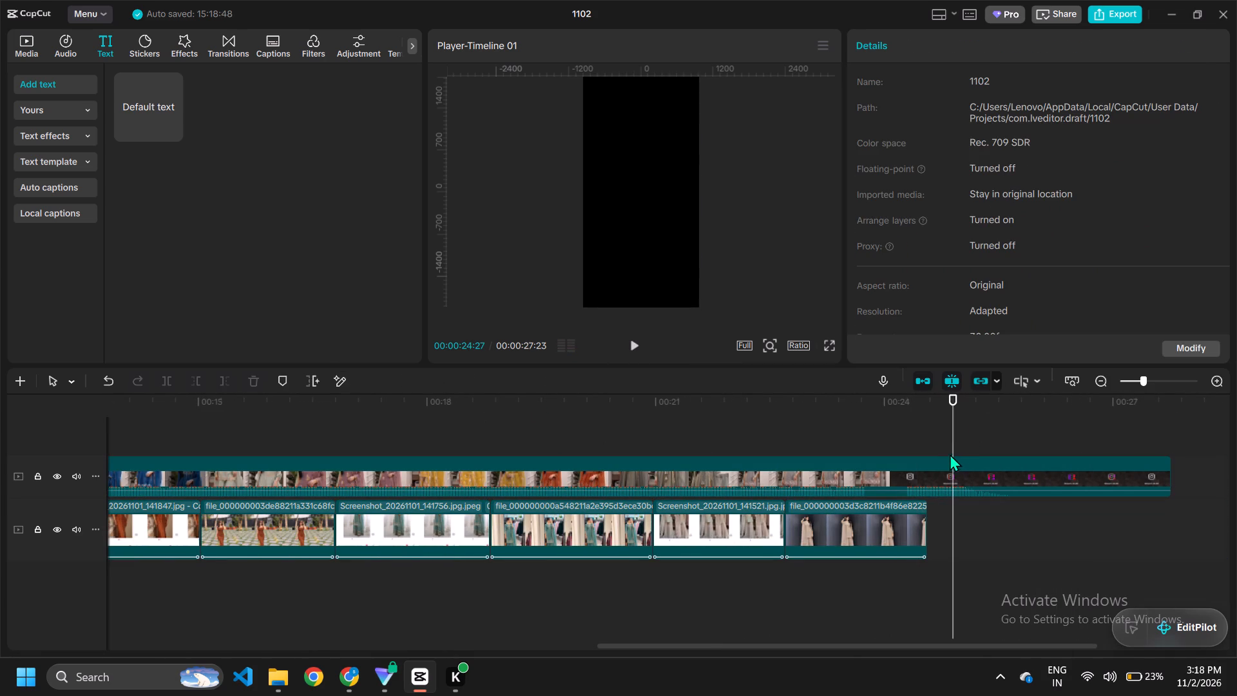
pyautogui.moveTo(950, 454); pyautogui.dragTo(940, 458)
pyautogui.moveTo(953, 426); pyautogui.dragTo(933, 444)
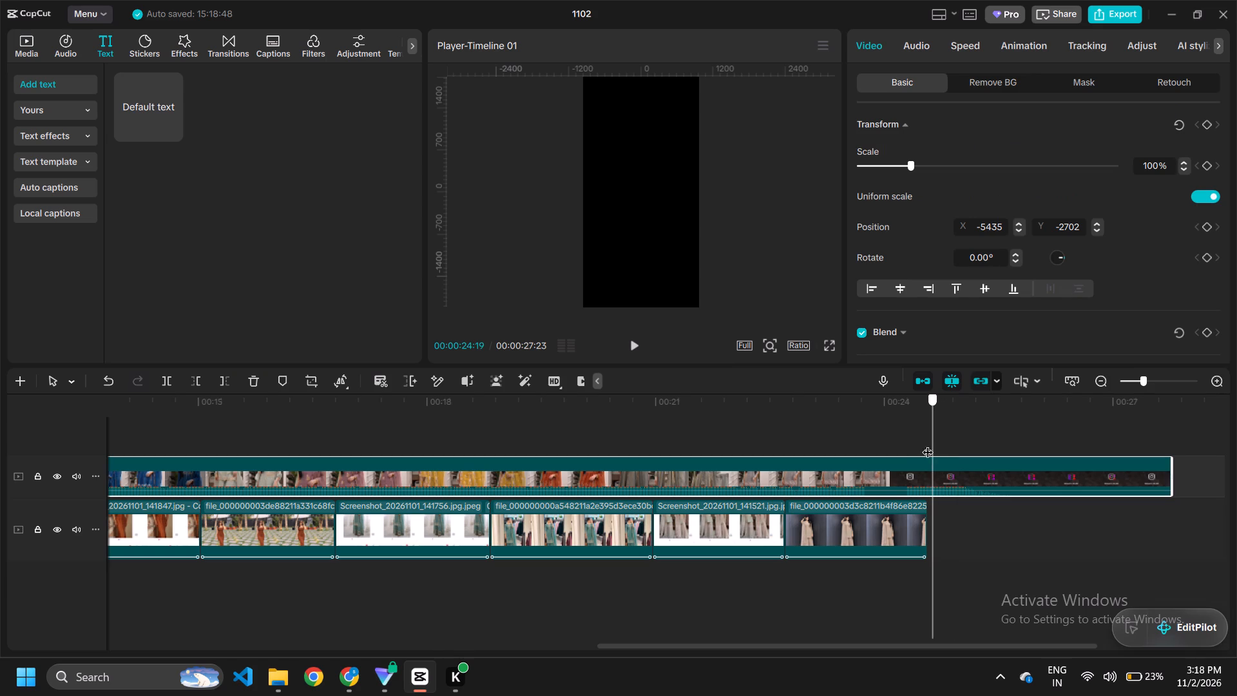
pyautogui.click(169, 380)
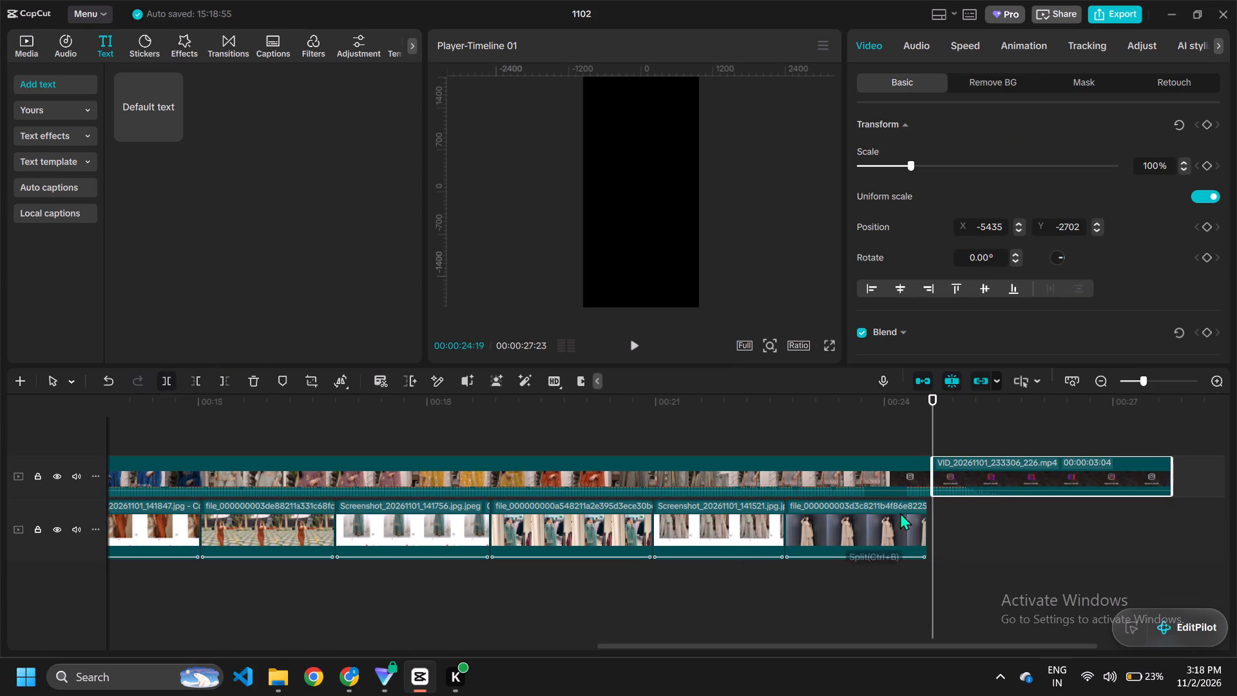
pyautogui.click(1023, 473)
pyautogui.click(245, 376)
# Play back the opening clips from near the start to check their timing against the reference video.
pyautogui.hscroll(20, 494, 466)
pyautogui.hscroll(20, 566, 473)
pyautogui.hscroll(12, 566, 473)
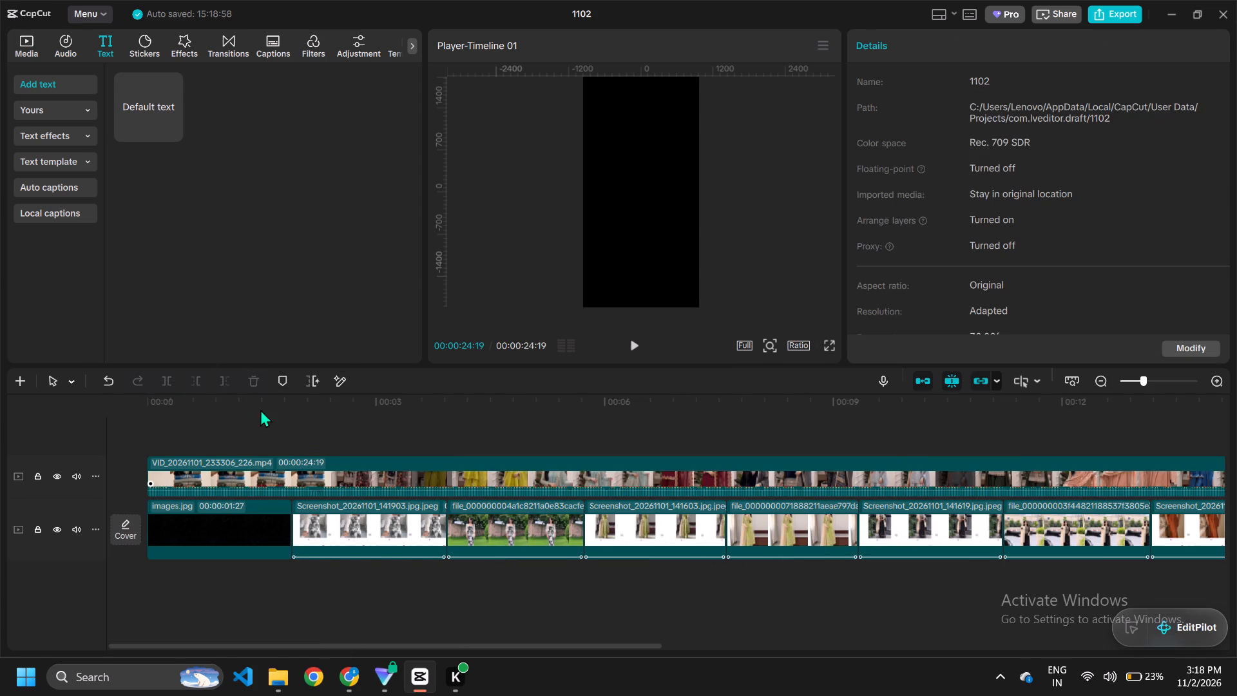
pyautogui.click(151, 391)
pyautogui.hscroll(3, 164, 394)
pyautogui.click(198, 401)
pyautogui.click(637, 351)
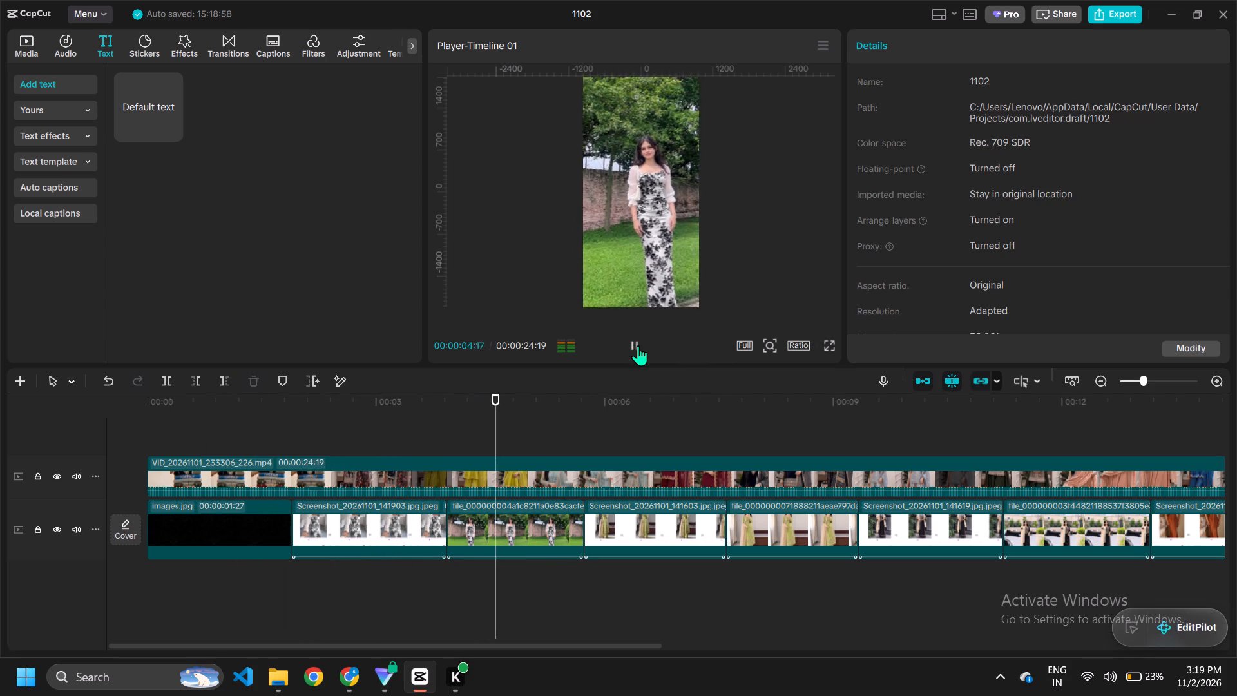
pyautogui.click(631, 347)
# Shorten the floral dress screenshot and photo clips at their ends to about 1.7 s each.
pyautogui.click(376, 550)
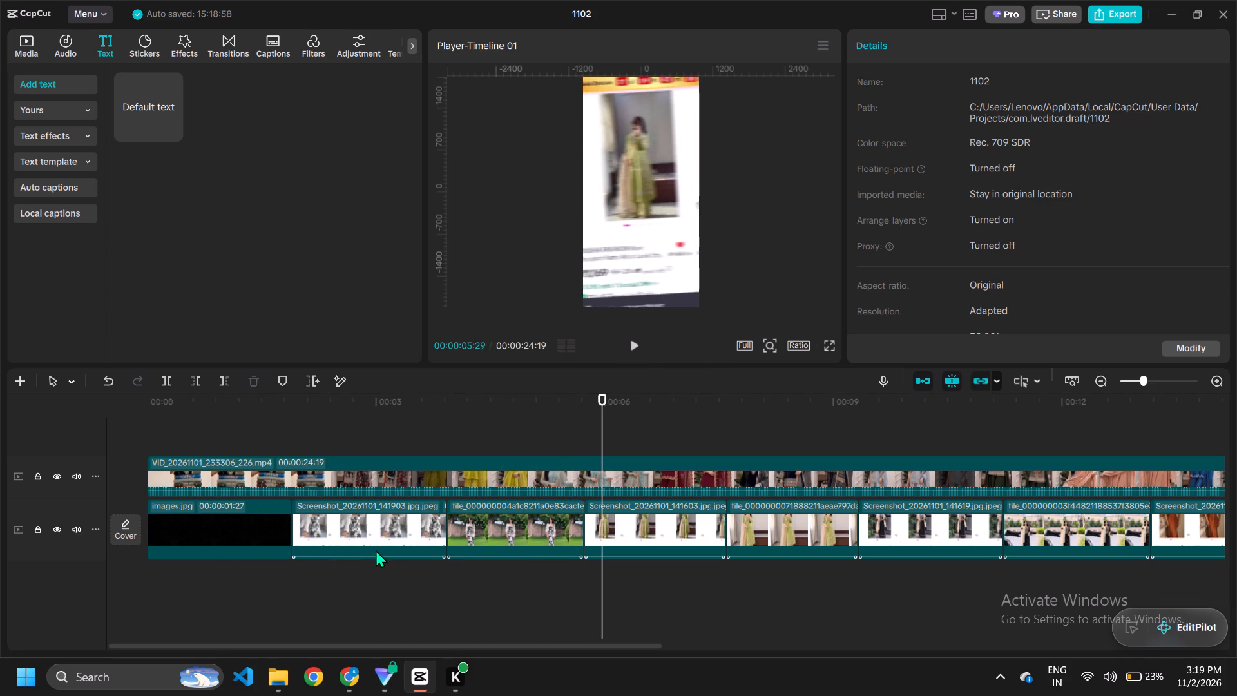
pyautogui.moveTo(446, 532); pyautogui.dragTo(425, 540)
pyautogui.click(493, 527)
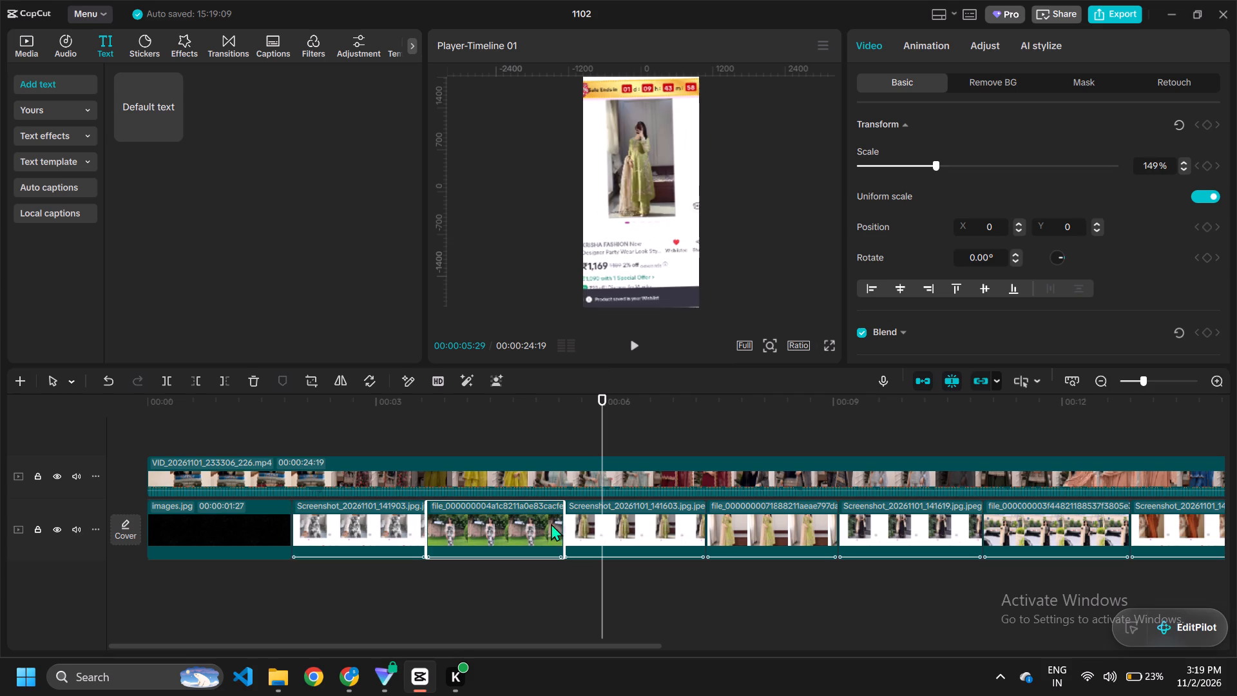
pyautogui.moveTo(562, 528); pyautogui.dragTo(552, 538)
# Shorten the green outfit screenshot and photo clips at their ends to about 1.6 s each.
pyautogui.click(611, 530)
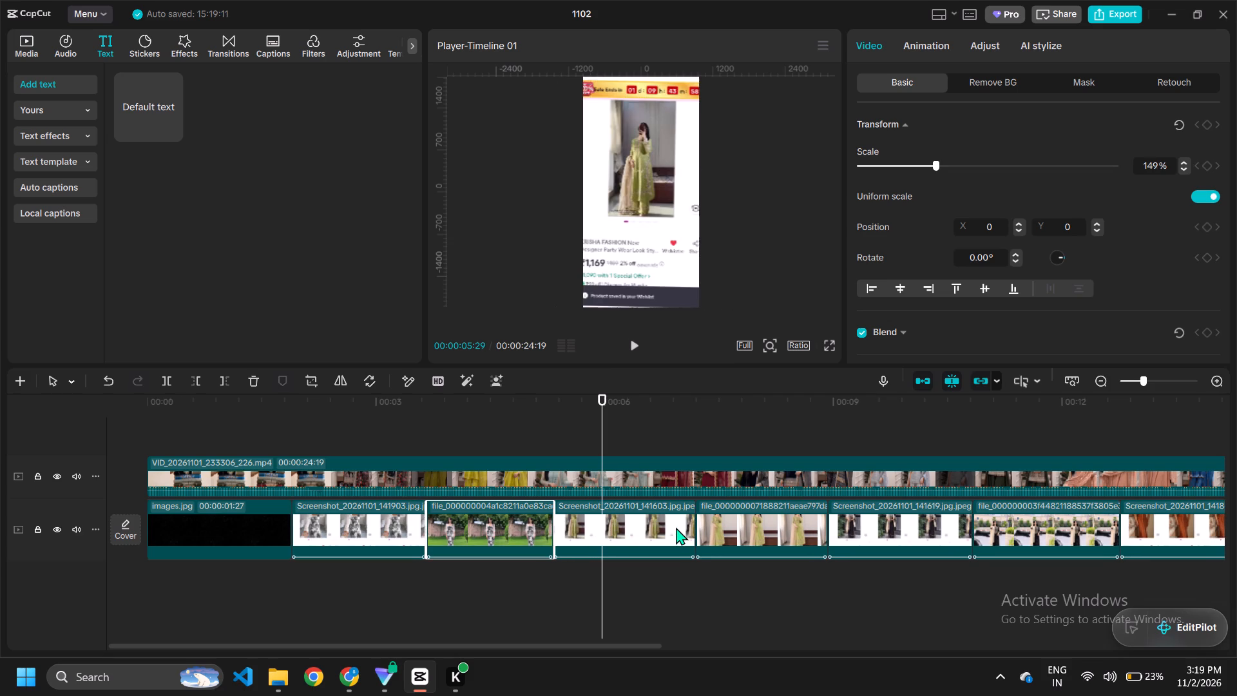
pyautogui.moveTo(696, 526); pyautogui.dragTo(677, 539)
pyautogui.click(730, 529)
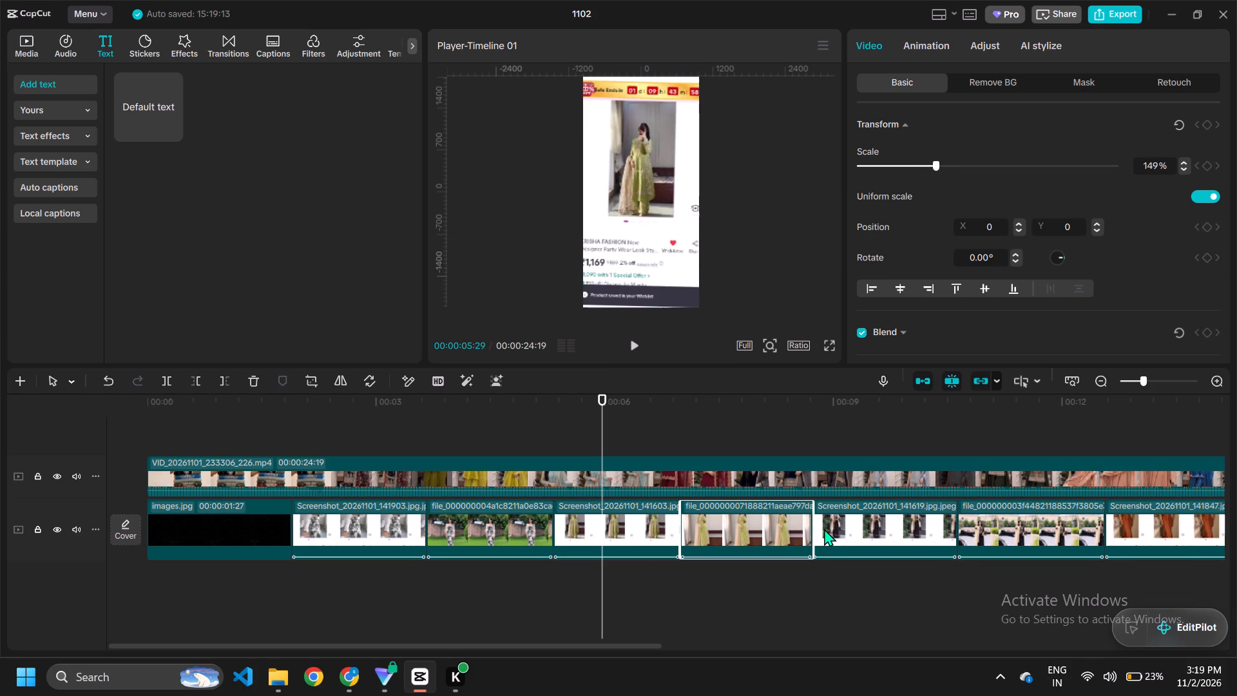
pyautogui.moveTo(813, 535); pyautogui.dragTo(802, 548)
# Shorten the black outfit screenshot and photo clips at their ends to about 1.6 s each.
pyautogui.click(874, 527)
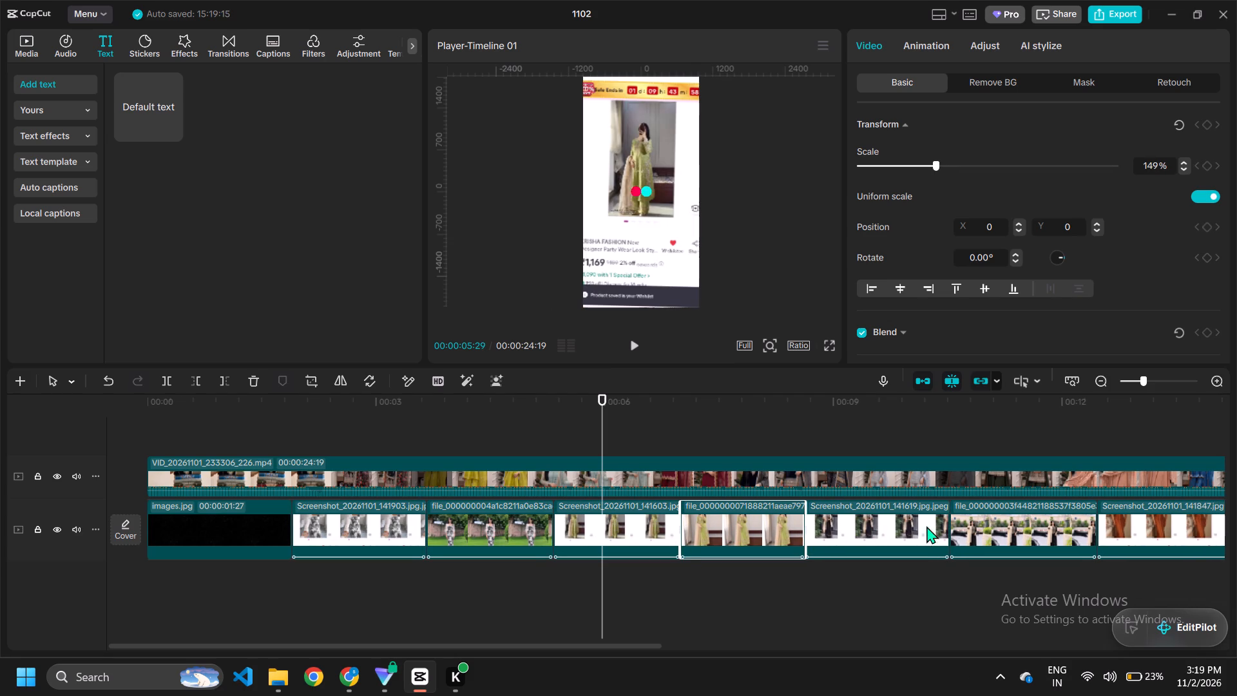
pyautogui.moveTo(953, 525); pyautogui.dragTo(930, 555)
pyautogui.click(972, 533)
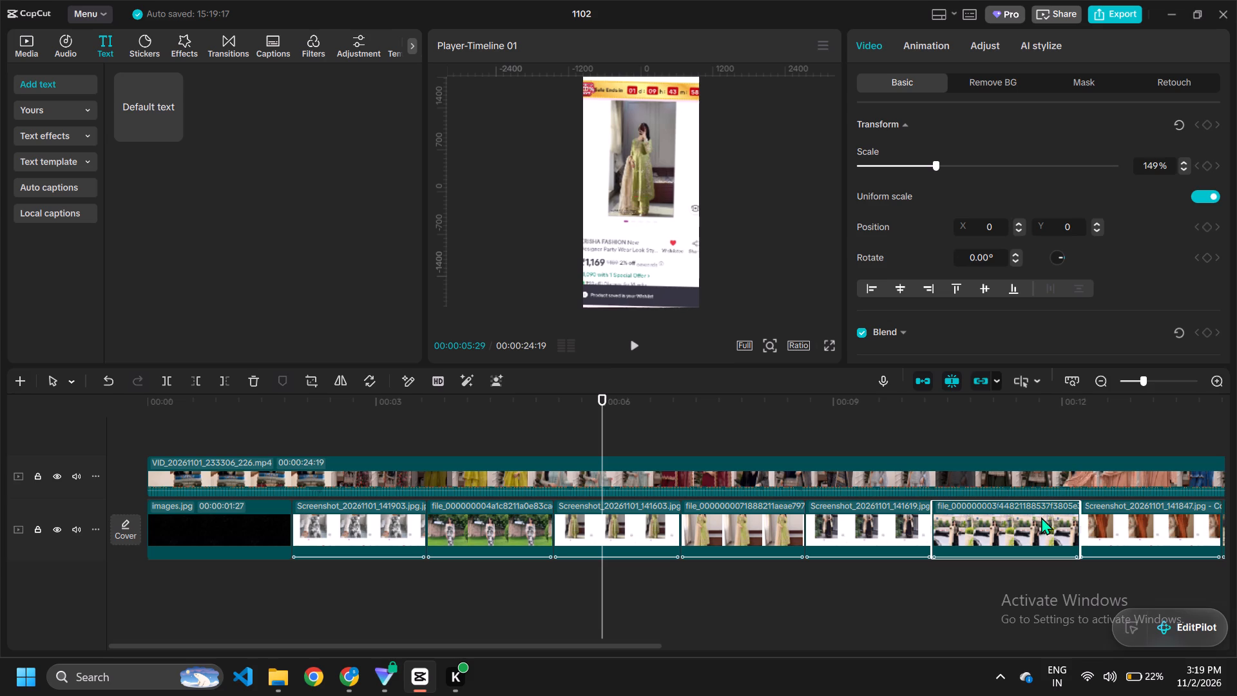
pyautogui.moveTo(1081, 529); pyautogui.dragTo(1060, 537)
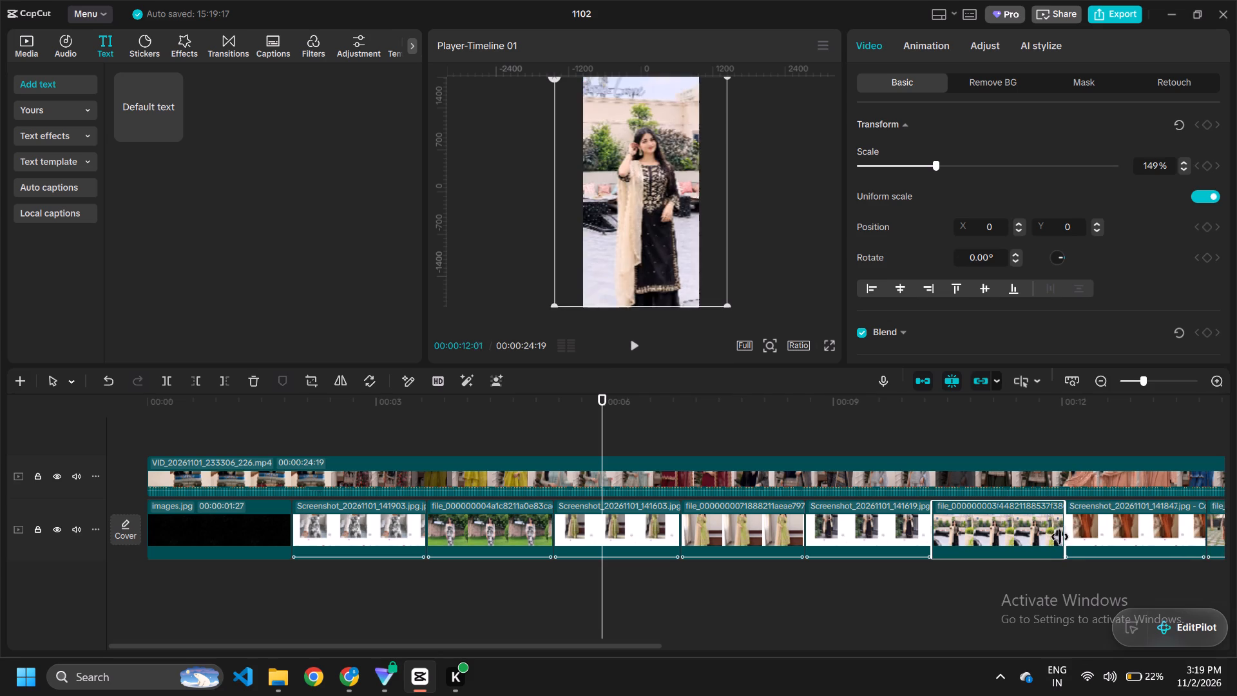
pyautogui.moveTo(1060, 537); pyautogui.dragTo(1052, 545)
# Play the sequence back from the start through the teal outfit clips to check the revised timing.
pyautogui.moveTo(602, 436); pyautogui.dragTo(374, 445)
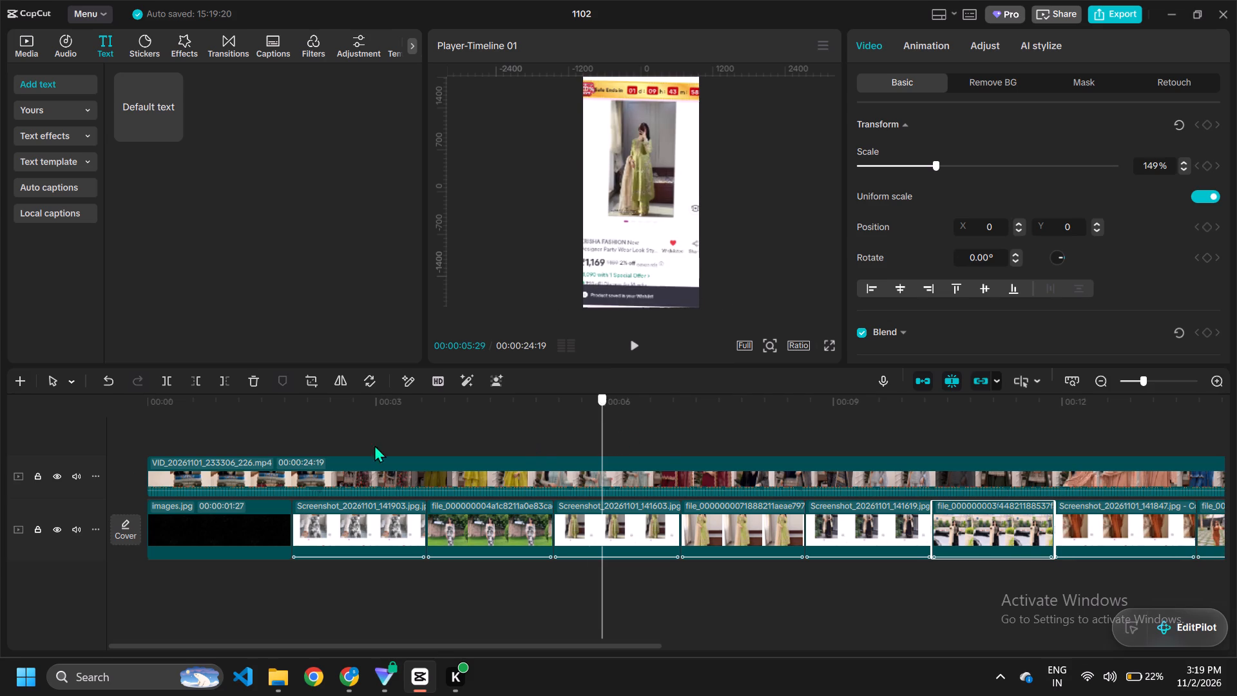
pyautogui.moveTo(374, 445); pyautogui.dragTo(0, 452)
pyautogui.click(631, 342)
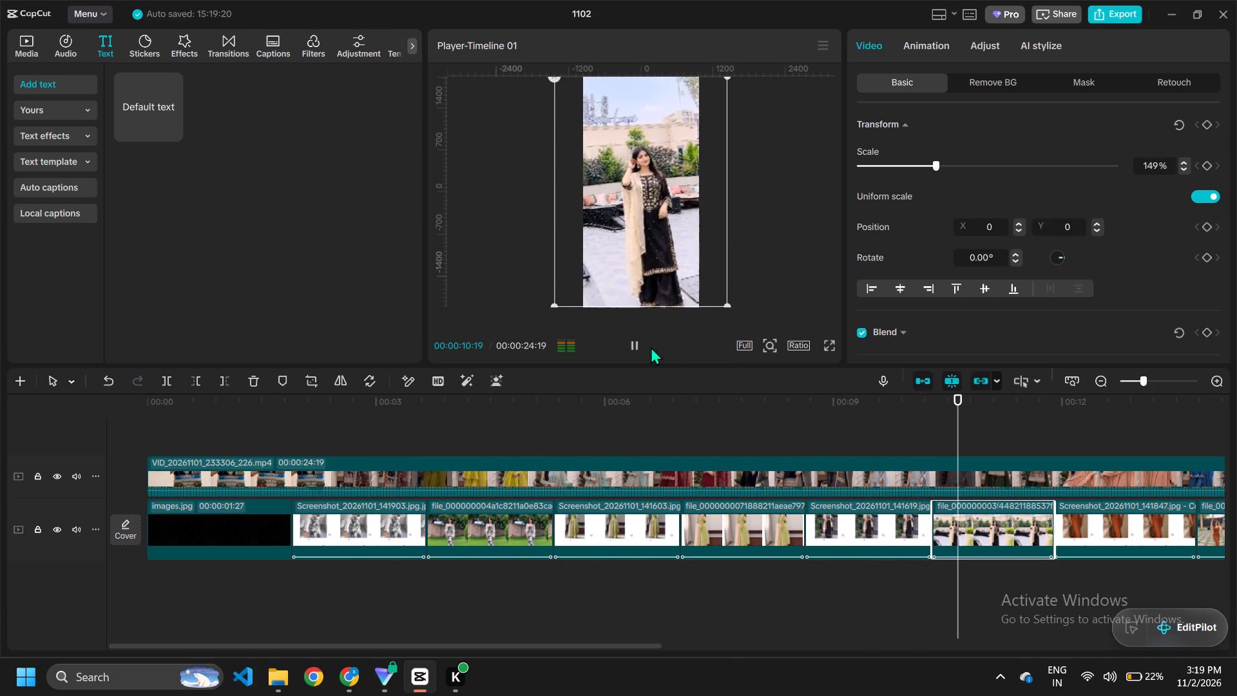
pyautogui.hscroll(-1, 687, 519)
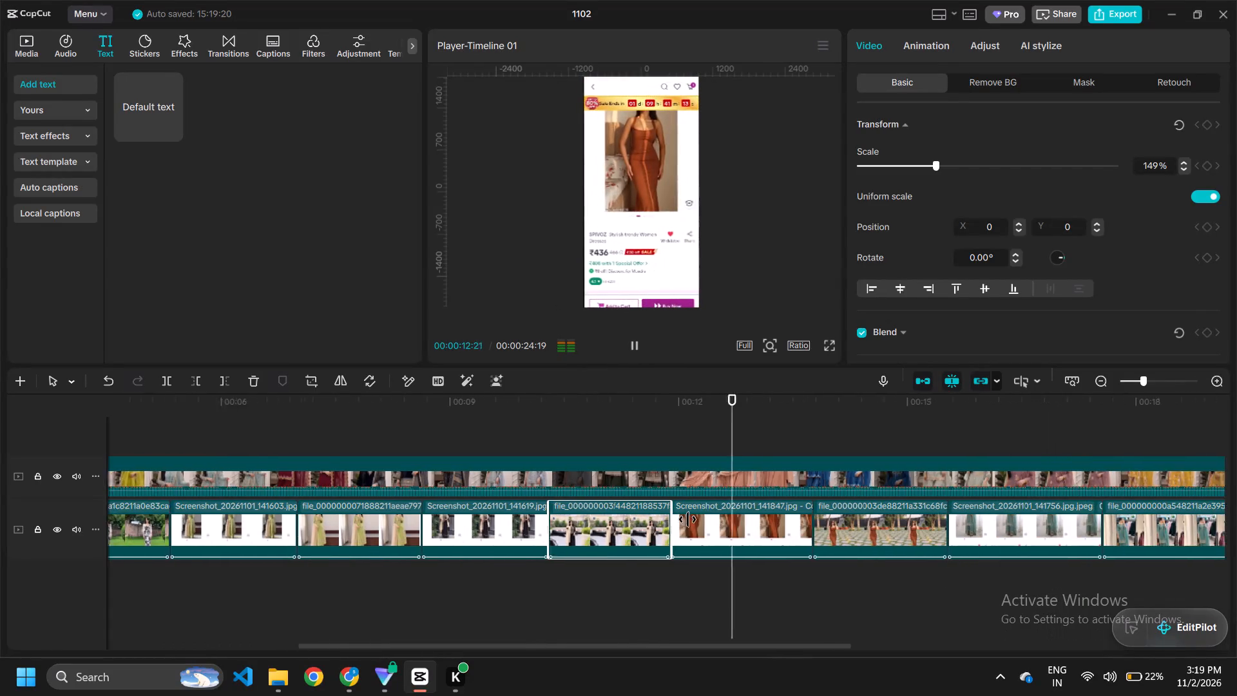
pyautogui.hscroll(-2, 687, 519)
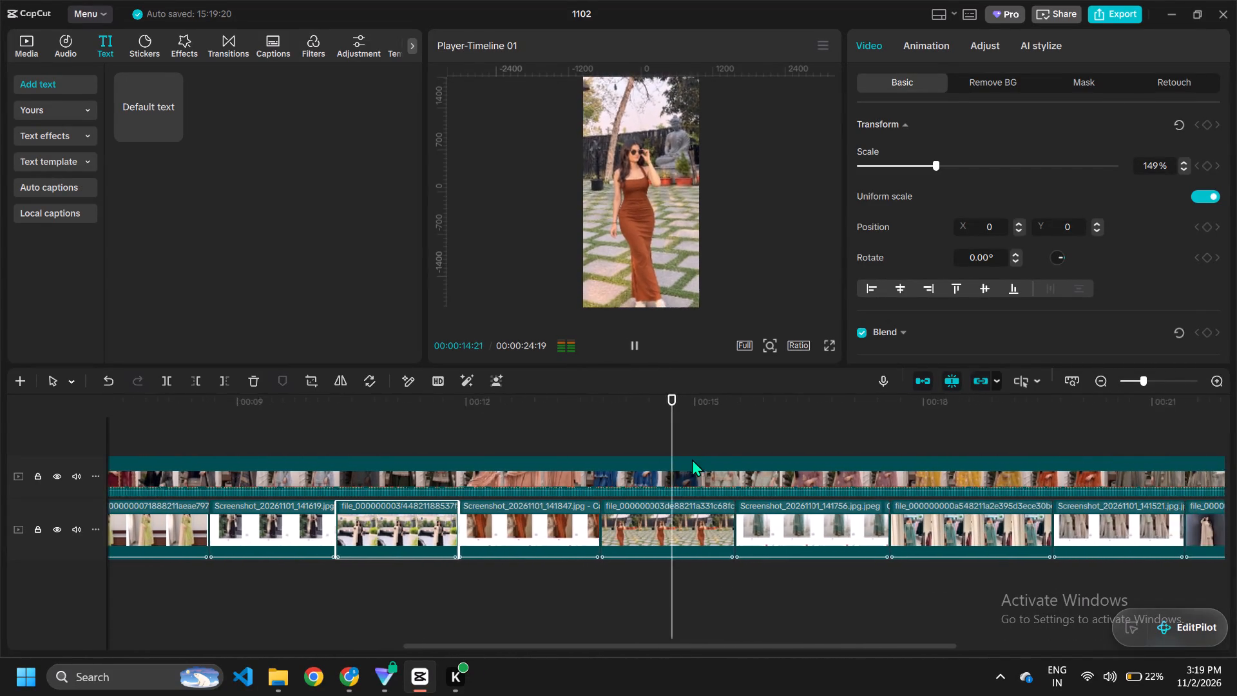
pyautogui.hscroll(-1, 692, 459)
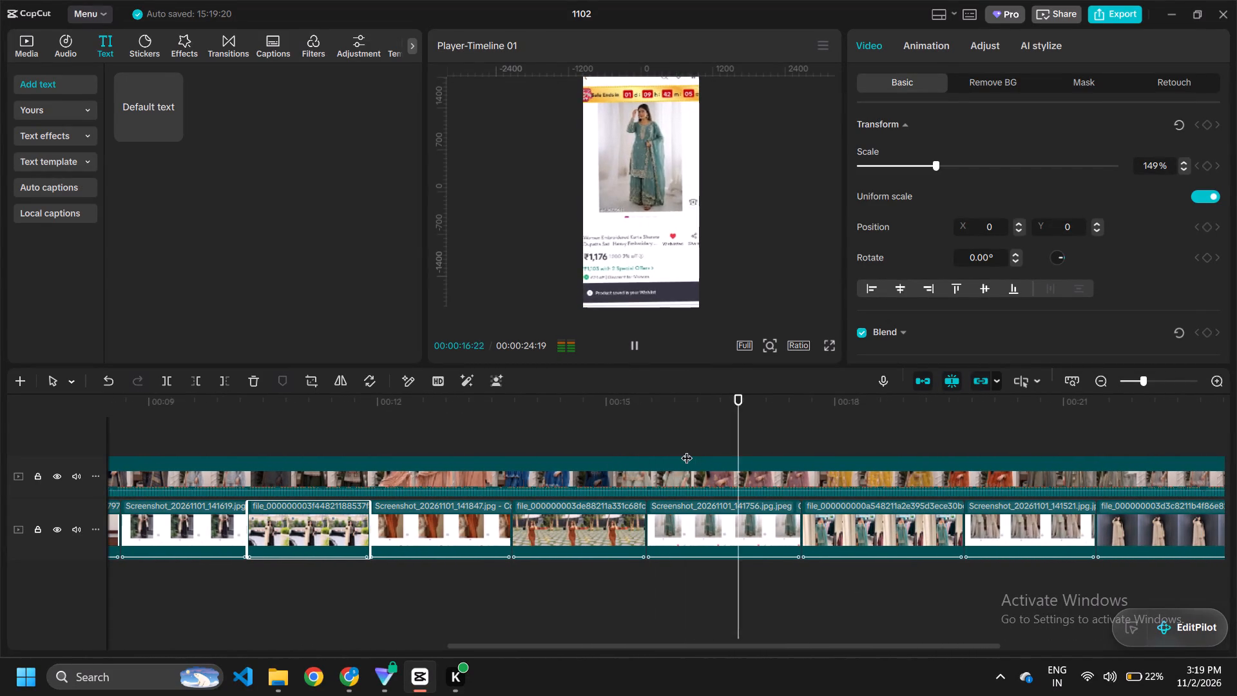
# Shorten the teal outfit screenshot clip at its end to about 1.6 s.
pyautogui.click(753, 521)
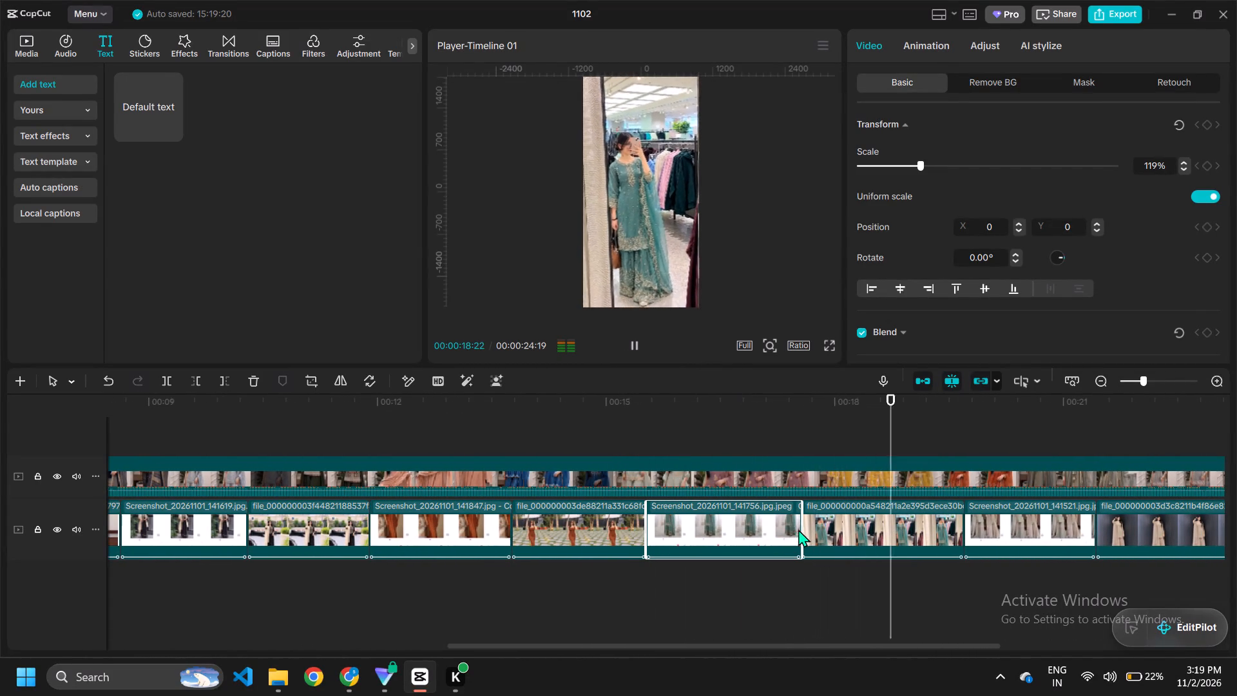
pyautogui.moveTo(799, 530); pyautogui.dragTo(769, 542)
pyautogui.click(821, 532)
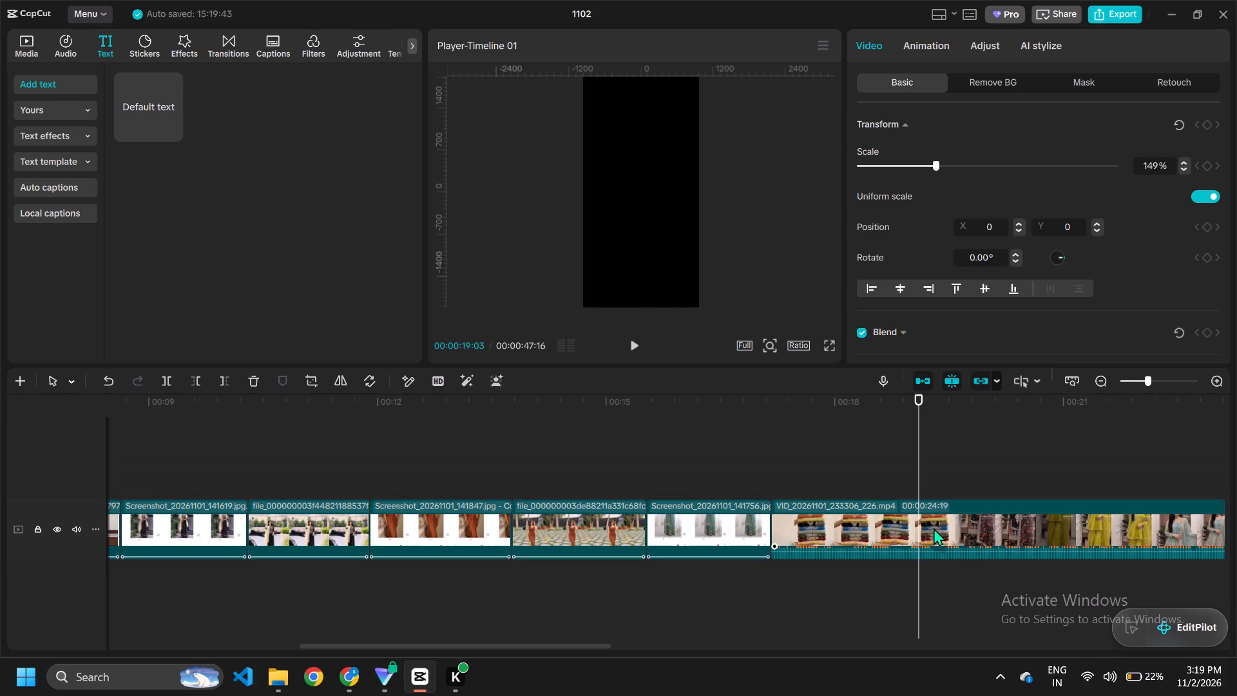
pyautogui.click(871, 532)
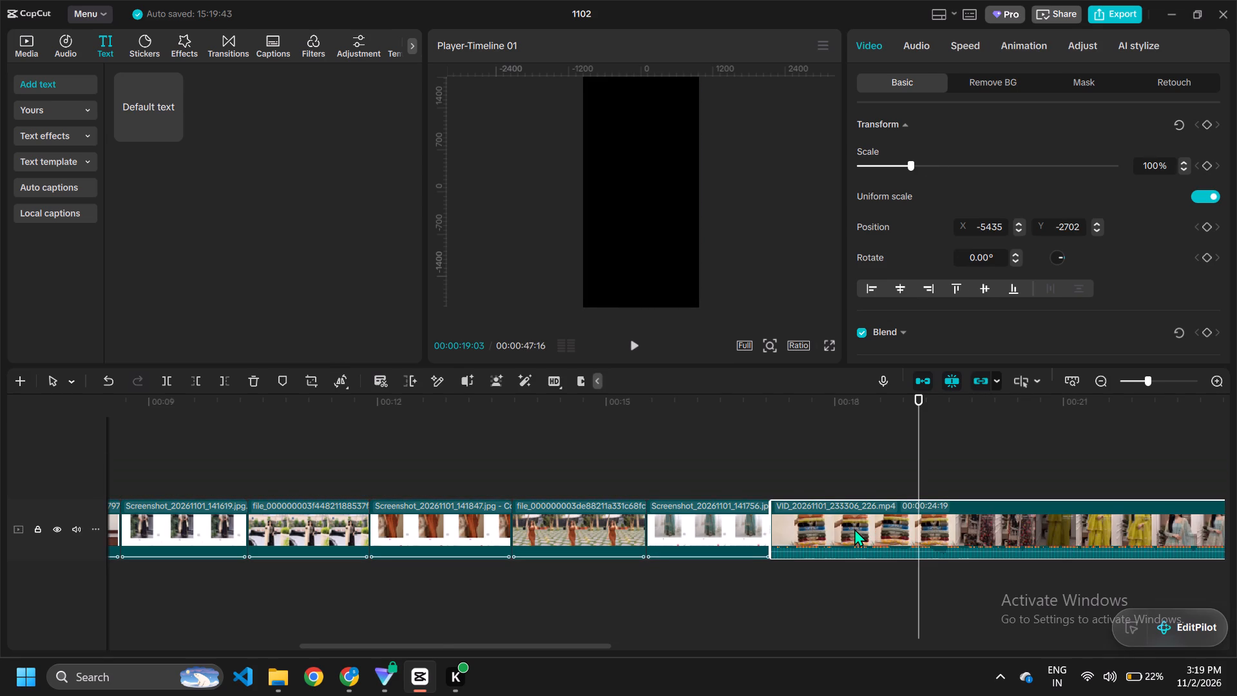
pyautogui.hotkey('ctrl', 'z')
# Shorten the teal outfit photo clip and the beige outfit screenshot clip at their ends to about 1.5 s each.
pyautogui.click(890, 525)
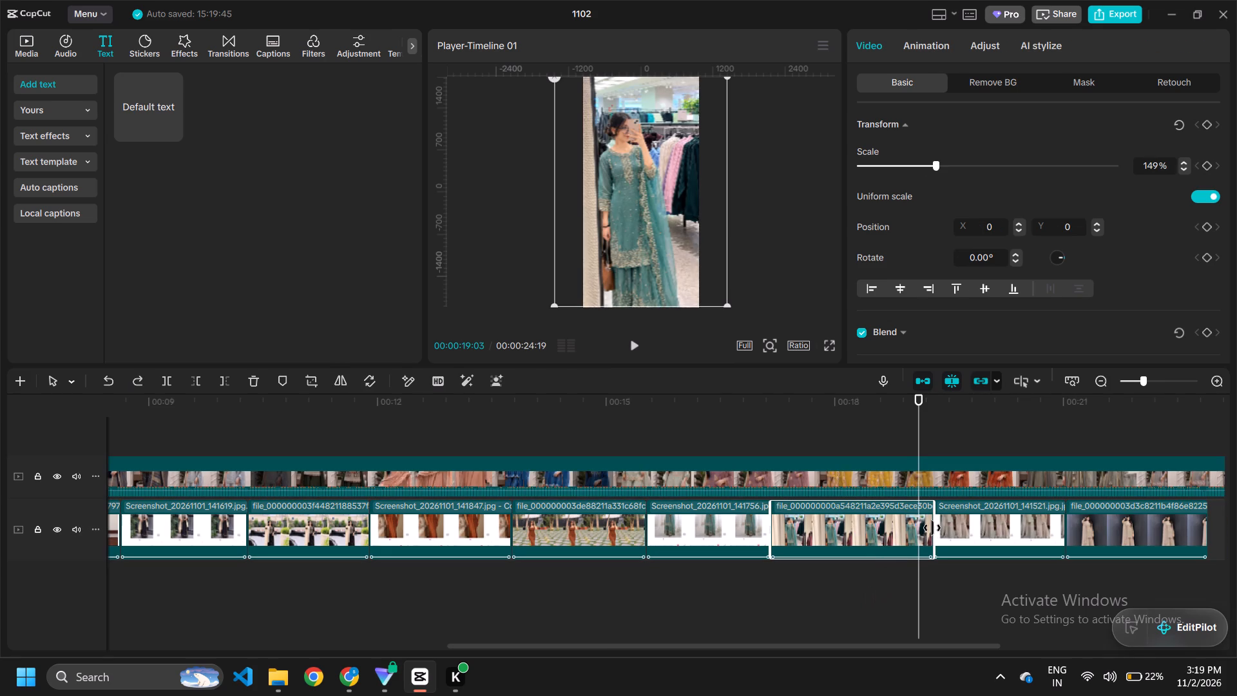
pyautogui.moveTo(932, 528); pyautogui.dragTo(886, 549)
pyautogui.click(946, 527)
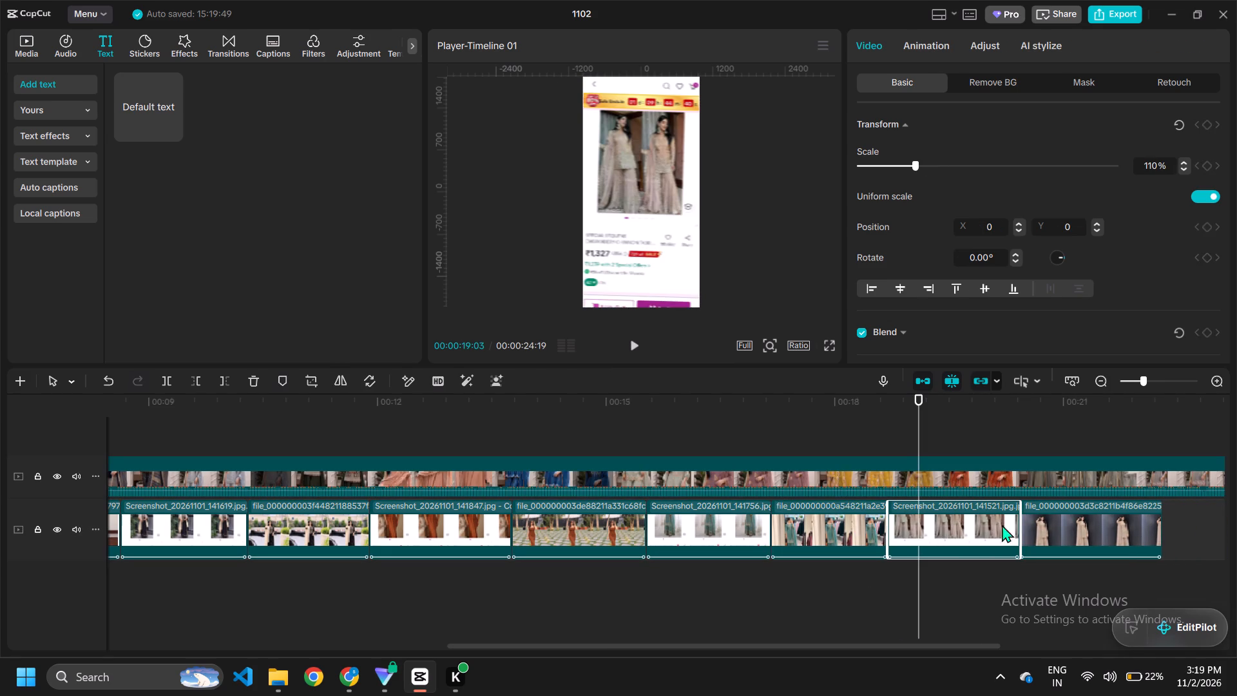
pyautogui.moveTo(1021, 530); pyautogui.dragTo(997, 547)
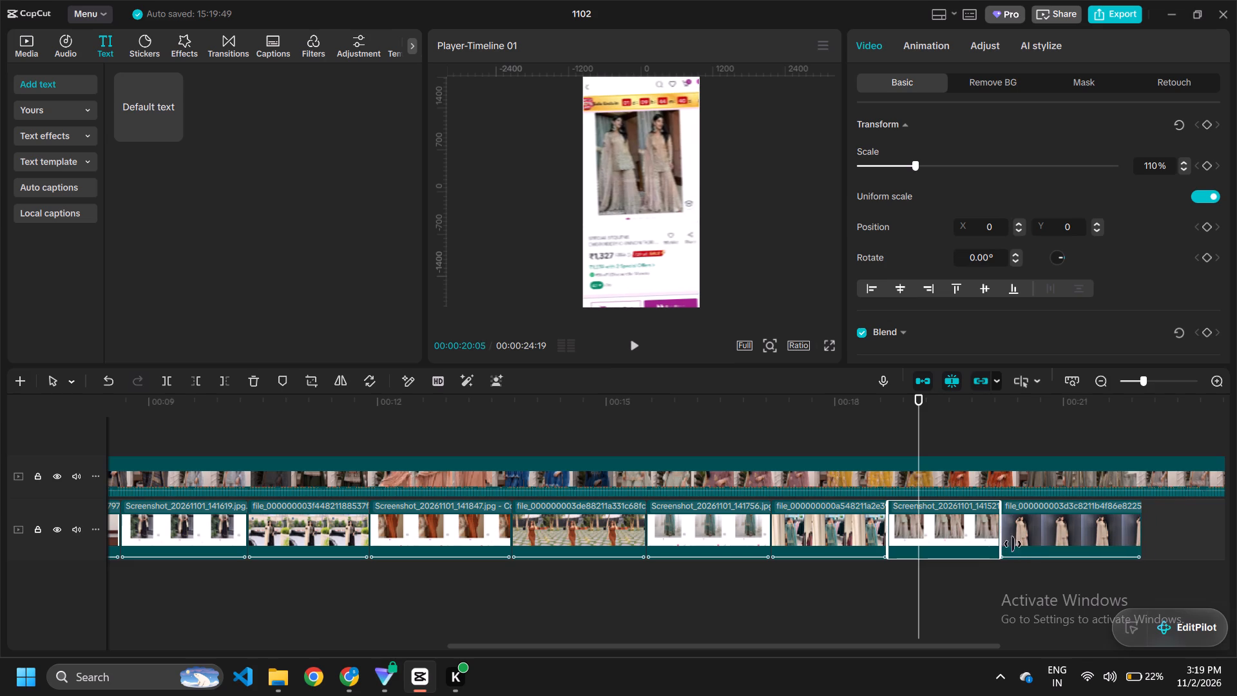
# Play the whole sequence from the start through the final beige outfit photo to check the revised timing.
pyautogui.moveTo(923, 443); pyautogui.dragTo(186, 457)
pyautogui.hscroll(5, 220, 442)
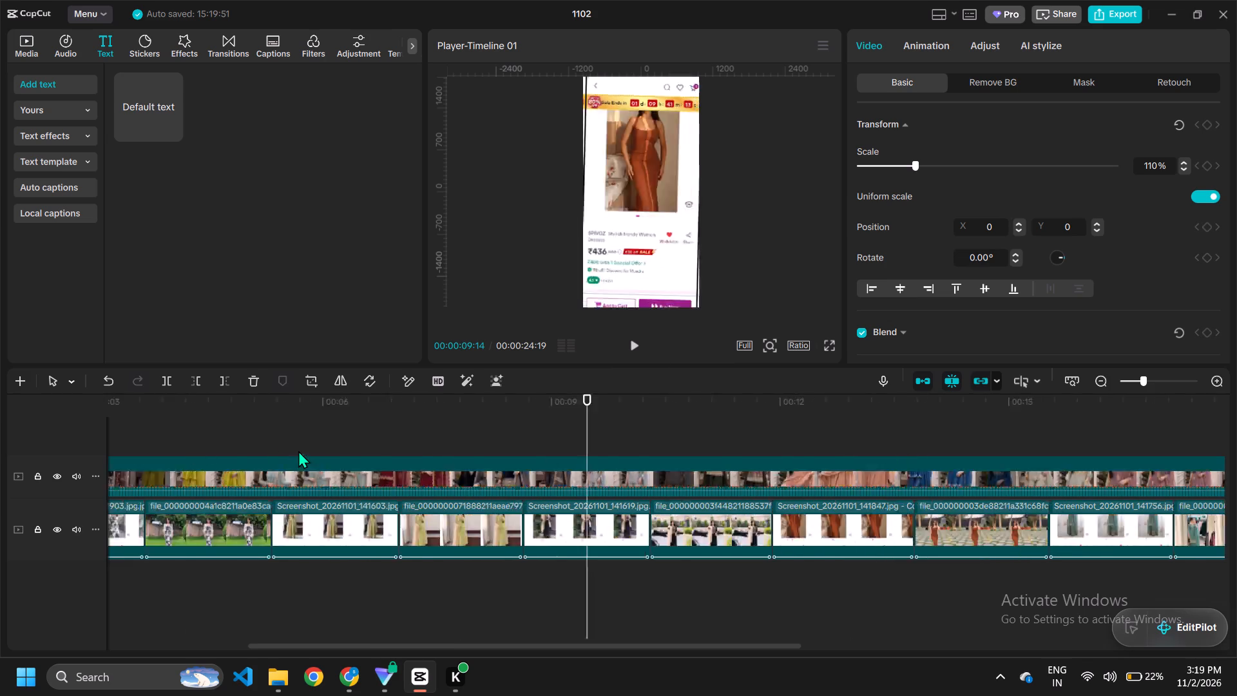
pyautogui.hscroll(4, 298, 450)
pyautogui.click(226, 402)
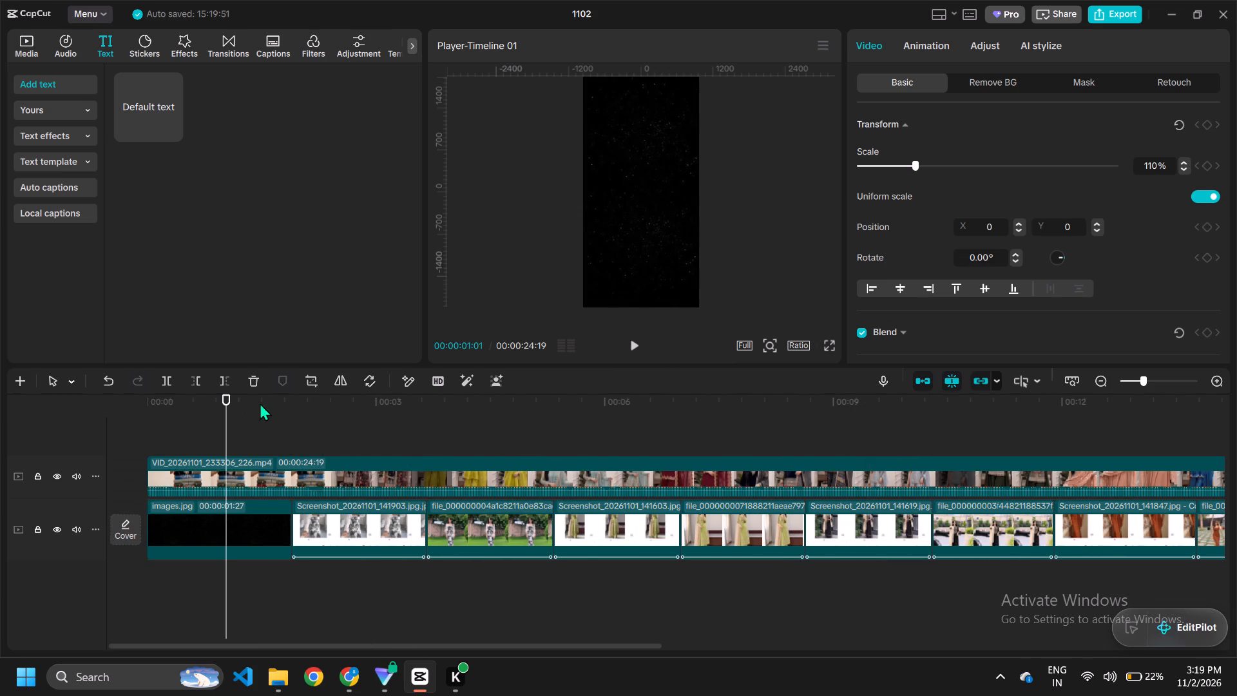
pyautogui.scroll(1, 277, 406)
pyautogui.hscroll(5, 390, 532)
pyautogui.moveTo(222, 416); pyautogui.dragTo(110, 429)
pyautogui.click(633, 344)
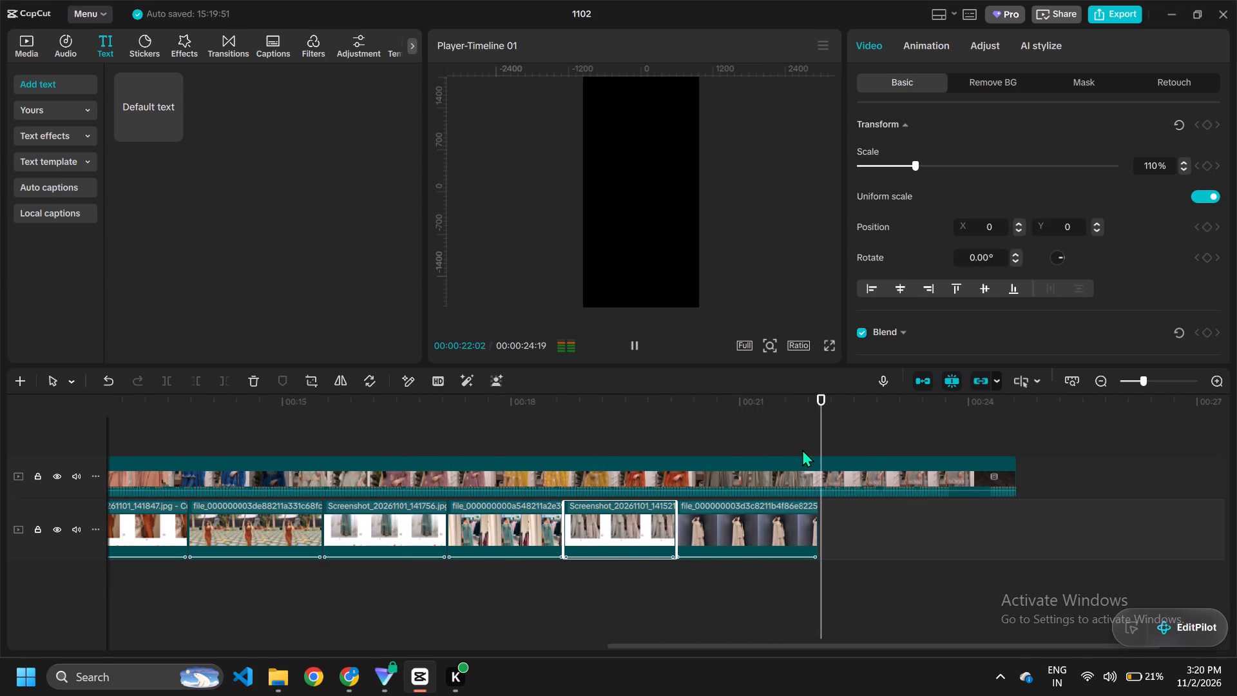
pyautogui.click(853, 478)
pyautogui.hscroll(5, 851, 484)
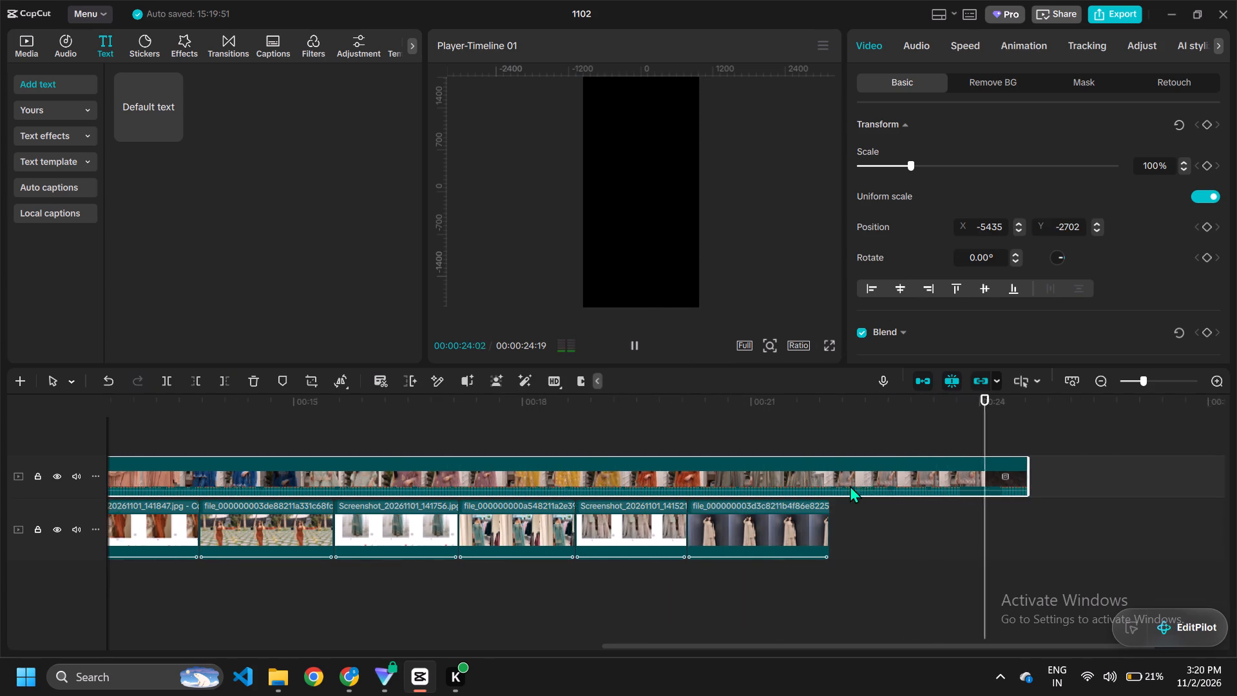
pyautogui.hscroll(7, 850, 485)
pyautogui.hscroll(4, 647, 467)
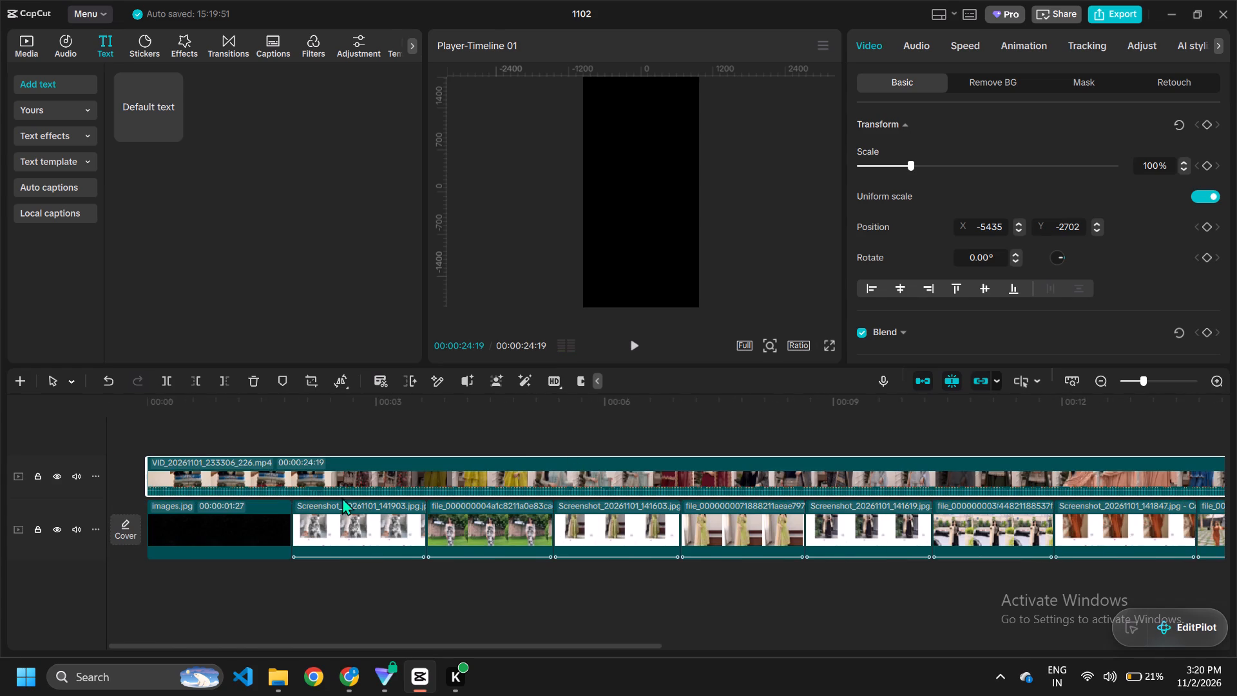
pyautogui.hscroll(1, 342, 498)
pyautogui.click(149, 400)
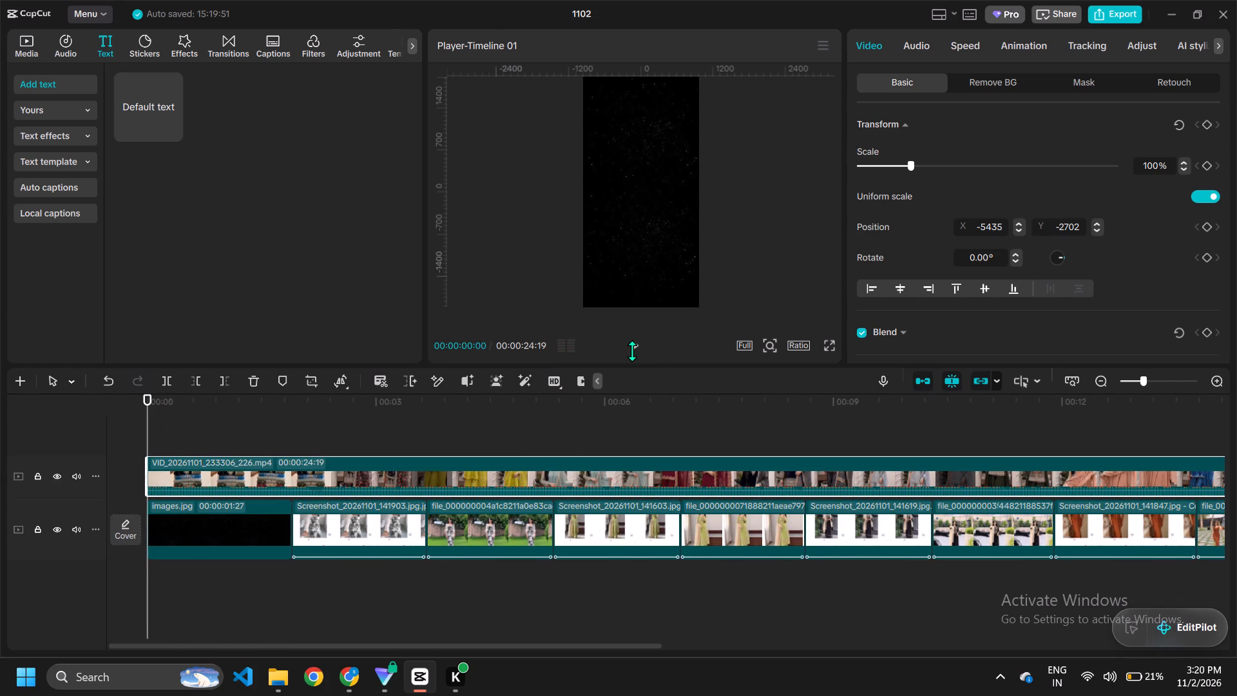
pyautogui.click(635, 350)
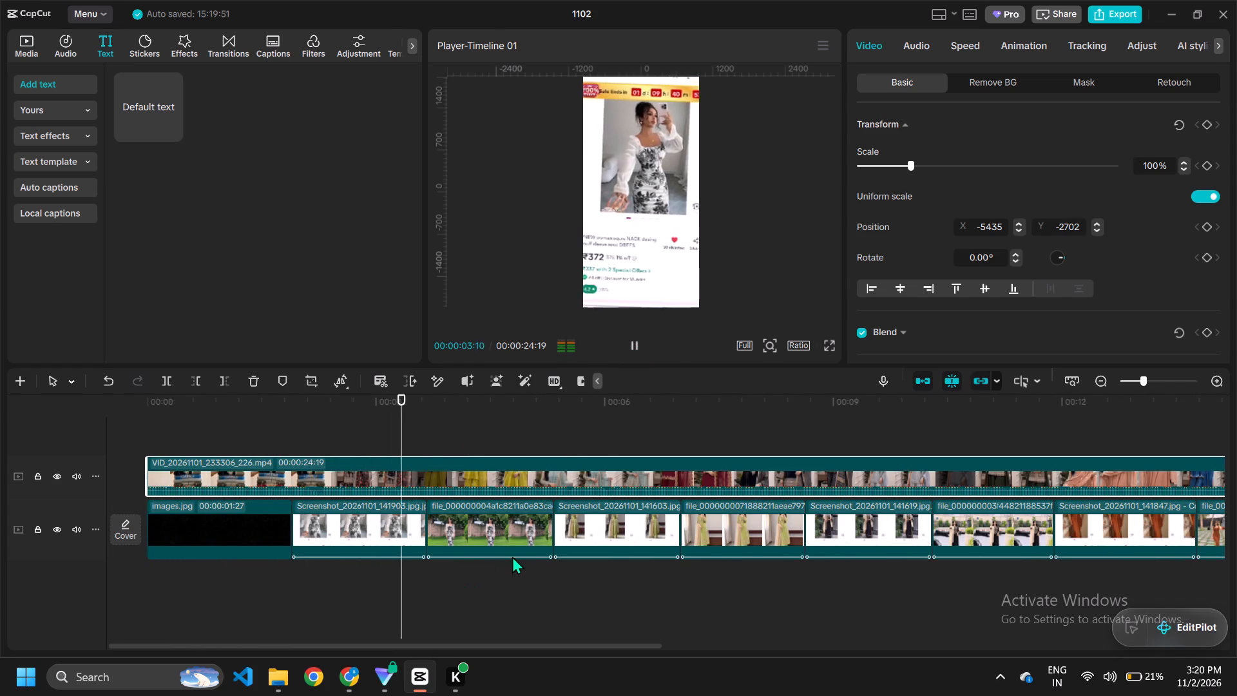
pyautogui.hscroll(-1, 702, 593)
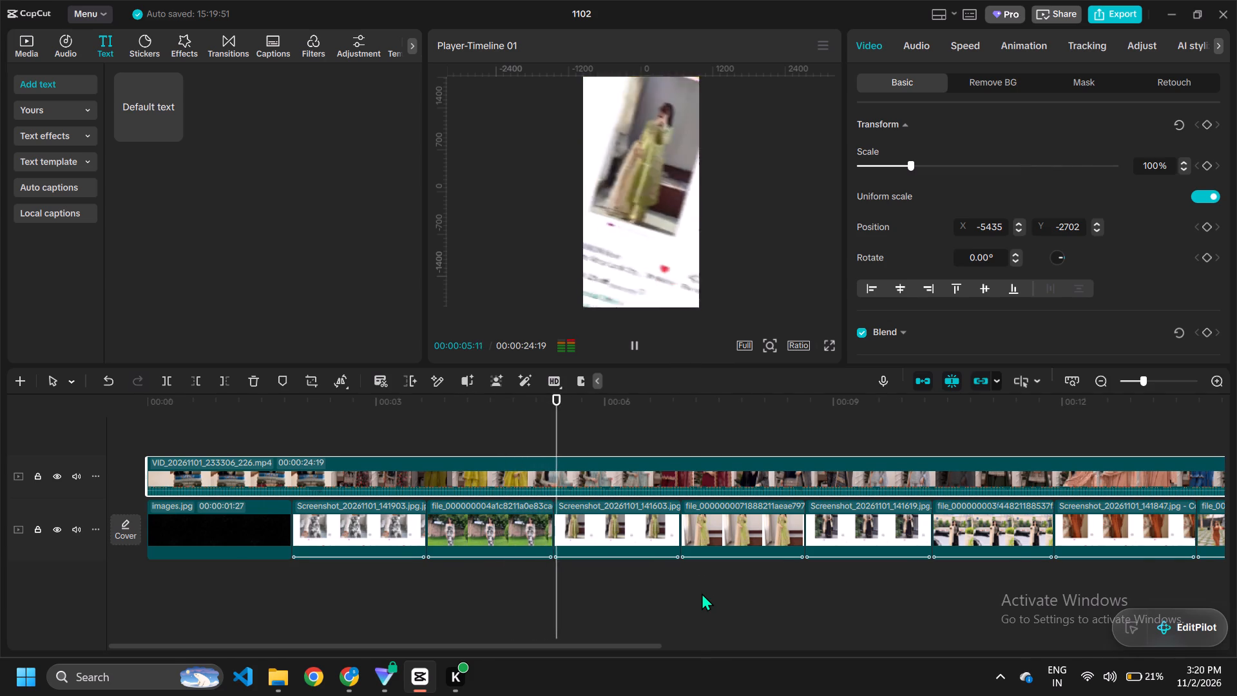
pyautogui.hscroll(-1, 702, 593)
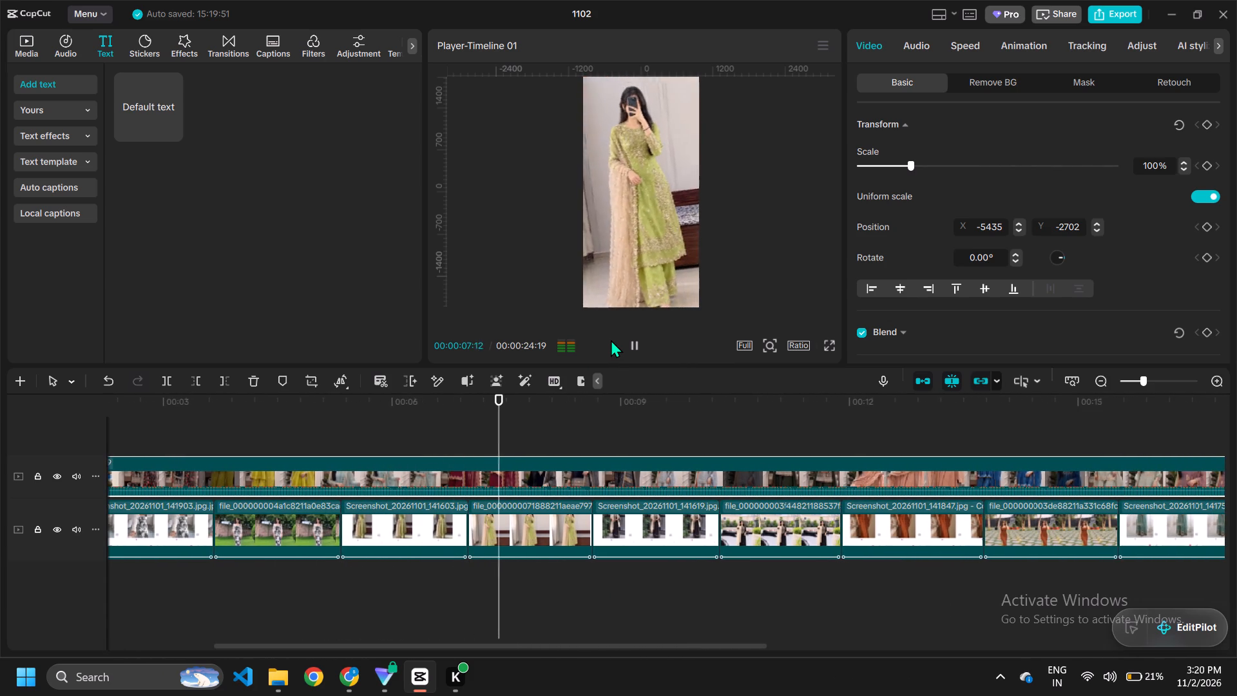
pyautogui.hscroll(-1, 611, 340)
pyautogui.hscroll(-1, 644, 427)
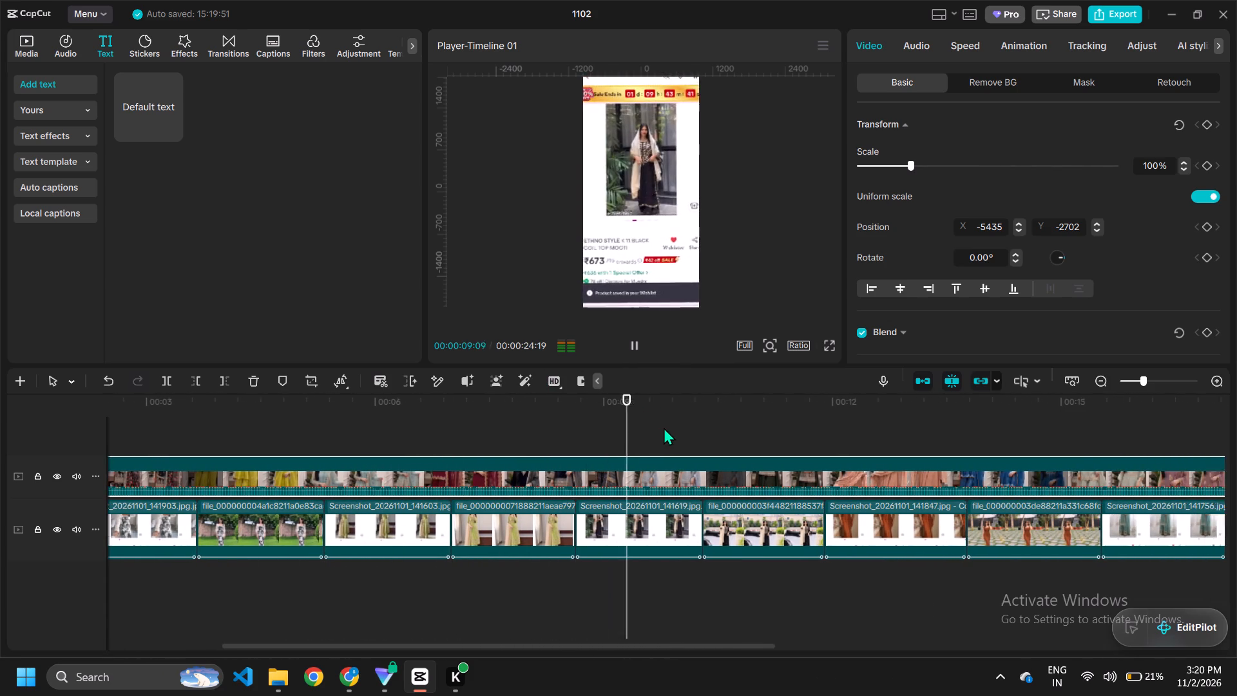
pyautogui.hscroll(-1, 664, 427)
pyautogui.hscroll(-1, 599, 484)
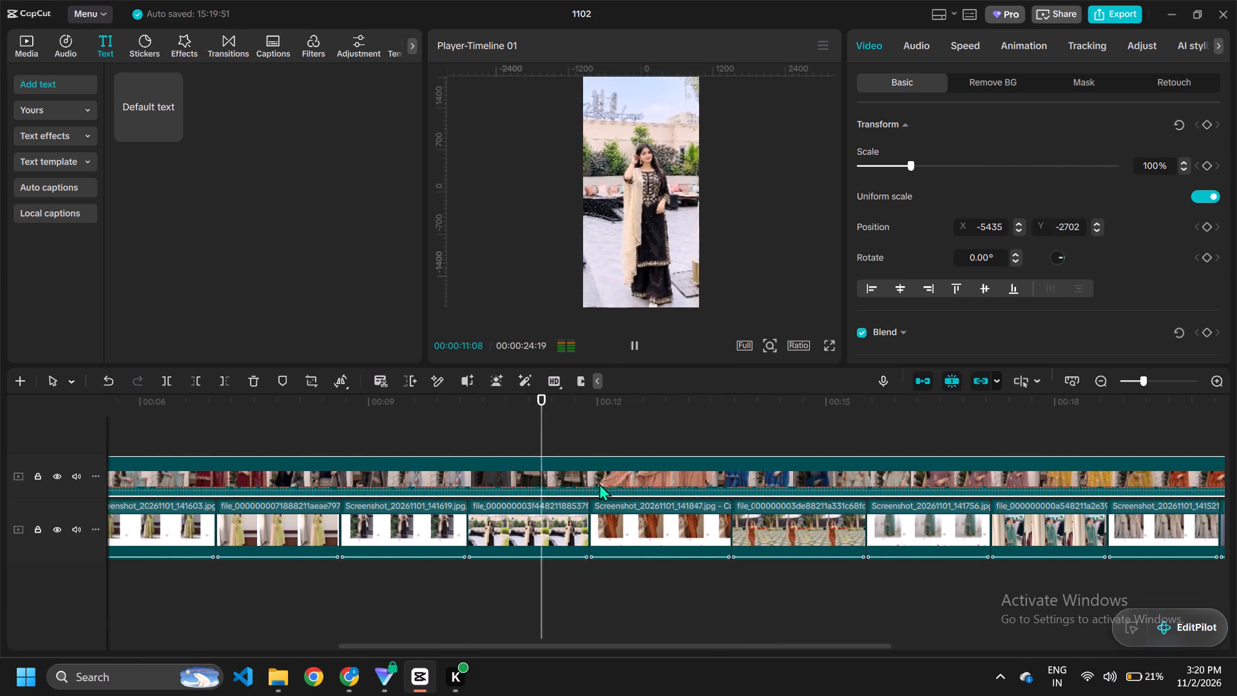
pyautogui.hscroll(-2, 599, 483)
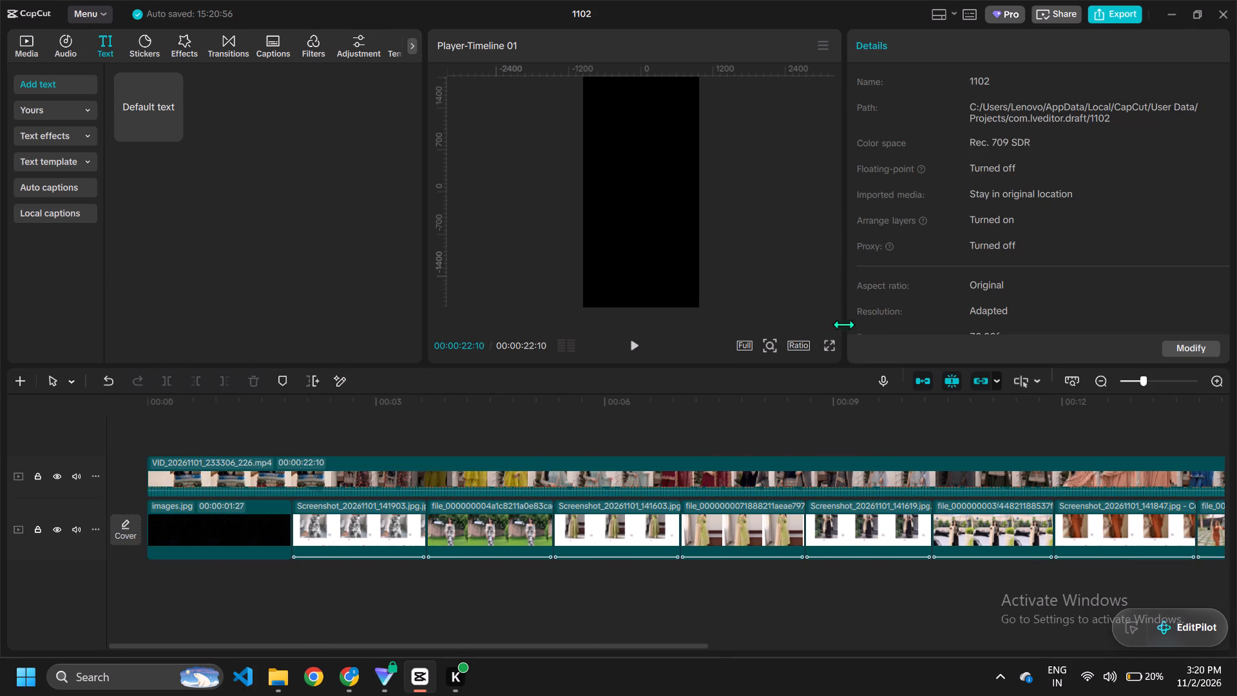
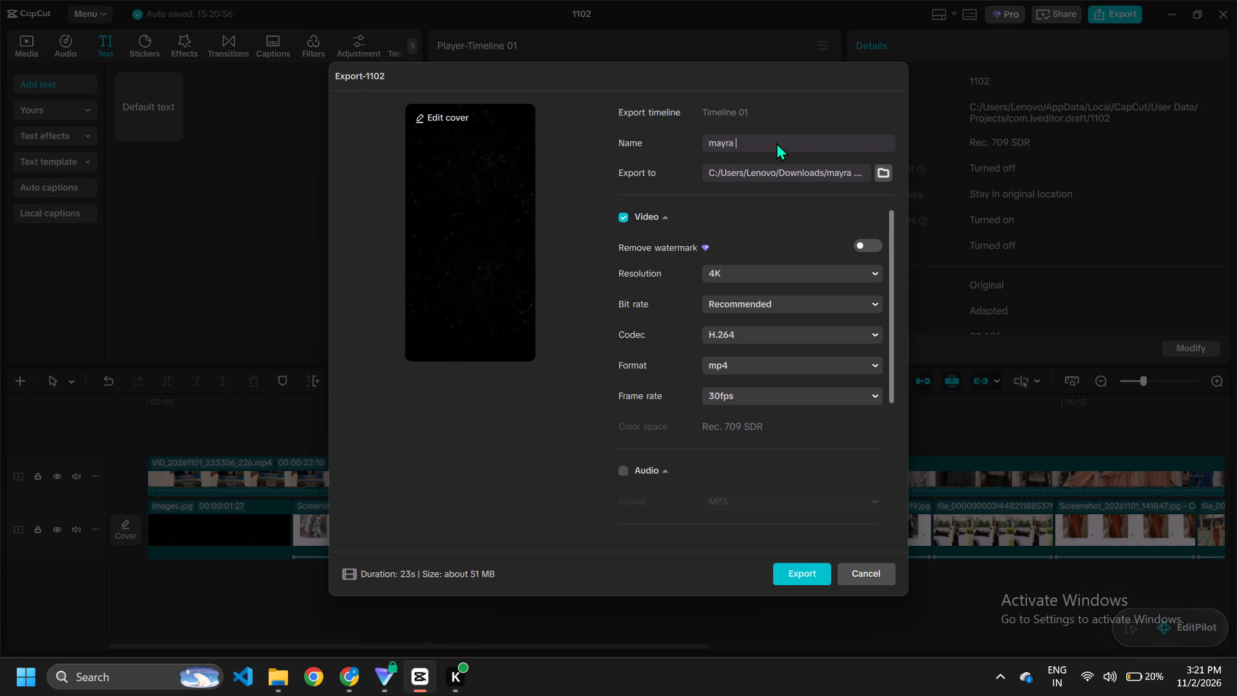
# Name the export mayra 2, choose the Downloads folder as its destination, and export the reel as a 4K, 30fps mp4 video.
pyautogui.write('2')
pyautogui.click(883, 175)
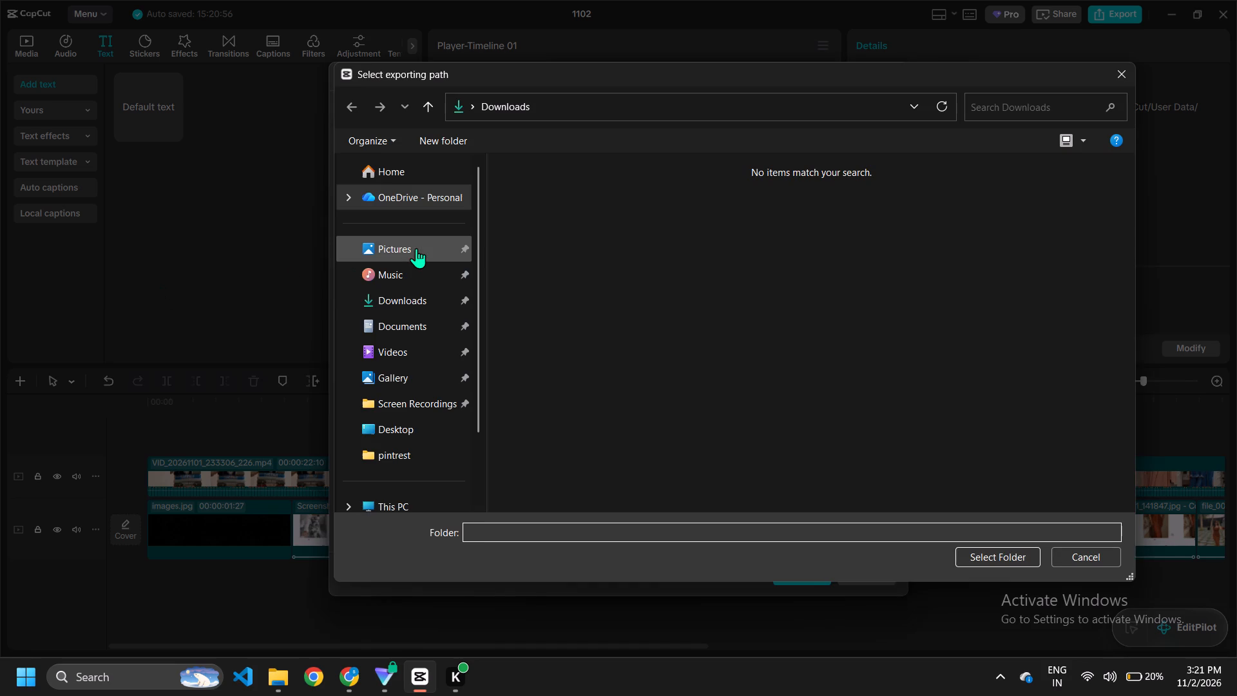
pyautogui.click(414, 296)
pyautogui.click(984, 564)
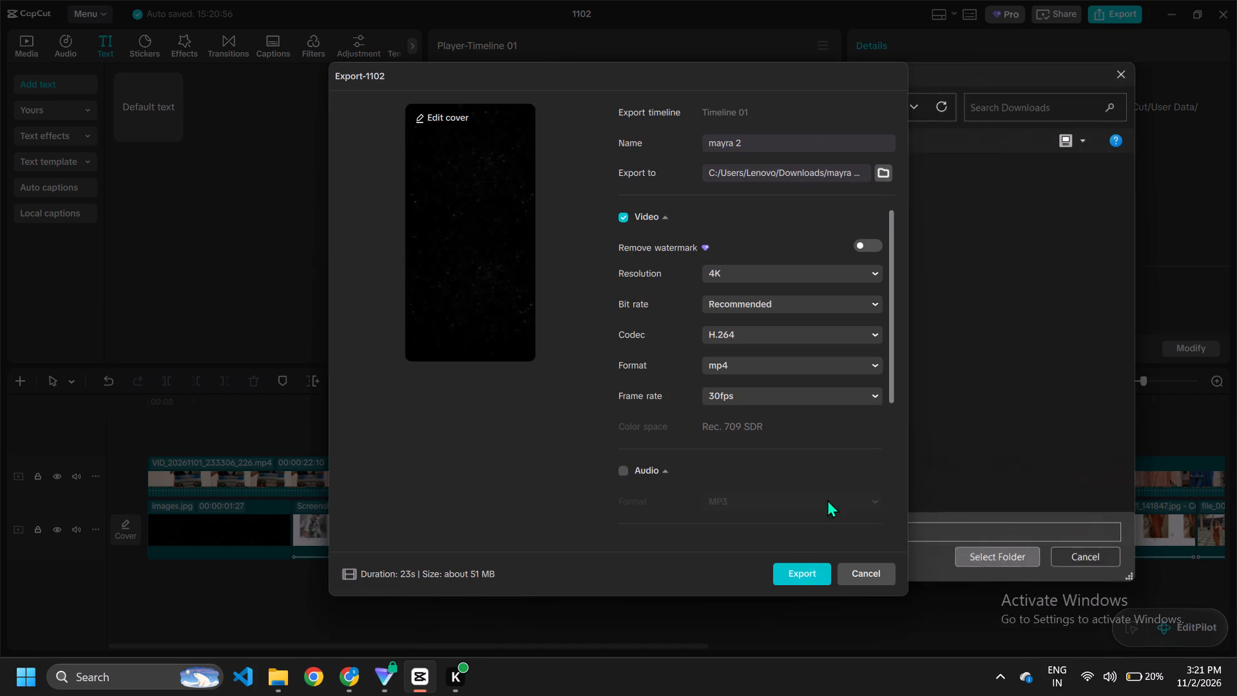
pyautogui.click(804, 570)
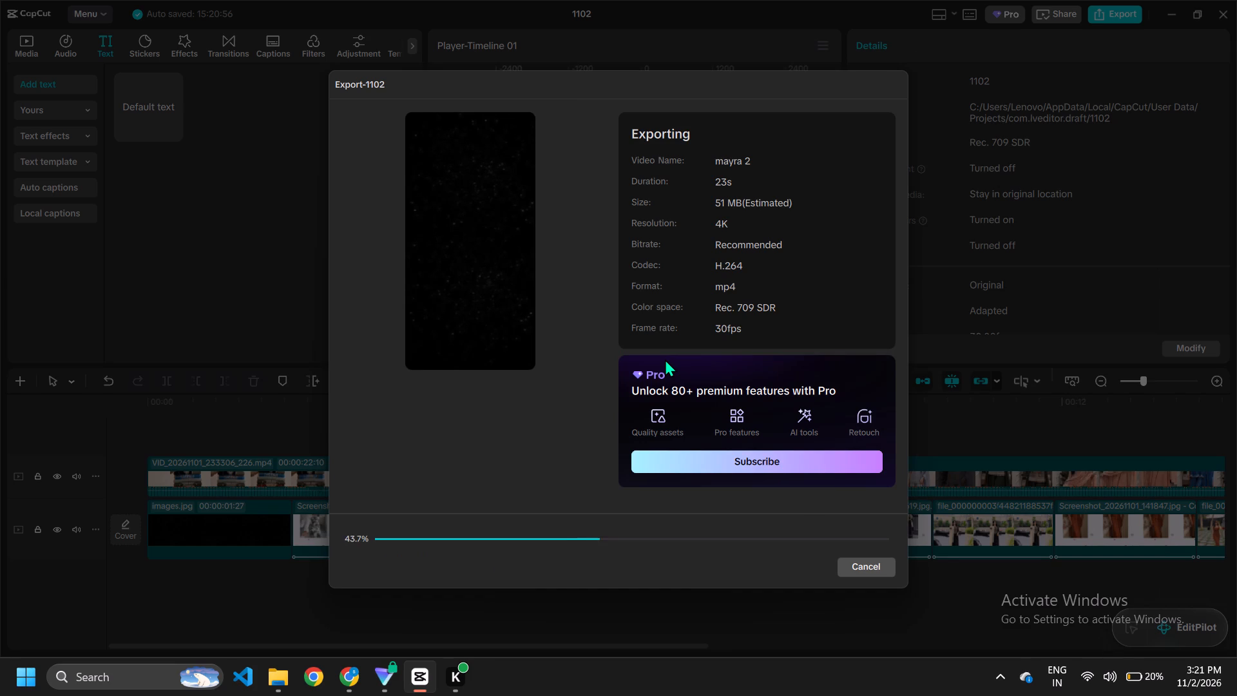
# Switch to Instagram in Chrome and check the post being shared, keeping it instead of discarding it.
pyautogui.click(357, 682)
pyautogui.click(1208, 88)
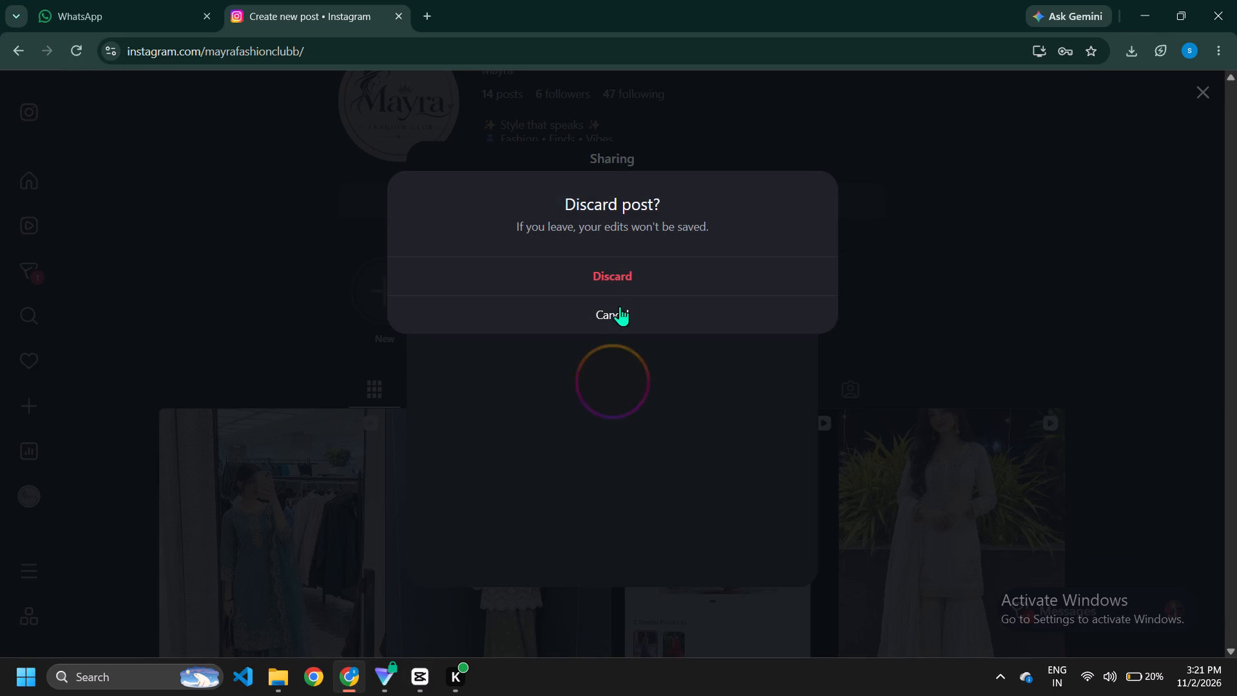
pyautogui.click(610, 313)
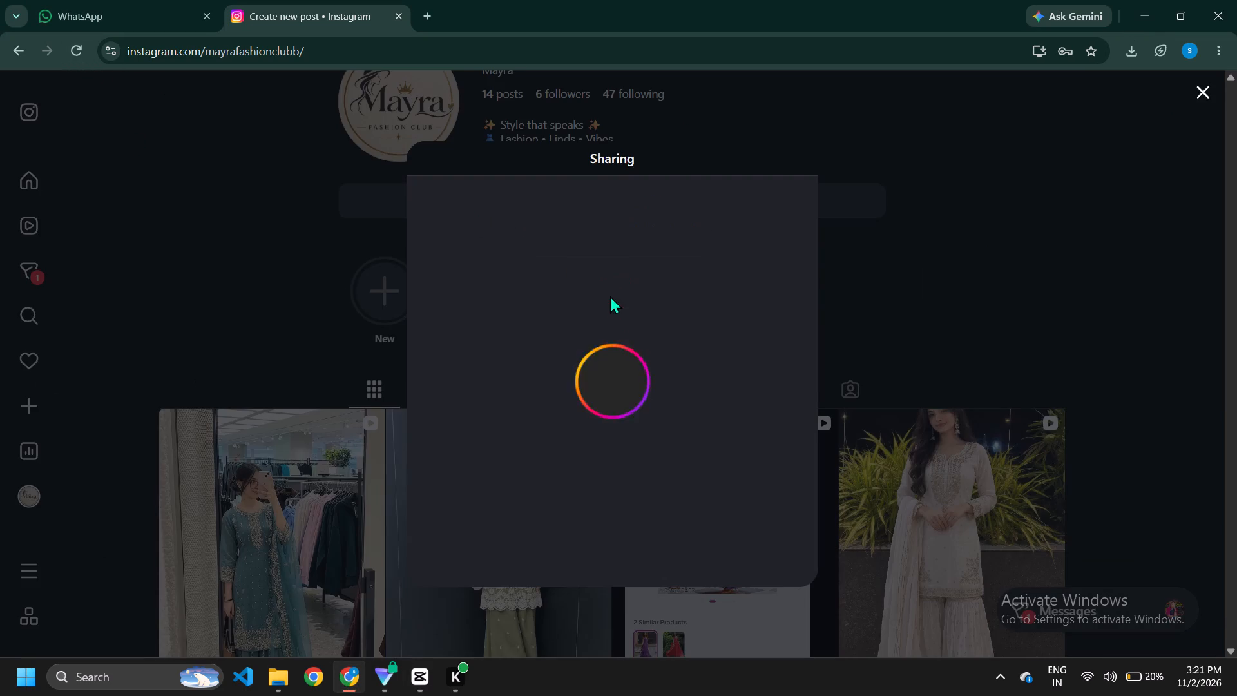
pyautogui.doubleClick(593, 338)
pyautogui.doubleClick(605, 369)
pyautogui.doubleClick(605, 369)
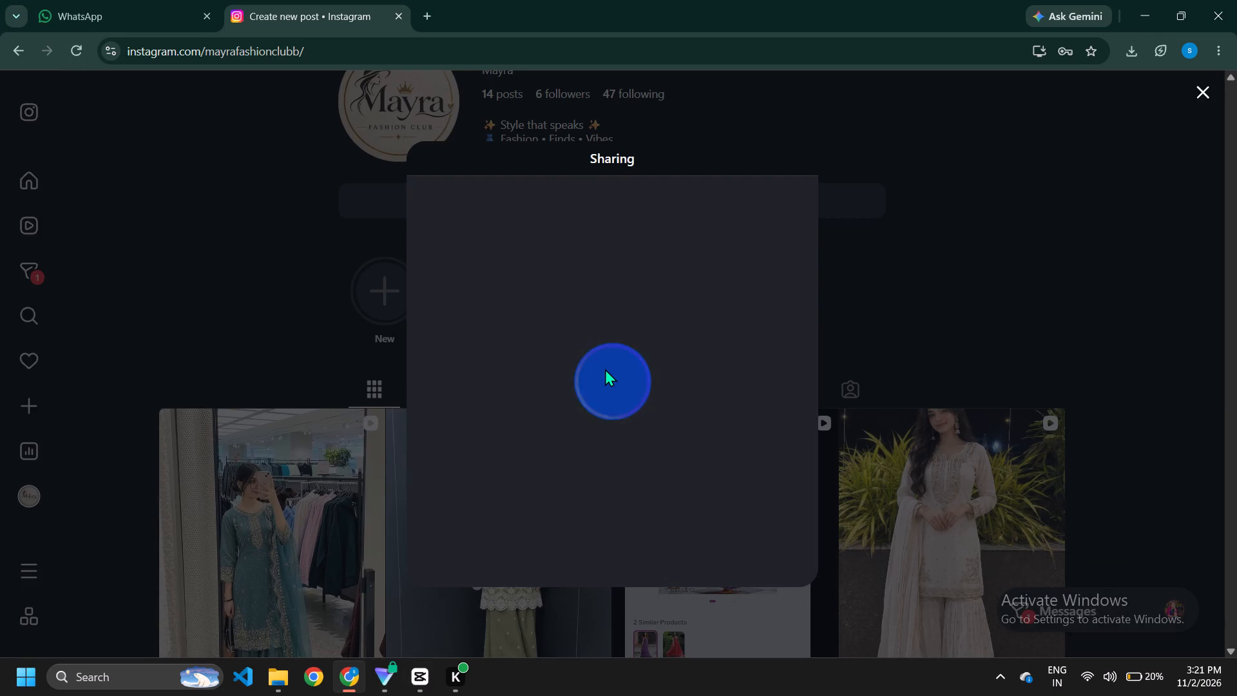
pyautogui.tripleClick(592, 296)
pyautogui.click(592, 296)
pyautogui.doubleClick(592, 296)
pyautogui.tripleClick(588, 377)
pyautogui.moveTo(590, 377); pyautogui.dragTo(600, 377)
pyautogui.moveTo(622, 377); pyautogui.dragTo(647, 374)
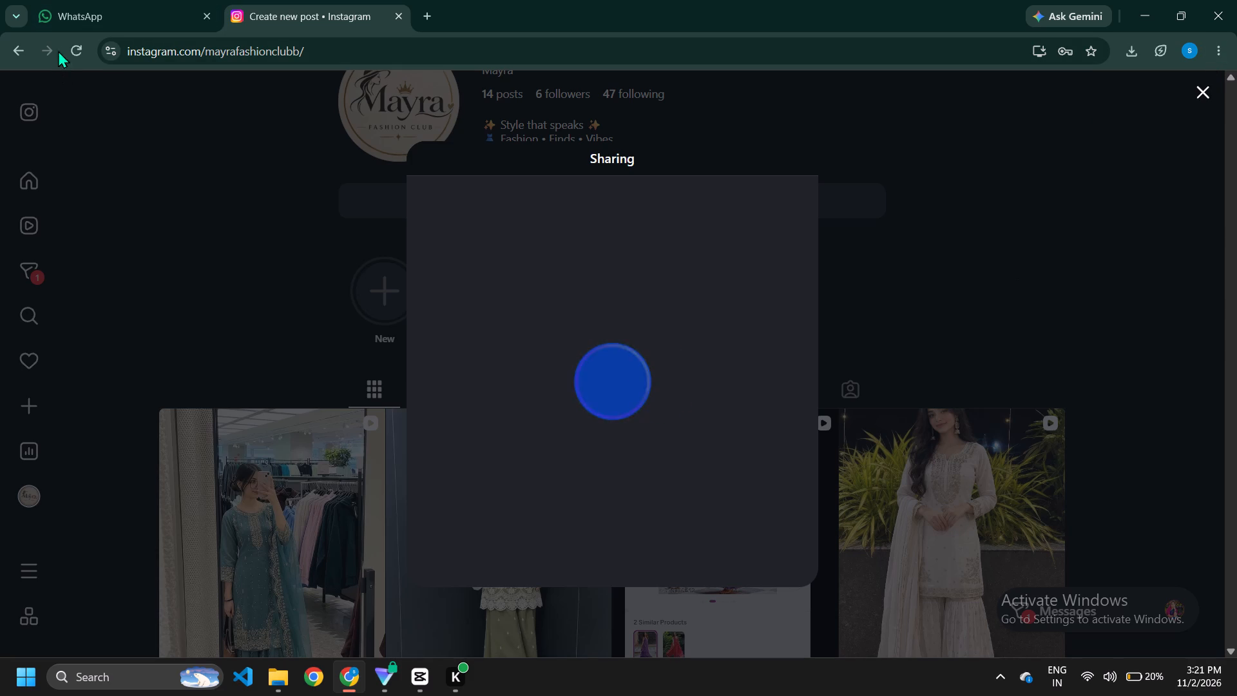
pyautogui.click(64, 48)
pyautogui.click(1211, 93)
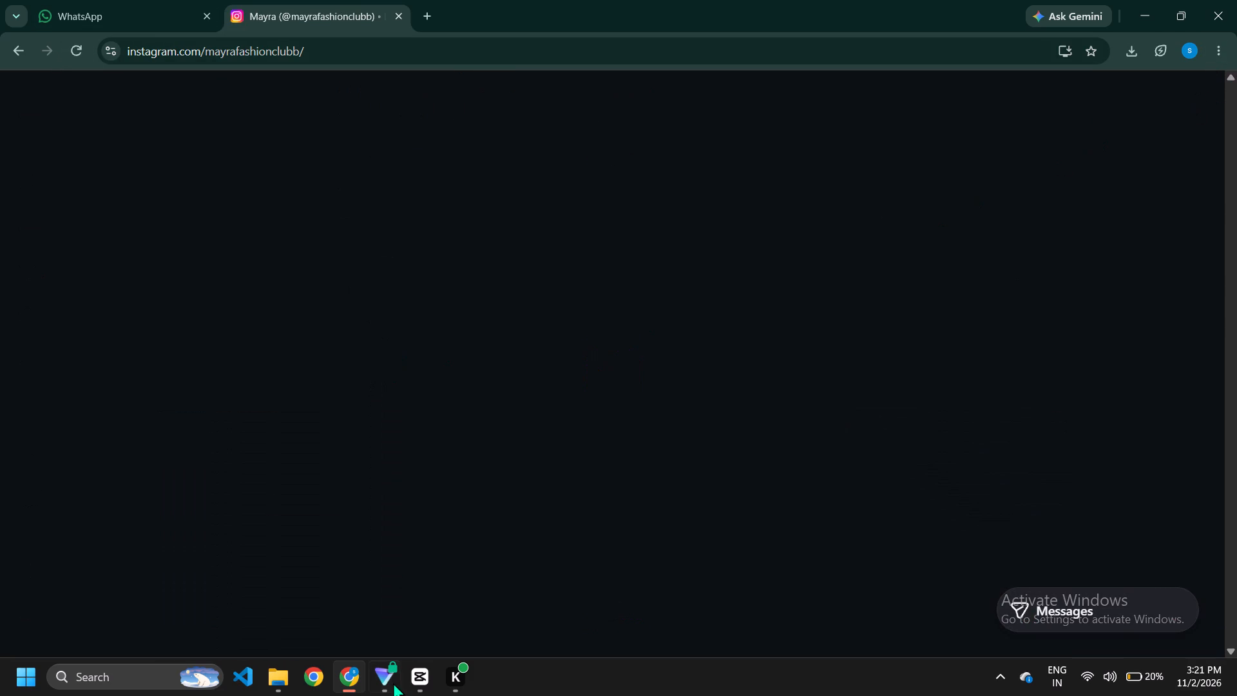
# Switch to CapCut and check the progress of the mayra 2 export.
pyautogui.click(423, 679)
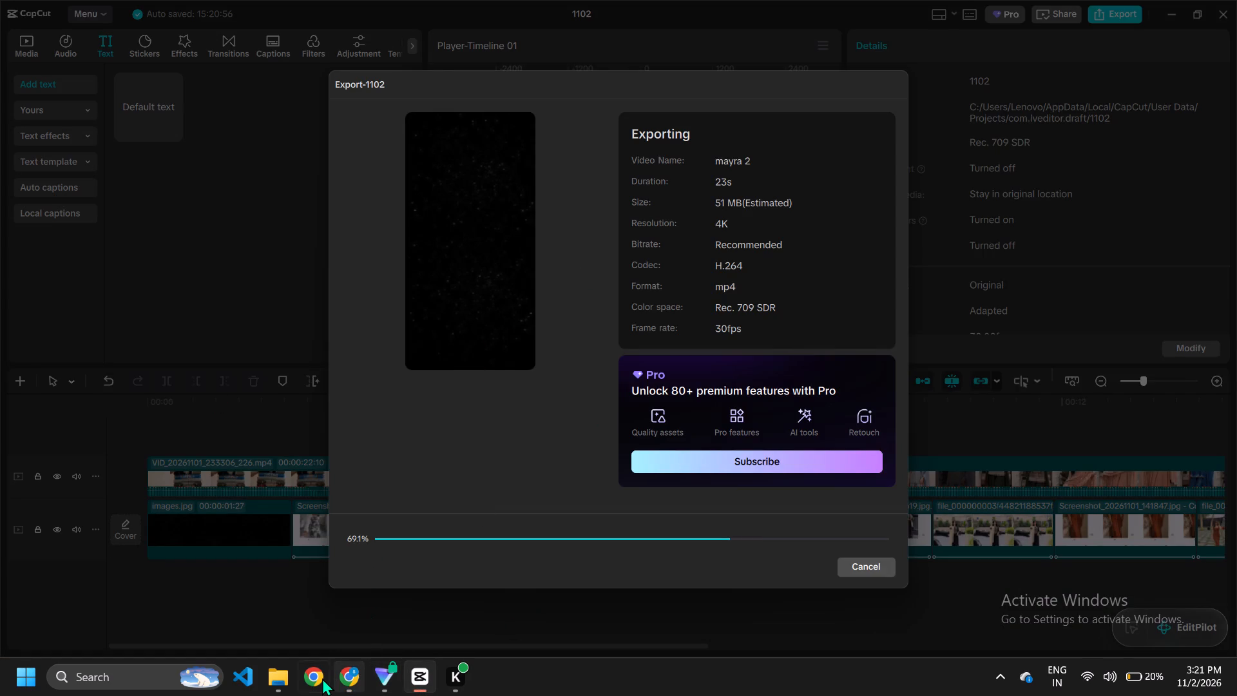
# Switch back to Instagram in Chrome and open the direct messages inbox.
pyautogui.click(360, 686)
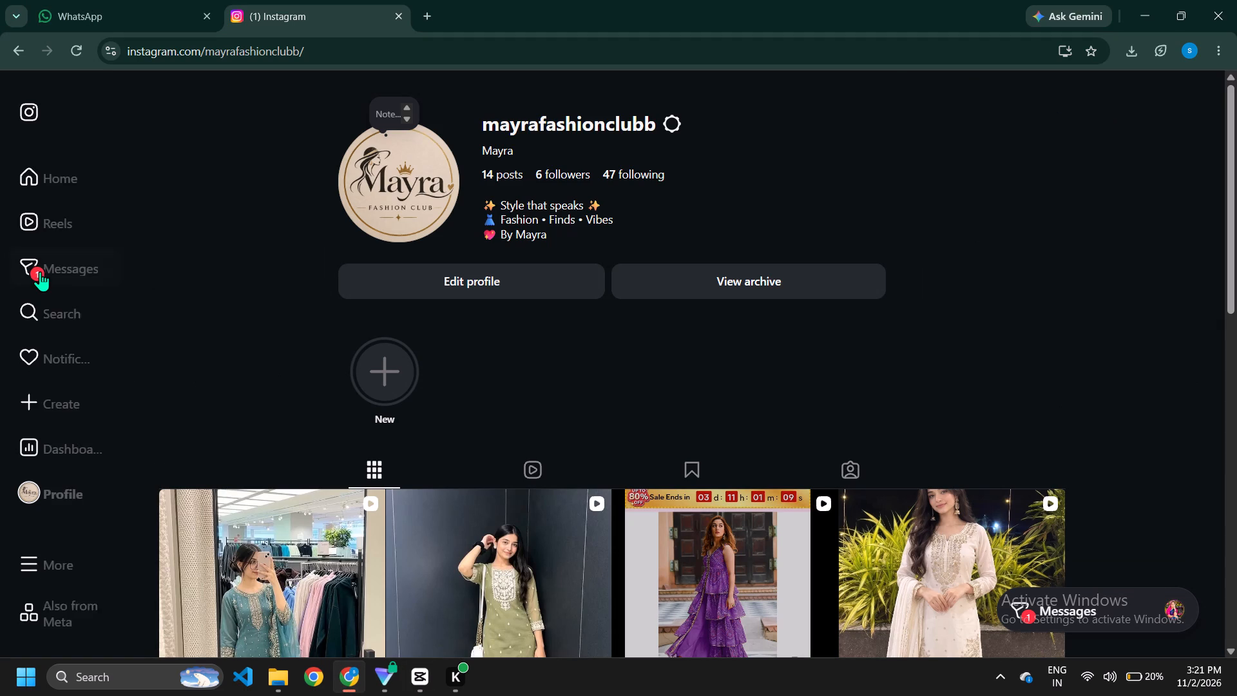
pyautogui.click(40, 271)
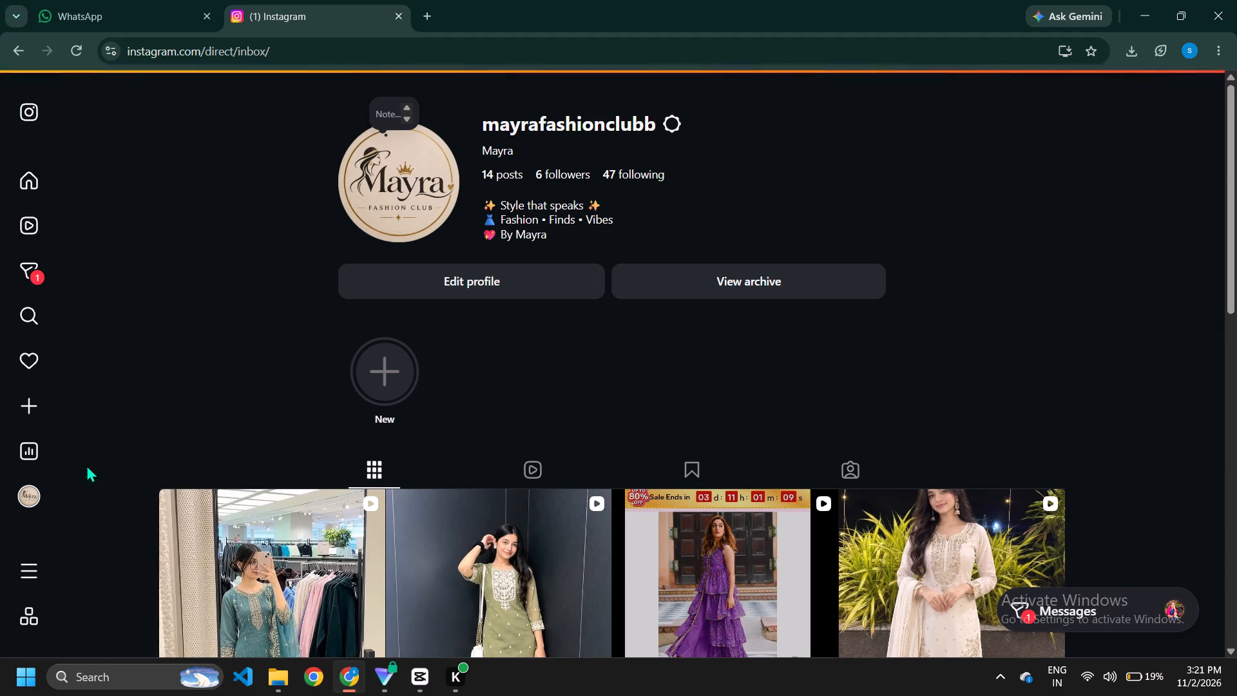
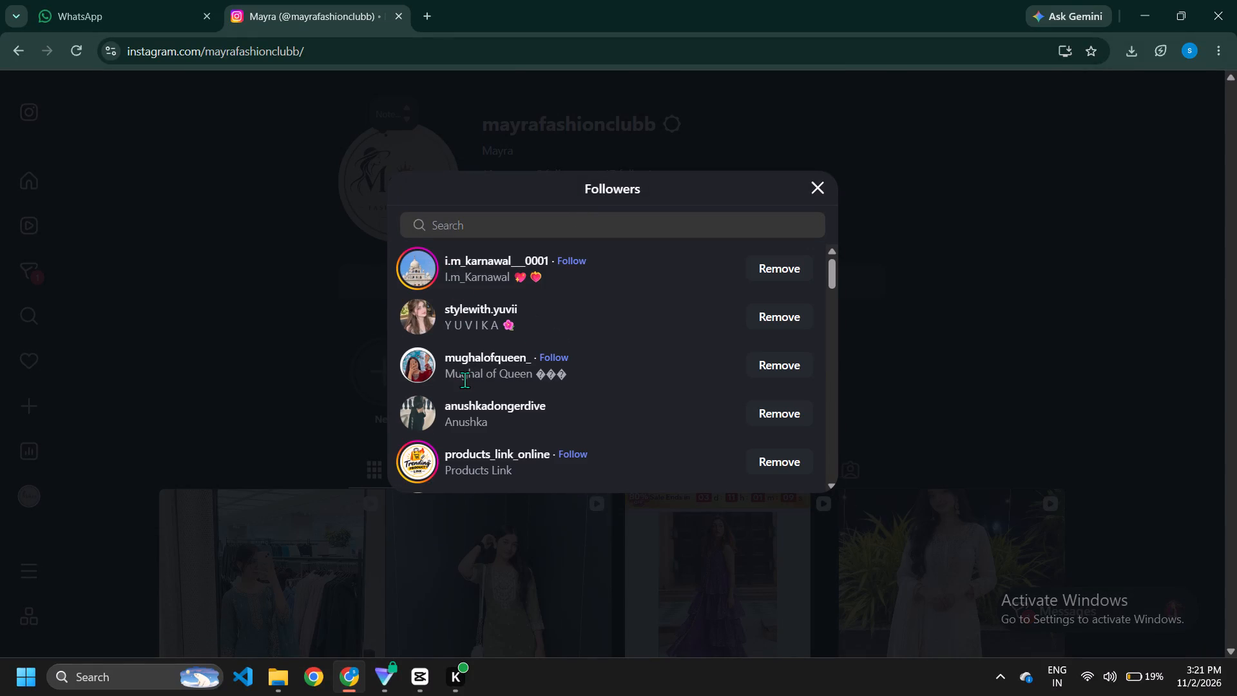
pyautogui.click(419, 311)
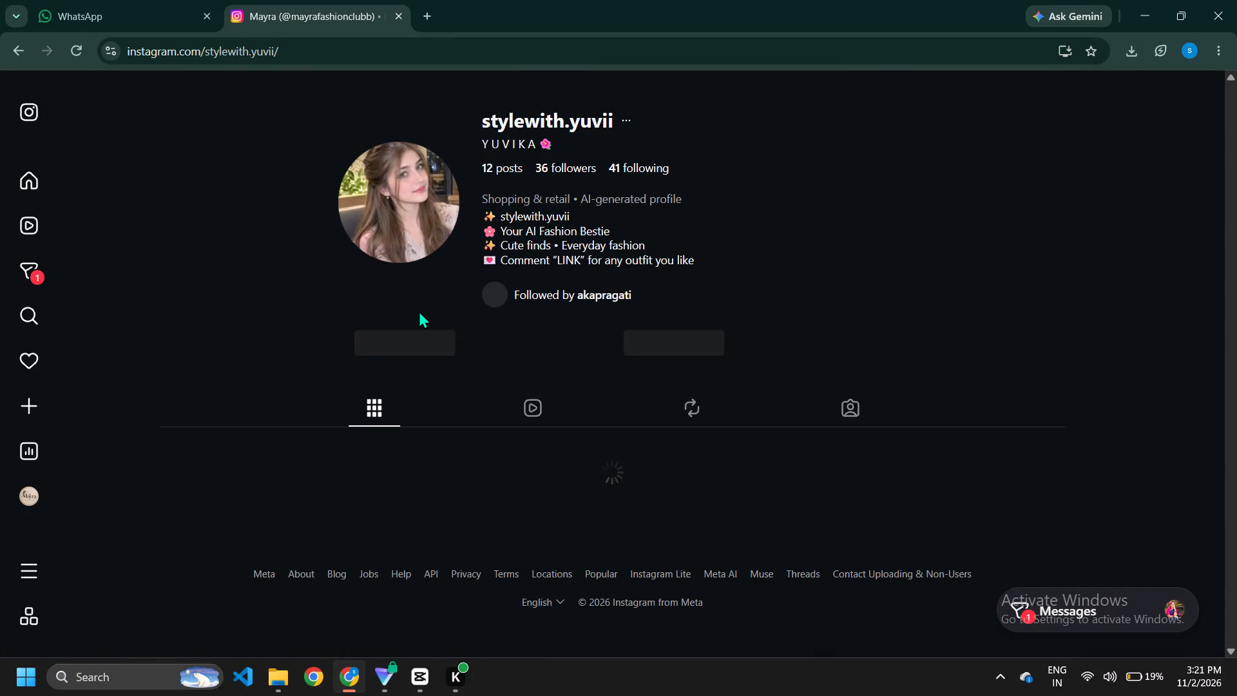
pyautogui.scroll(-3, 419, 311)
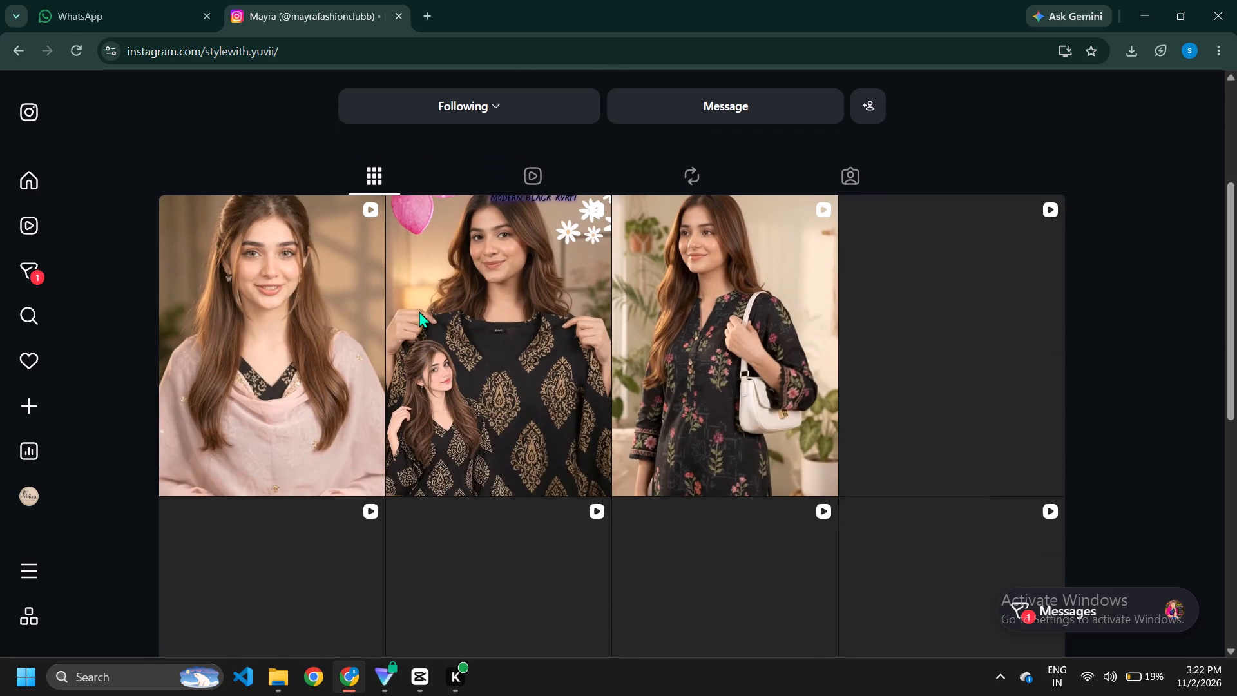
pyautogui.click(517, 176)
pyautogui.scroll(-3, 533, 298)
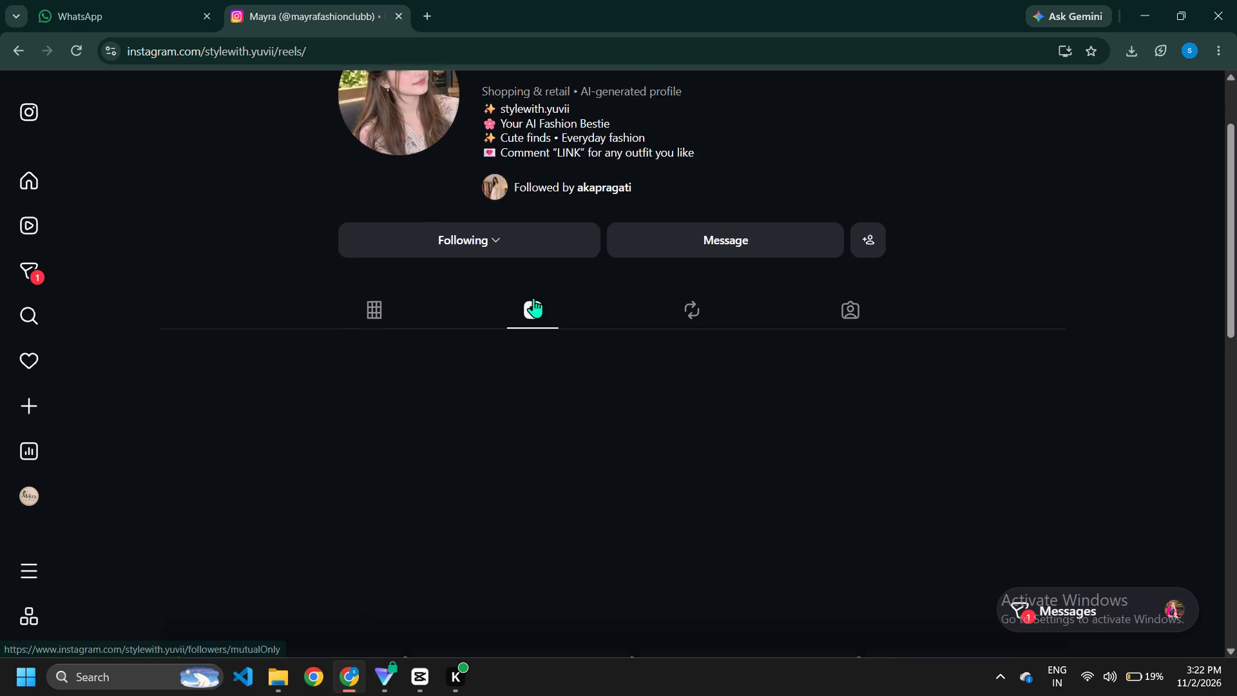
pyautogui.scroll(-4, 533, 298)
pyautogui.scroll(4, 533, 298)
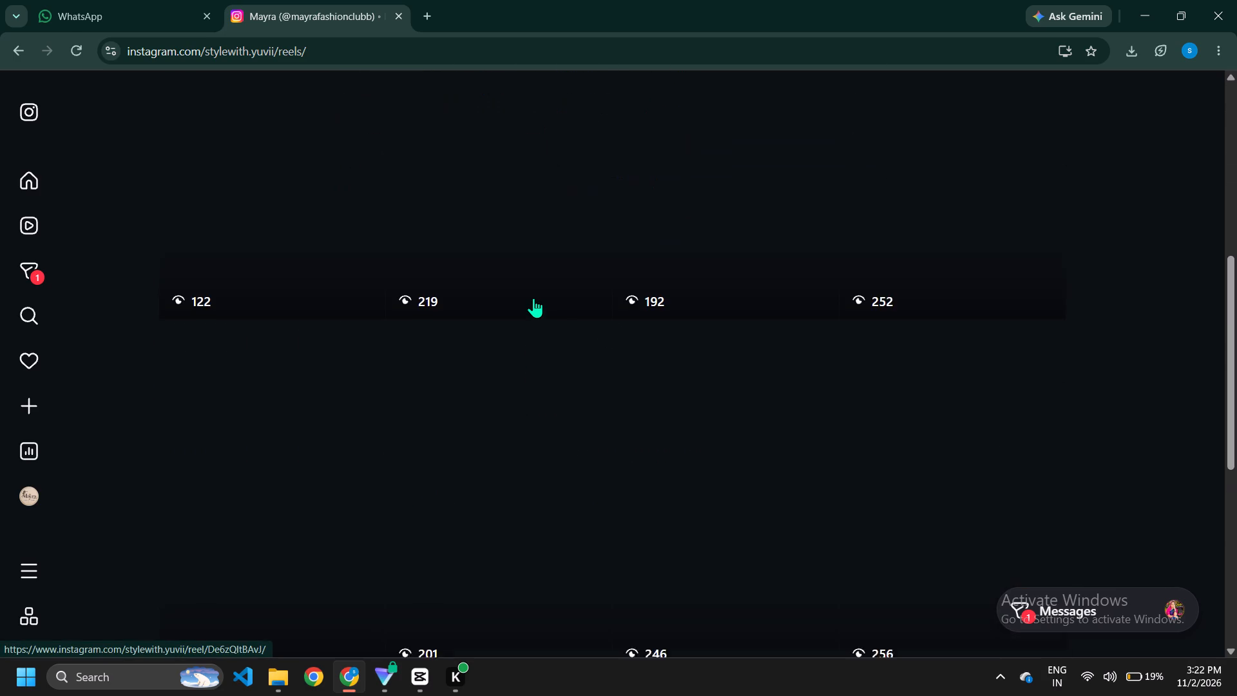
pyautogui.click(360, 204)
pyautogui.scroll(4, 452, 285)
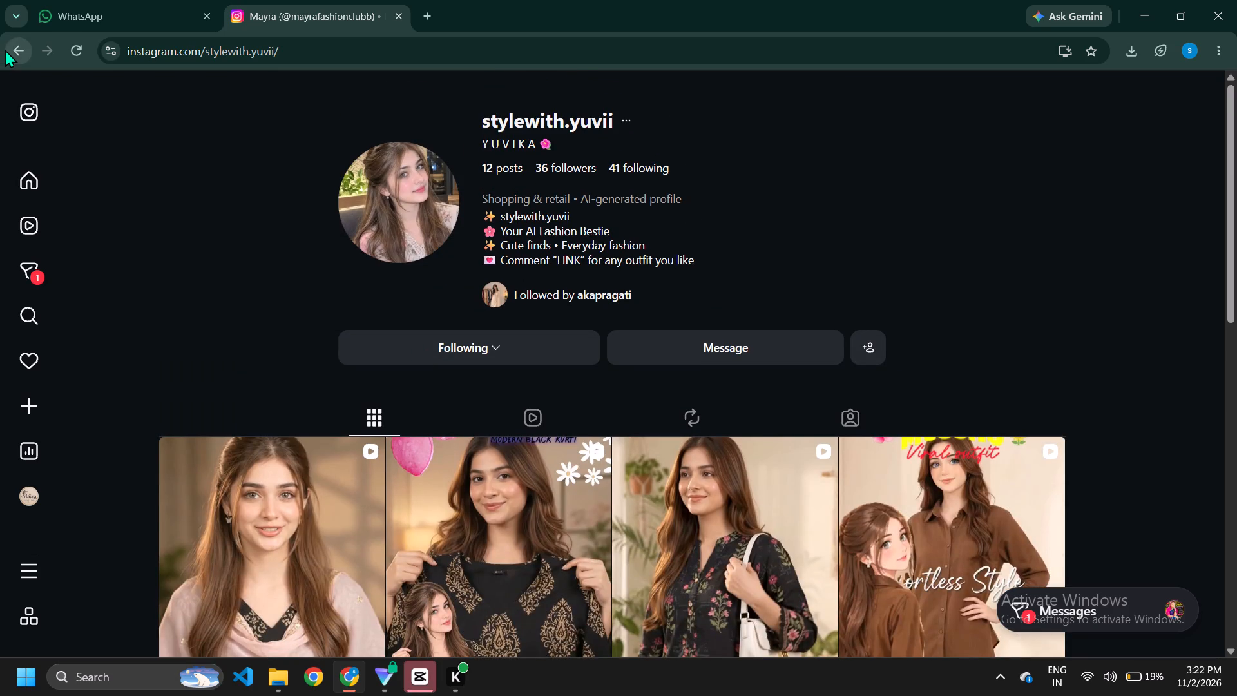
pyautogui.click(5, 50)
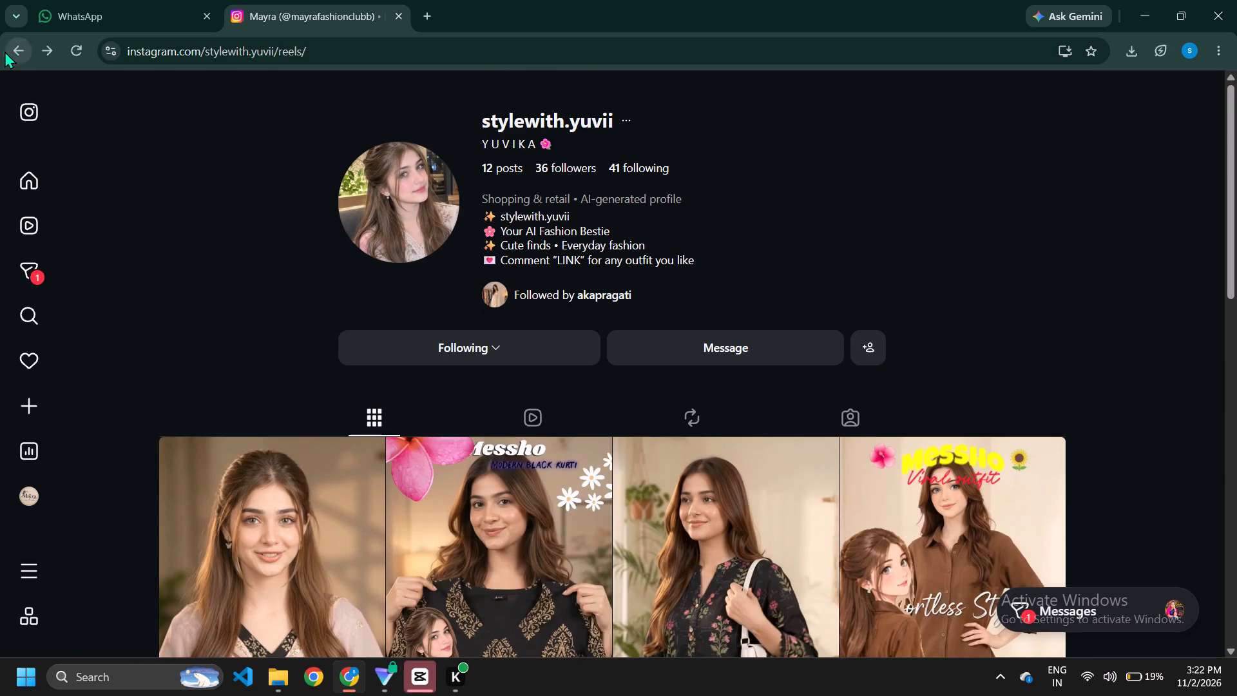
pyautogui.click(6, 50)
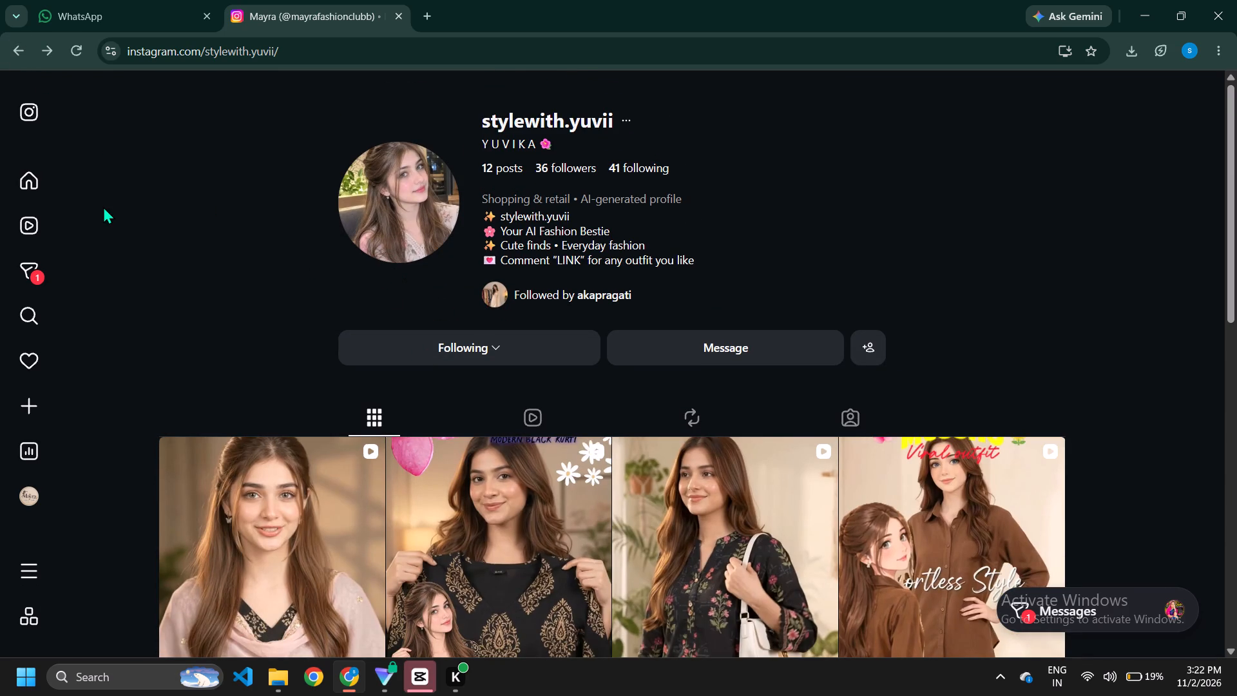
# Return to the mayrafashionclubb profile and look through its followers list and its grid of posted outfit reels.
pyautogui.click(51, 502)
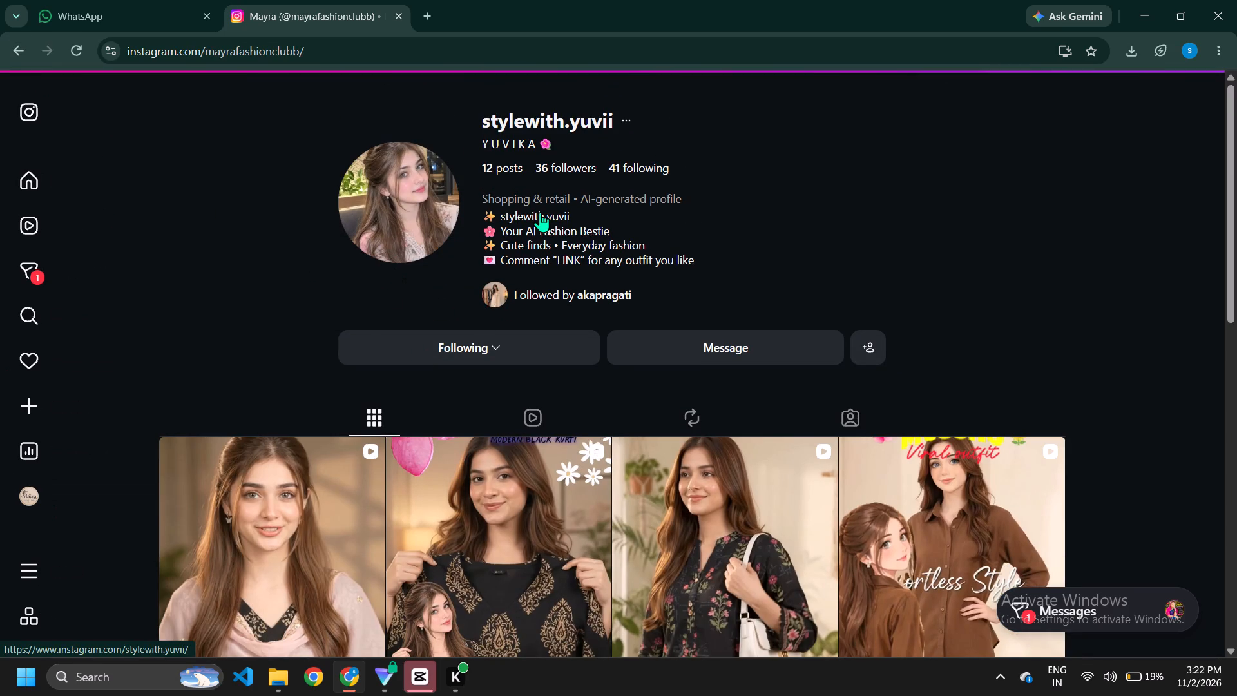
pyautogui.click(568, 173)
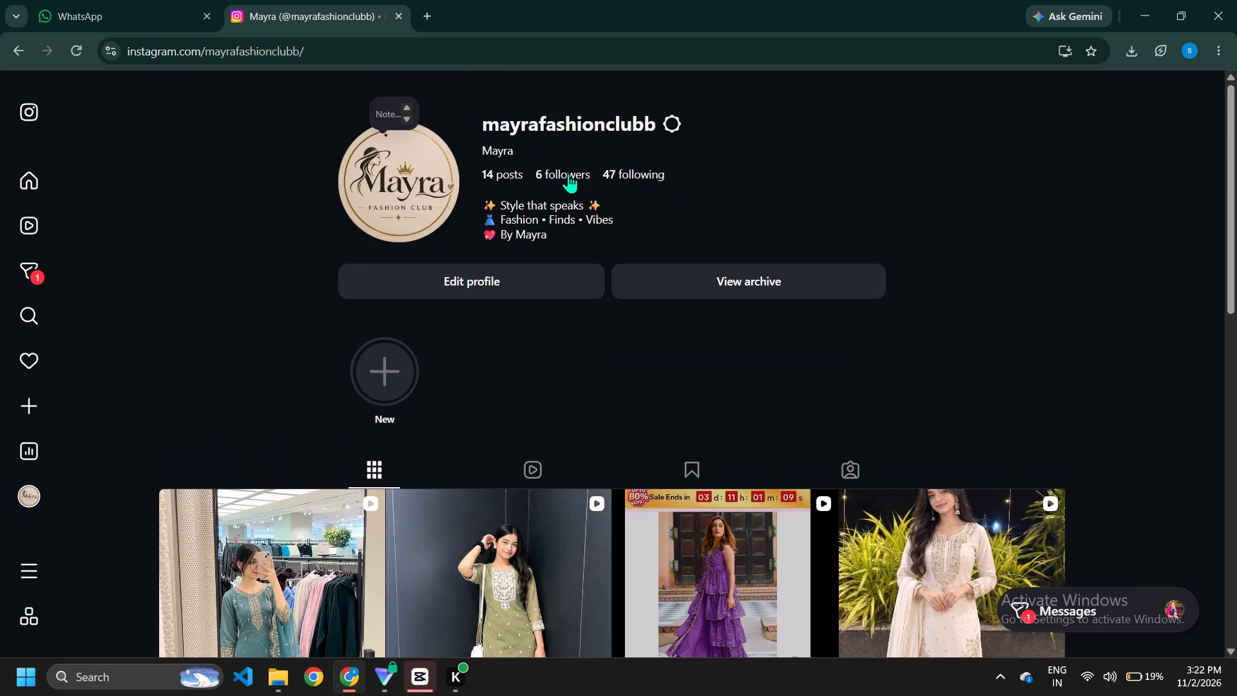
pyautogui.scroll(-1, 565, 379)
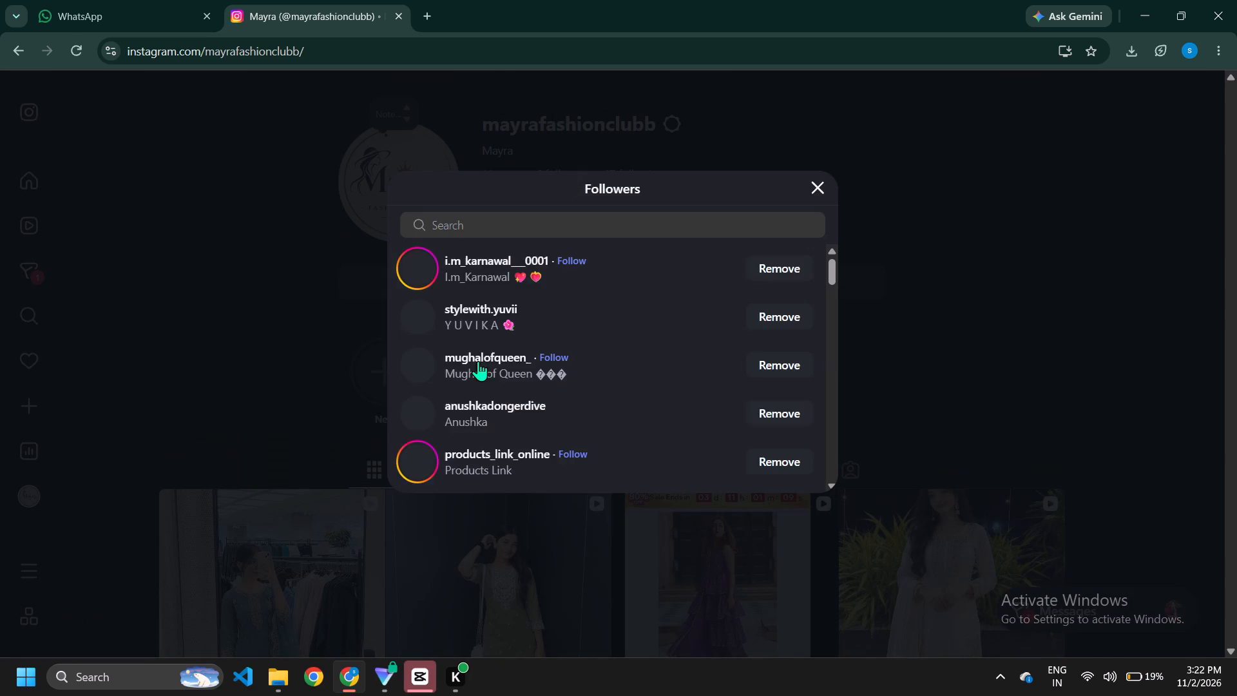
pyautogui.scroll(-2, 484, 367)
pyautogui.scroll(2, 488, 371)
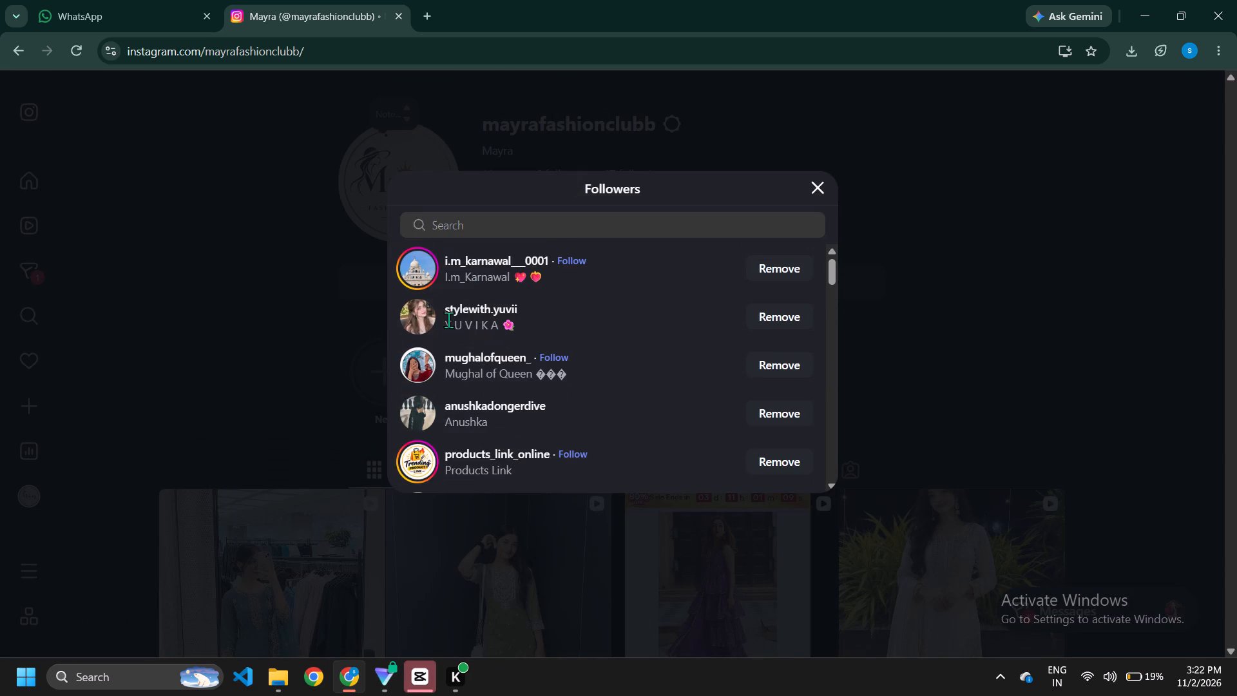
pyautogui.scroll(-1, 448, 320)
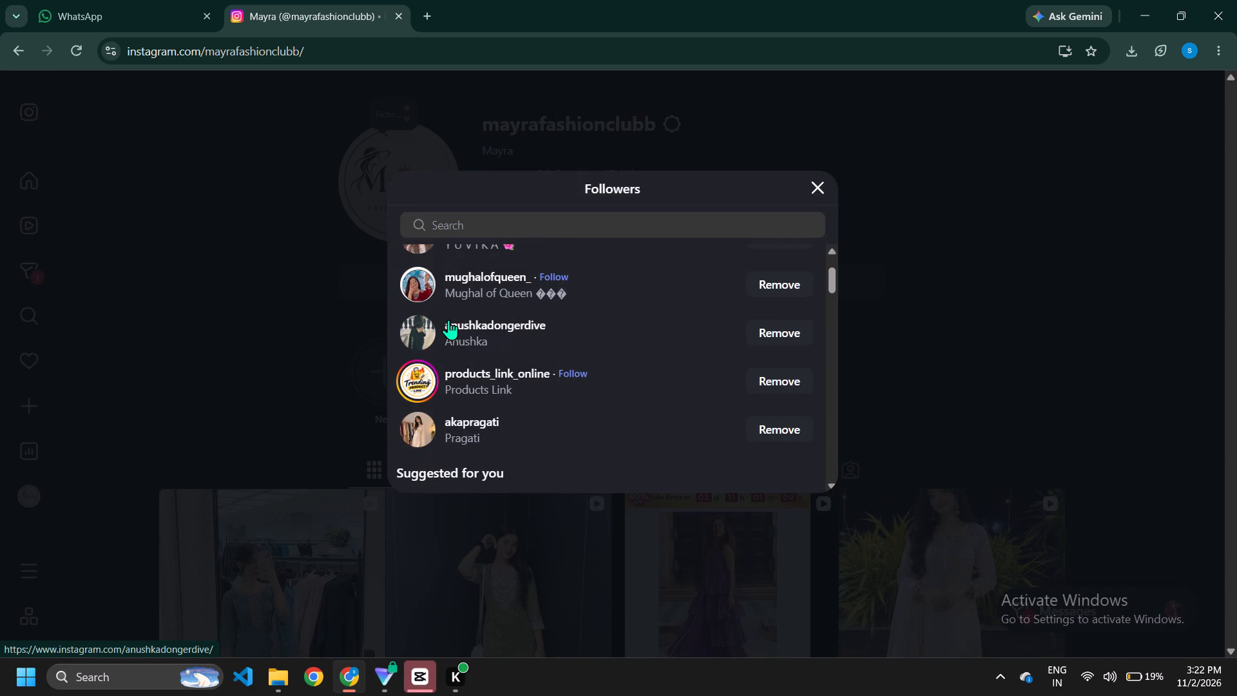
pyautogui.scroll(2, 448, 320)
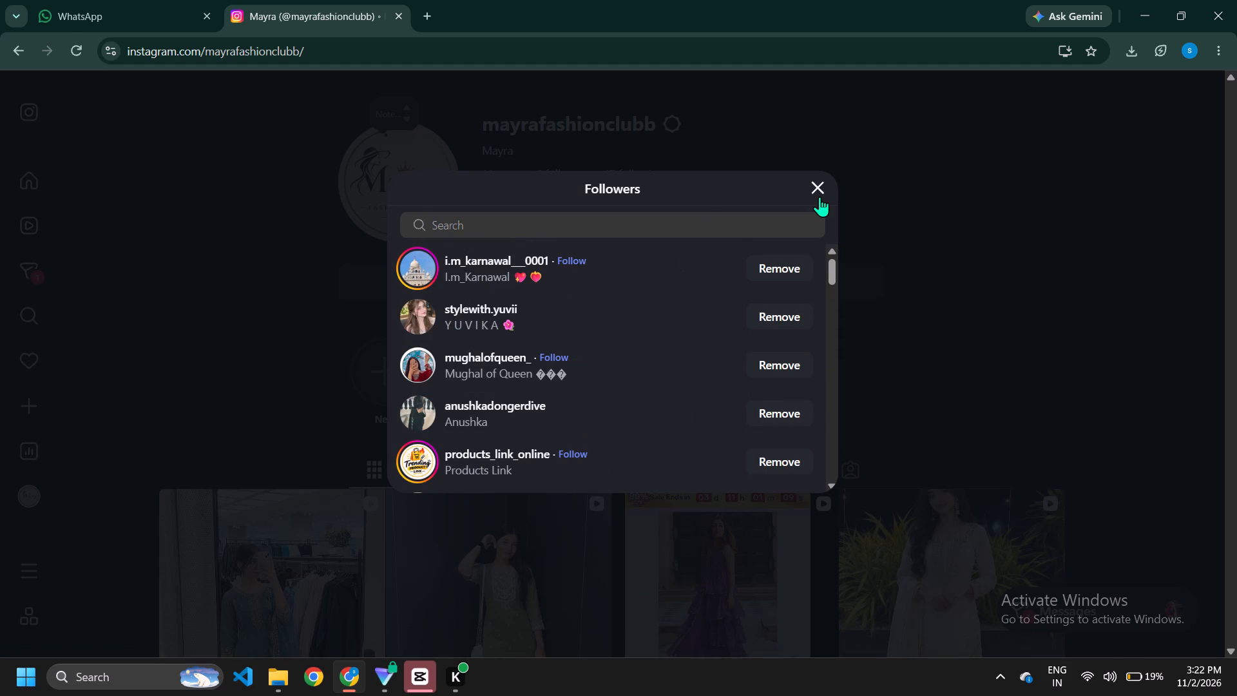
pyautogui.click(820, 193)
pyautogui.scroll(-3, 434, 425)
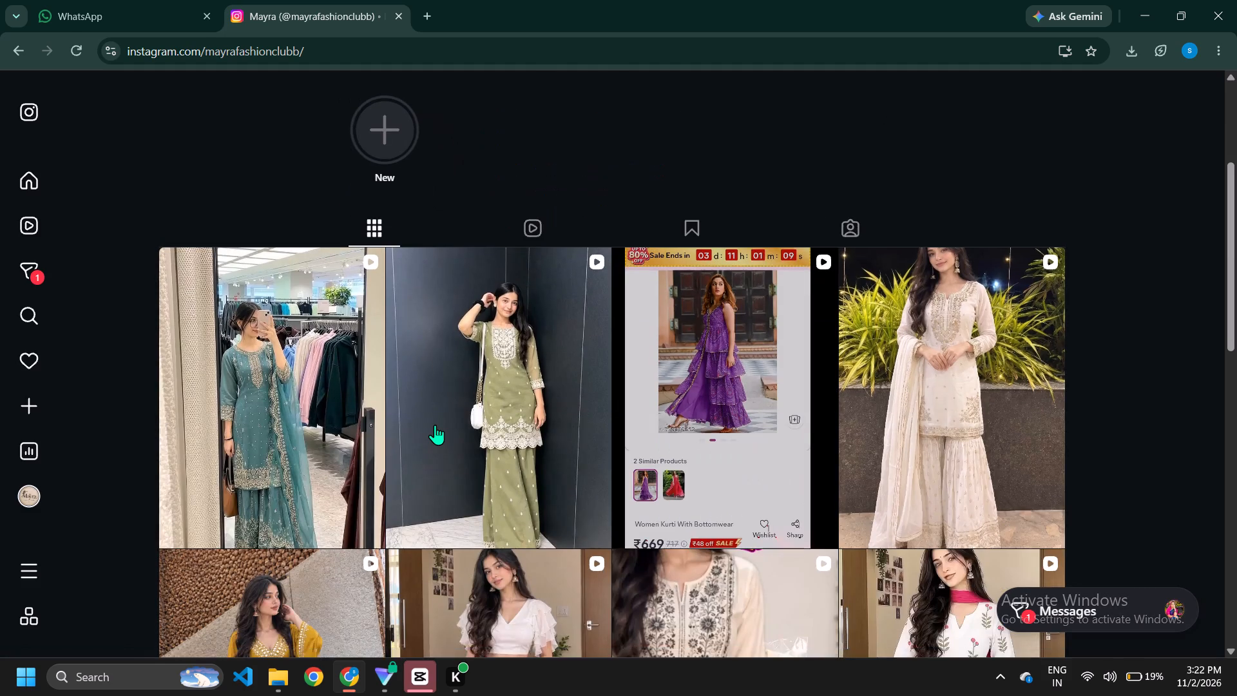
pyautogui.scroll(3, 435, 425)
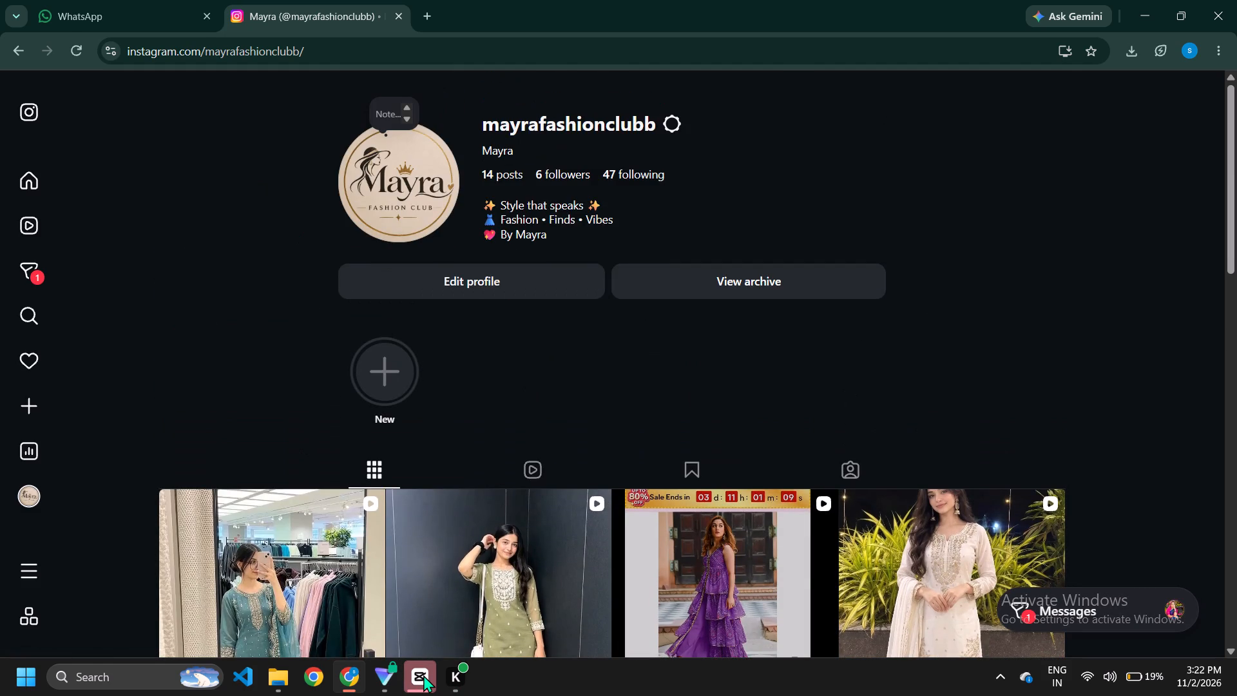
# Switch to CapCut, dismiss the sharing options of the completed export without sharing, and close project 1102.
pyautogui.click(421, 675)
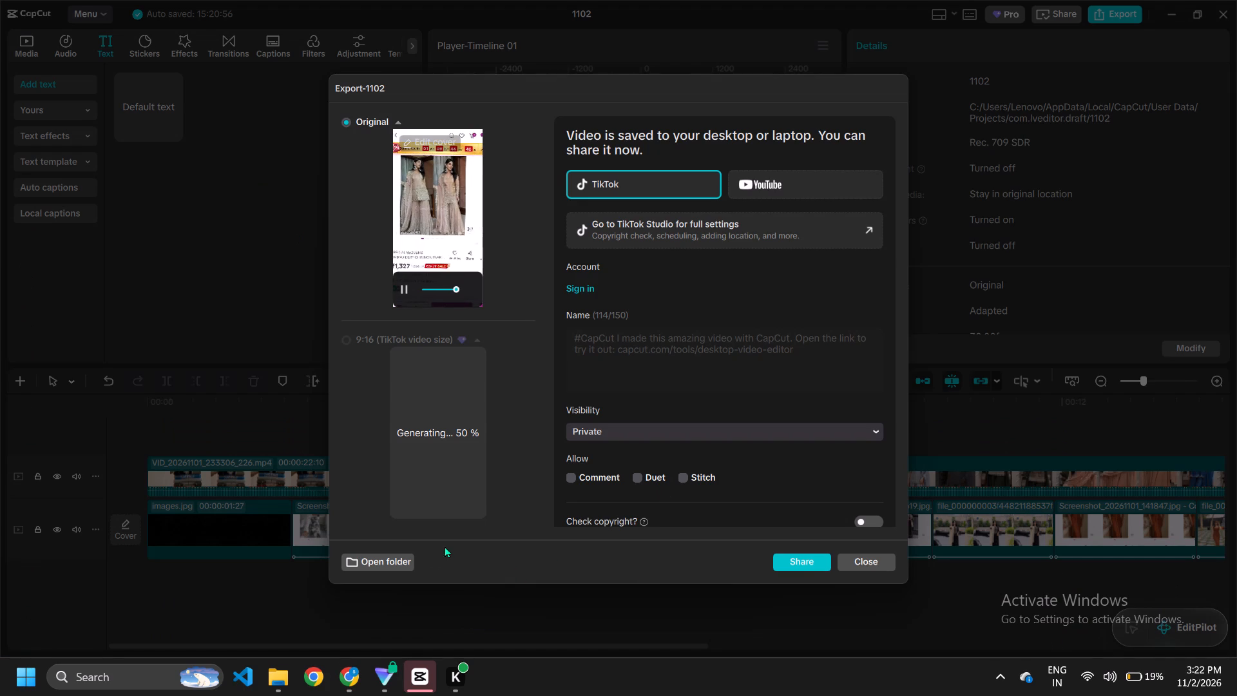
pyautogui.click(870, 566)
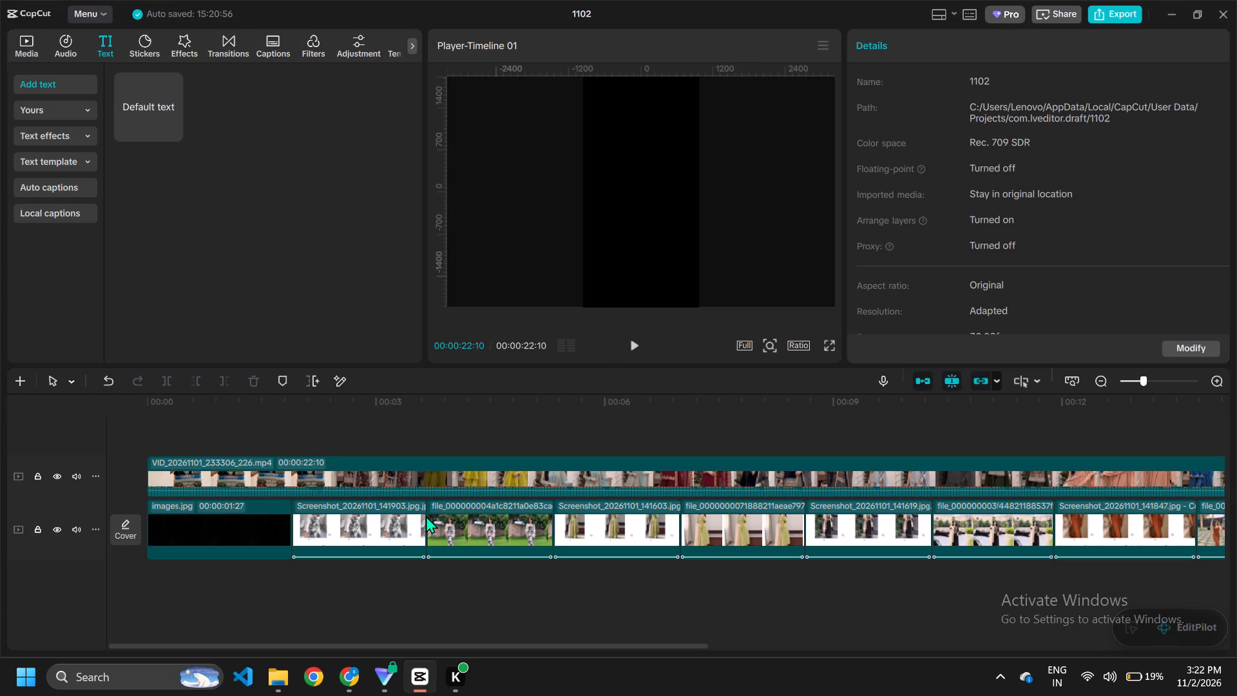
pyautogui.click(1234, 11)
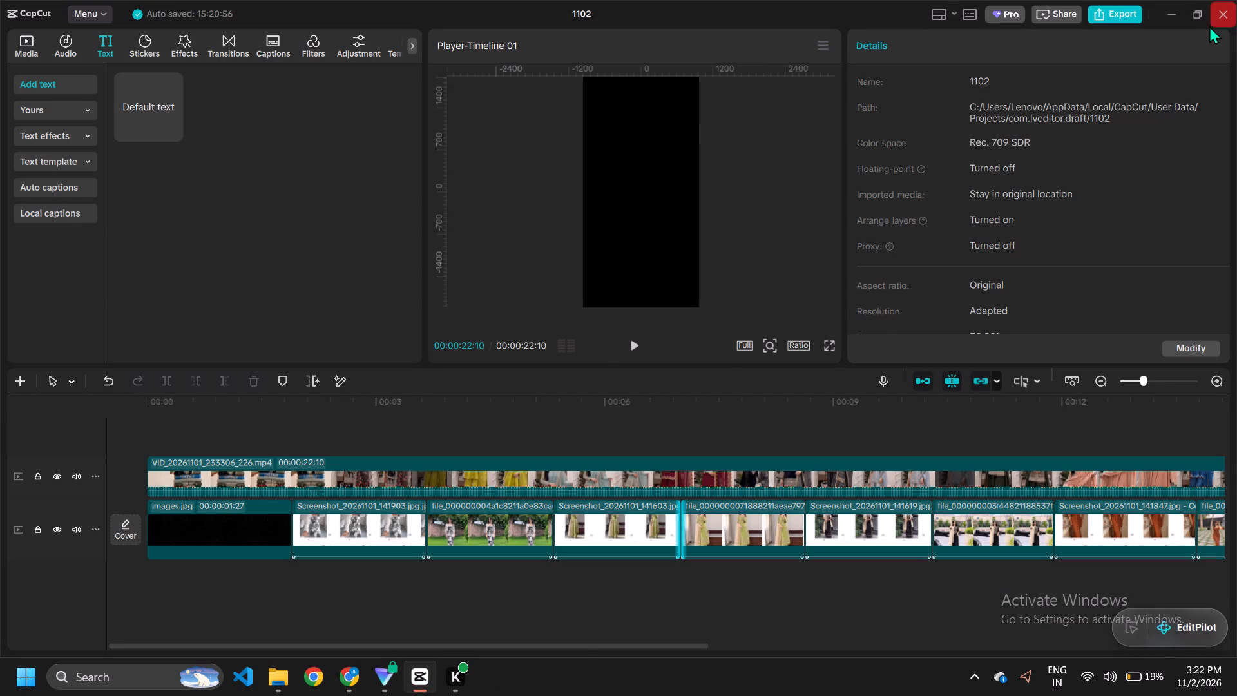